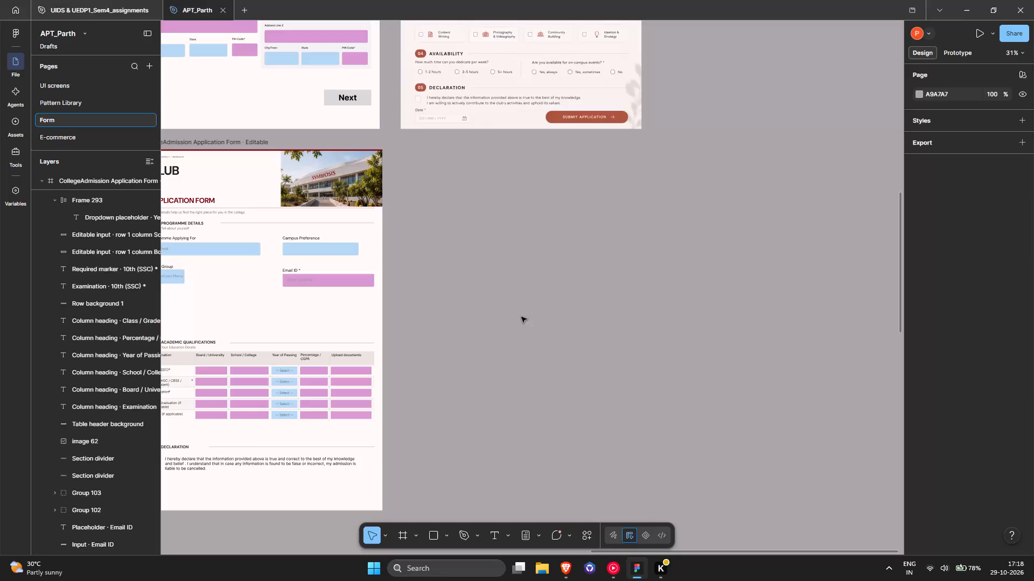
# Paste the submission instructions screenshot and place it beside the second application form, directly below the finished club form.
pyautogui.hotkey('ctrl', 'v')
pyautogui.moveTo(526, 277); pyautogui.dragTo(427, 164)
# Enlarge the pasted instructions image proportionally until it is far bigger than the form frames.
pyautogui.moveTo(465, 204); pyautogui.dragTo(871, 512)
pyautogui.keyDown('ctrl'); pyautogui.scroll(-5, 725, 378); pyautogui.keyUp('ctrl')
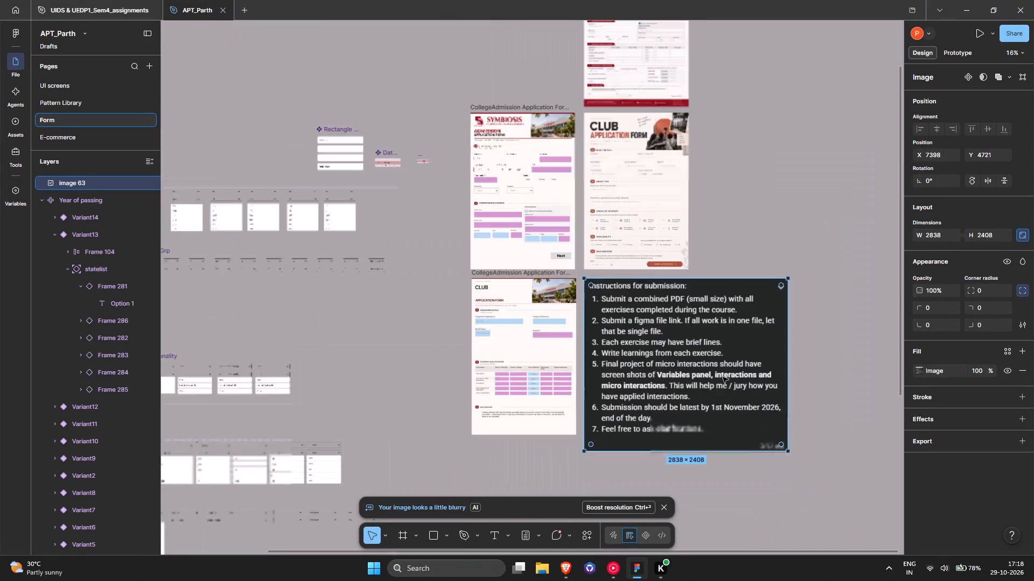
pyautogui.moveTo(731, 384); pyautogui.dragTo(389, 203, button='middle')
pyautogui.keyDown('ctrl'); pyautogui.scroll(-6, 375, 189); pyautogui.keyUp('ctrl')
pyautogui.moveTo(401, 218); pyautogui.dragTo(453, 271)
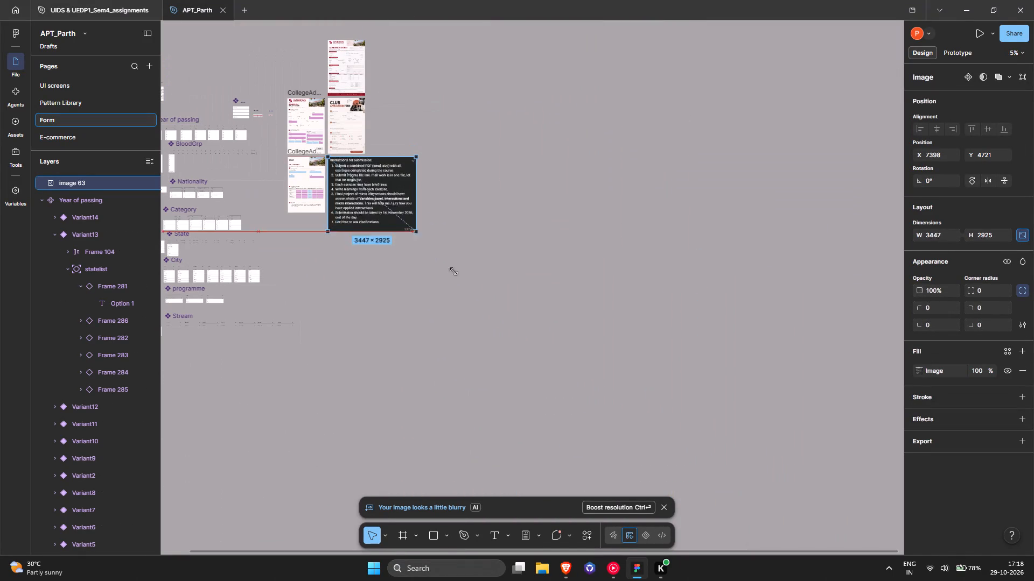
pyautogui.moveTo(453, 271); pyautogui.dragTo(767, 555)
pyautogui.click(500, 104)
# Read the submission instructions in the enlarged image.
pyautogui.keyDown('ctrl'); pyautogui.scroll(3, 382, 167); pyautogui.keyUp('ctrl')
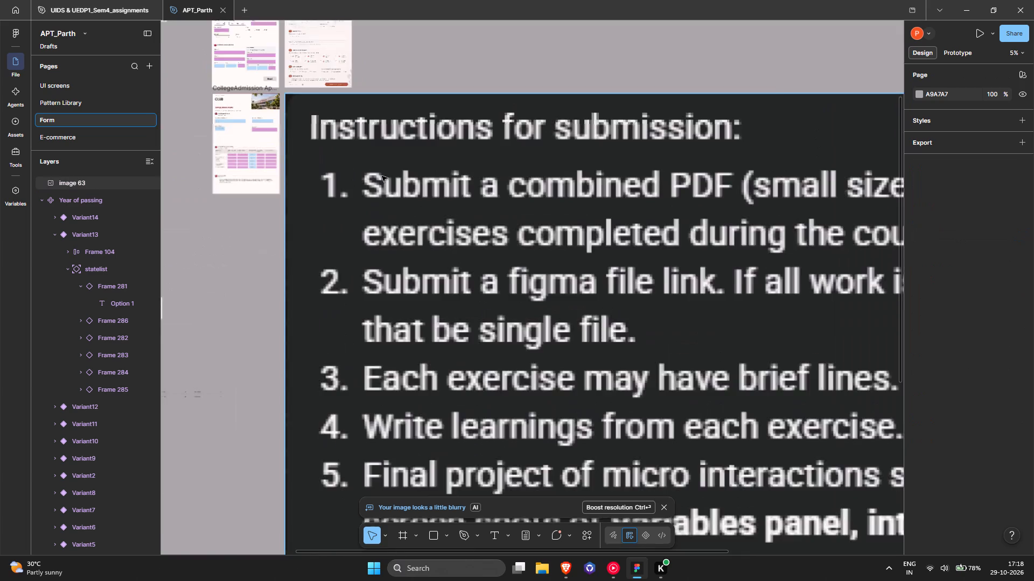
pyautogui.keyDown('ctrl'); pyautogui.scroll(20, 382, 176); pyautogui.keyUp('ctrl')
pyautogui.keyDown('ctrl'); pyautogui.scroll(9, 382, 176); pyautogui.keyUp('ctrl')
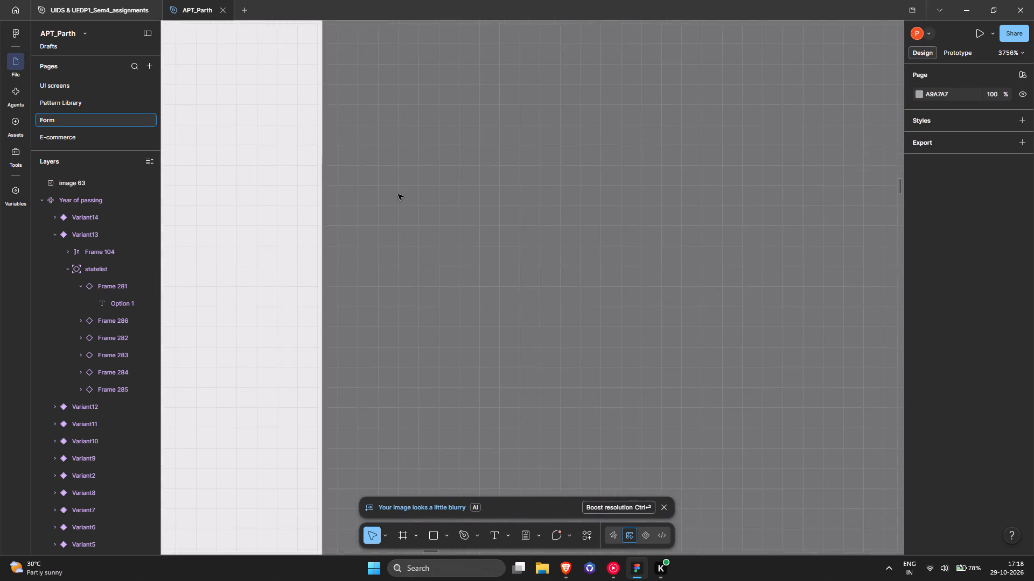
pyautogui.keyDown('ctrl'); pyautogui.scroll(3, 398, 194); pyautogui.keyUp('ctrl')
pyautogui.keyDown('ctrl'); pyautogui.scroll(-16, 398, 194); pyautogui.keyUp('ctrl')
pyautogui.keyDown('ctrl'); pyautogui.scroll(-12, 398, 194); pyautogui.keyUp('ctrl')
pyautogui.keyDown('ctrl'); pyautogui.scroll(4, 398, 194); pyautogui.keyUp('ctrl')
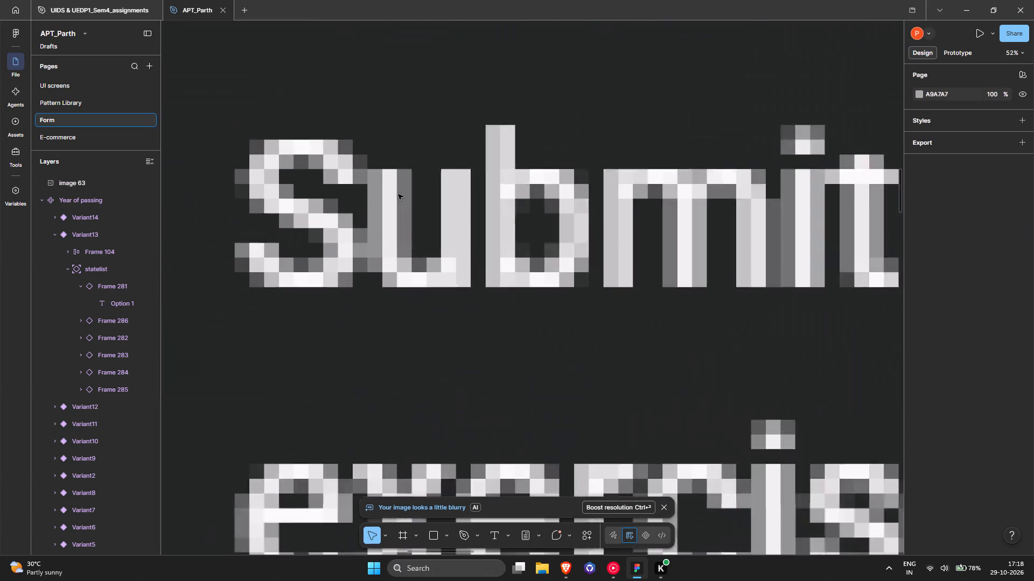
pyautogui.keyDown('ctrl'); pyautogui.scroll(-10, 513, 188); pyautogui.keyUp('ctrl')
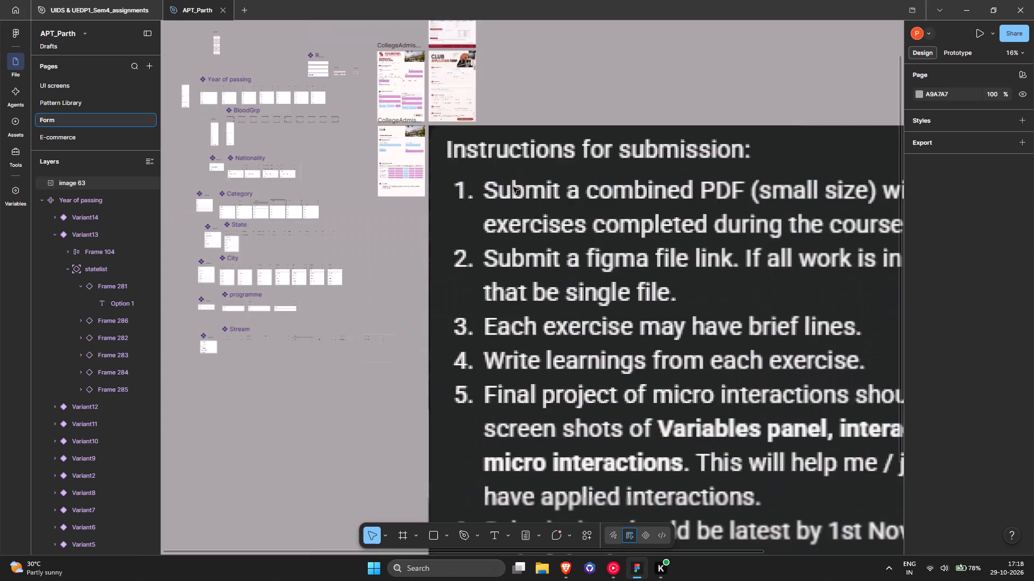
pyautogui.keyDown('ctrl'); pyautogui.scroll(-9, 513, 187); pyautogui.keyUp('ctrl')
pyautogui.moveTo(624, 249); pyautogui.dragTo(574, 267, button='middle')
pyautogui.keyDown('ctrl'); pyautogui.scroll(4, 420, 250); pyautogui.keyUp('ctrl')
# Shrink the instructions image proportionally to about 1509 × 1280 so it matches the width of the forms.
pyautogui.click(763, 352)
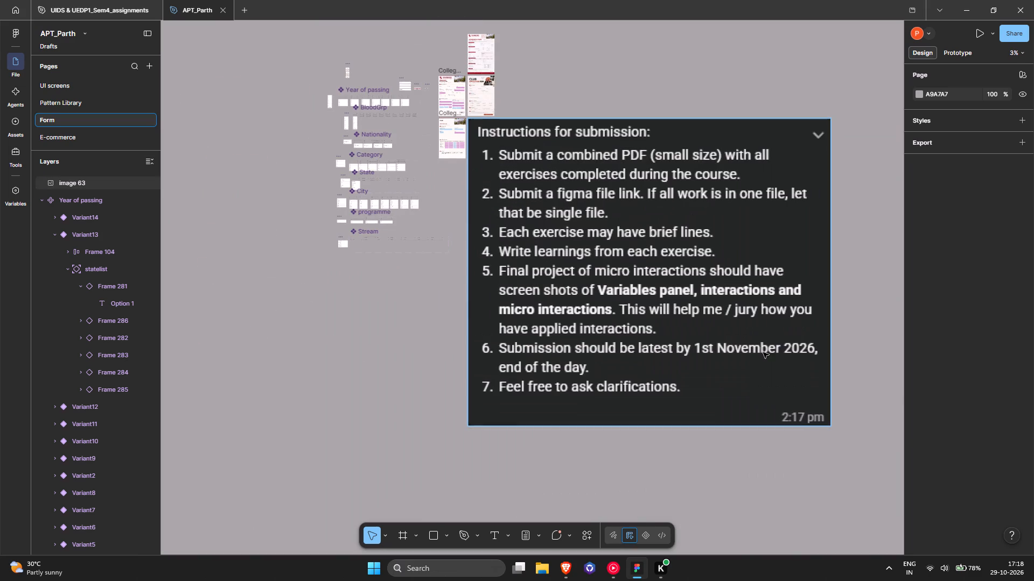
pyautogui.moveTo(831, 426); pyautogui.dragTo(491, 146)
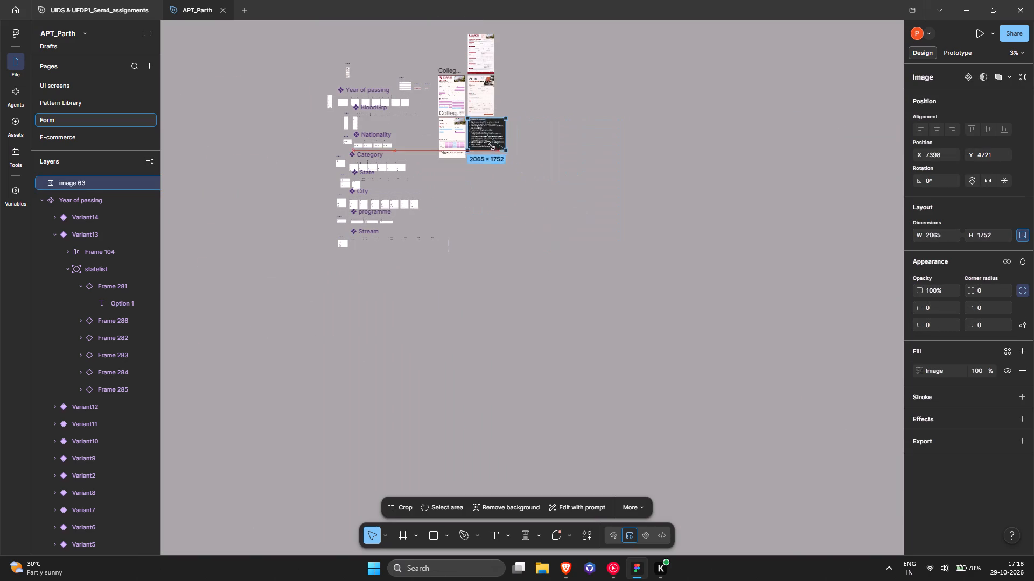
pyautogui.moveTo(491, 146); pyautogui.dragTo(493, 154)
pyautogui.moveTo(513, 157); pyautogui.dragTo(486, 142)
pyautogui.keyDown('ctrl'); pyautogui.scroll(8, 468, 106); pyautogui.keyUp('ctrl')
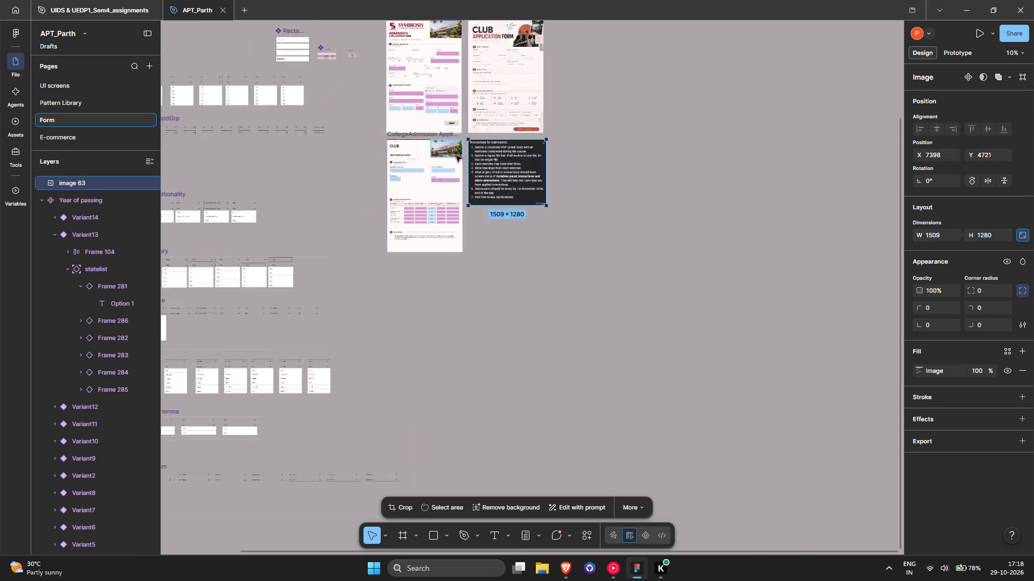
pyautogui.keyDown('ctrl'); pyautogui.scroll(3, 456, 156); pyautogui.keyUp('ctrl')
pyautogui.scroll(3, 545, 195)
pyautogui.click(750, 219)
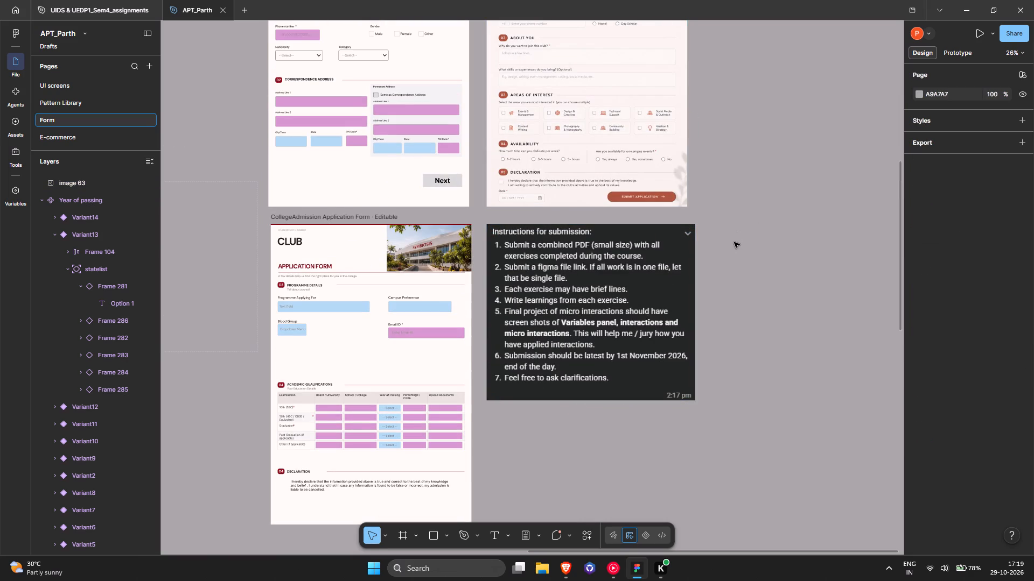
# Review the admission and club form pages alongside the submission instructions image.
pyautogui.scroll(2, 404, 311)
pyautogui.keyDown('ctrl'); pyautogui.scroll(4, 217, 296); pyautogui.keyUp('ctrl')
pyautogui.keyDown('ctrl'); pyautogui.scroll(-5, 224, 297); pyautogui.keyUp('ctrl')
pyautogui.moveTo(252, 302); pyautogui.dragTo(583, 264, button='middle')
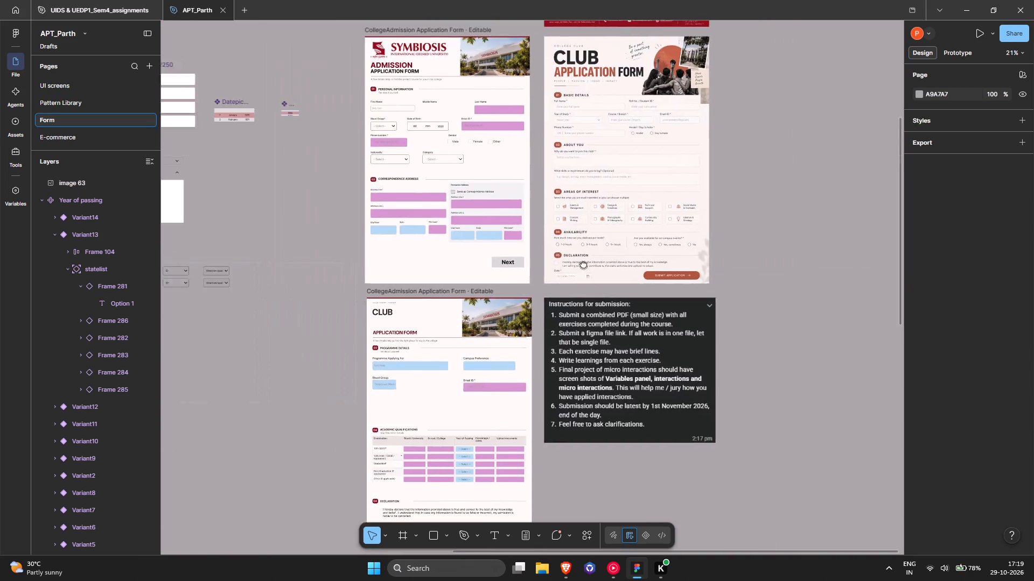
pyautogui.moveTo(583, 264); pyautogui.dragTo(709, 181, button='middle')
pyautogui.moveTo(780, 239); pyautogui.dragTo(546, 239, button='middle')
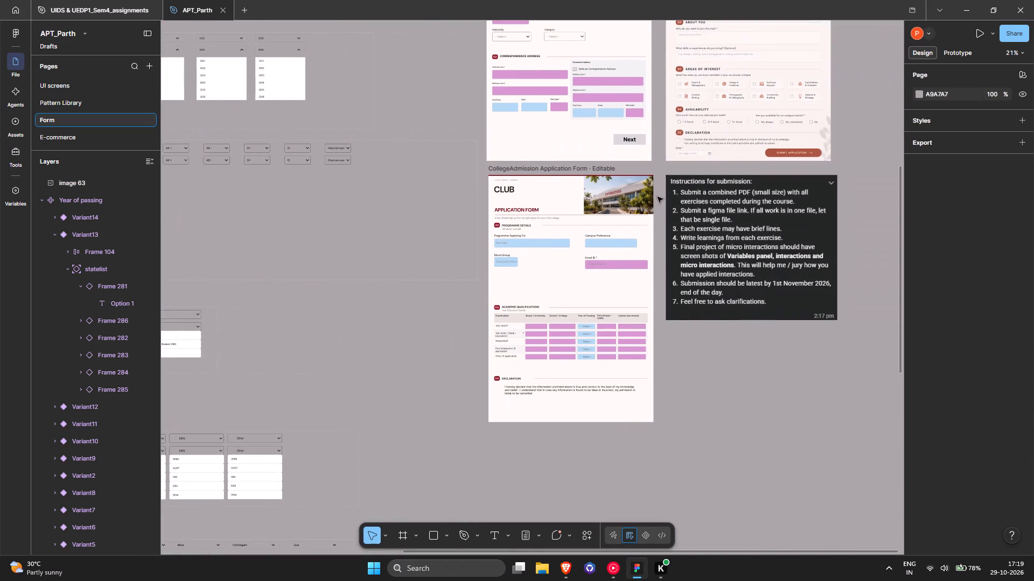
pyautogui.keyDown('ctrl'); pyautogui.scroll(5, 652, 203); pyautogui.keyUp('ctrl')
pyautogui.scroll(8, 535, 287)
pyautogui.keyDown('ctrl'); pyautogui.scroll(-4, 439, 292); pyautogui.keyUp('ctrl')
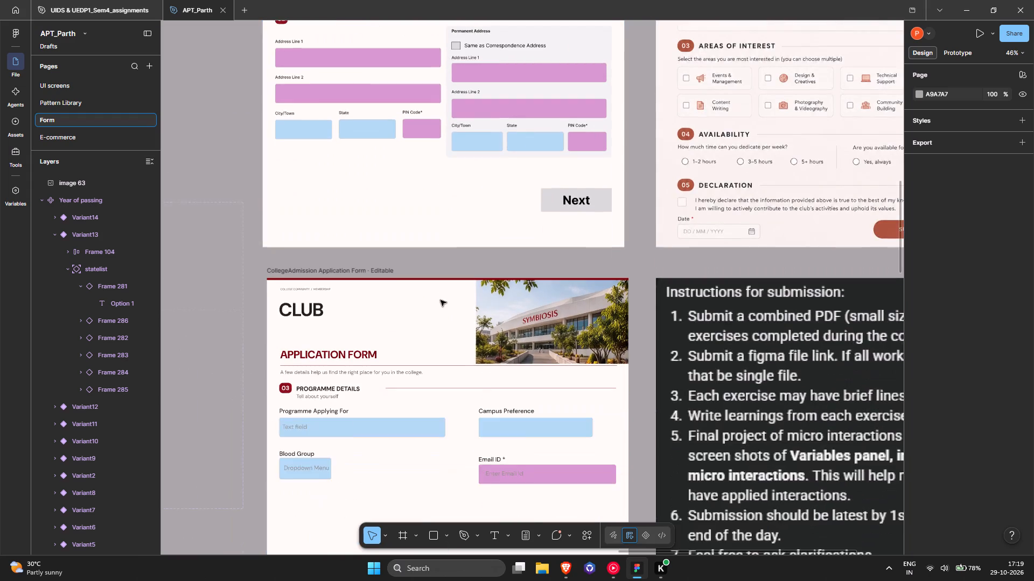
pyautogui.keyDown('ctrl'); pyautogui.scroll(-4, 441, 300); pyautogui.keyUp('ctrl')
# Examine the dropdown component sets, including Year of passing, BloodGrp, Nationality, Category, State and City.
pyautogui.moveTo(441, 300); pyautogui.dragTo(1033, 179, button='middle')
pyautogui.moveTo(392, 220); pyautogui.dragTo(842, 164, button='middle')
pyautogui.keyDown('ctrl'); pyautogui.scroll(-1, 621, 183); pyautogui.keyUp('ctrl')
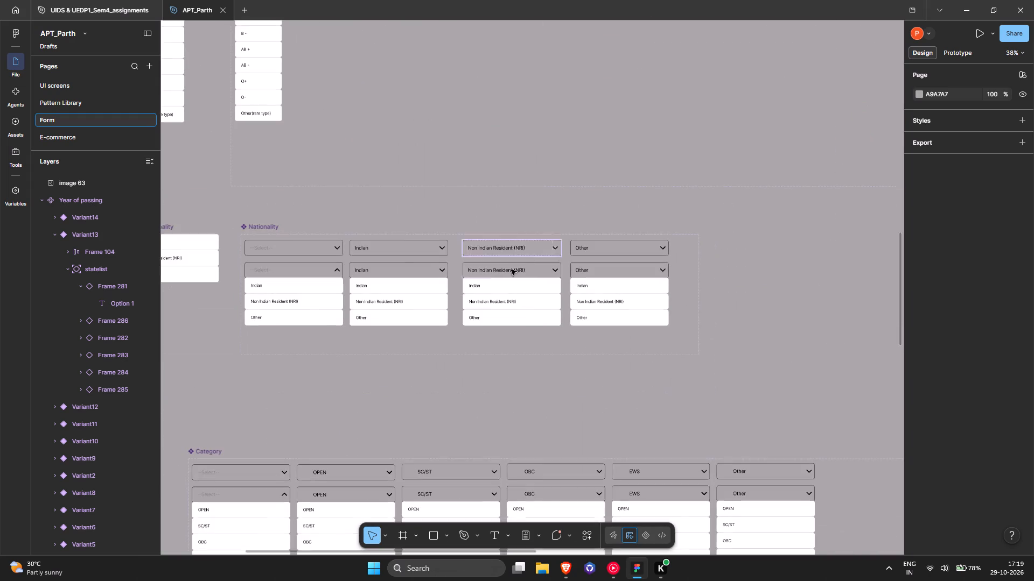
pyautogui.scroll(-4, 493, 288)
pyautogui.keyDown('ctrl'); pyautogui.scroll(-2, 493, 288); pyautogui.keyUp('ctrl')
pyautogui.scroll(-4, 493, 288)
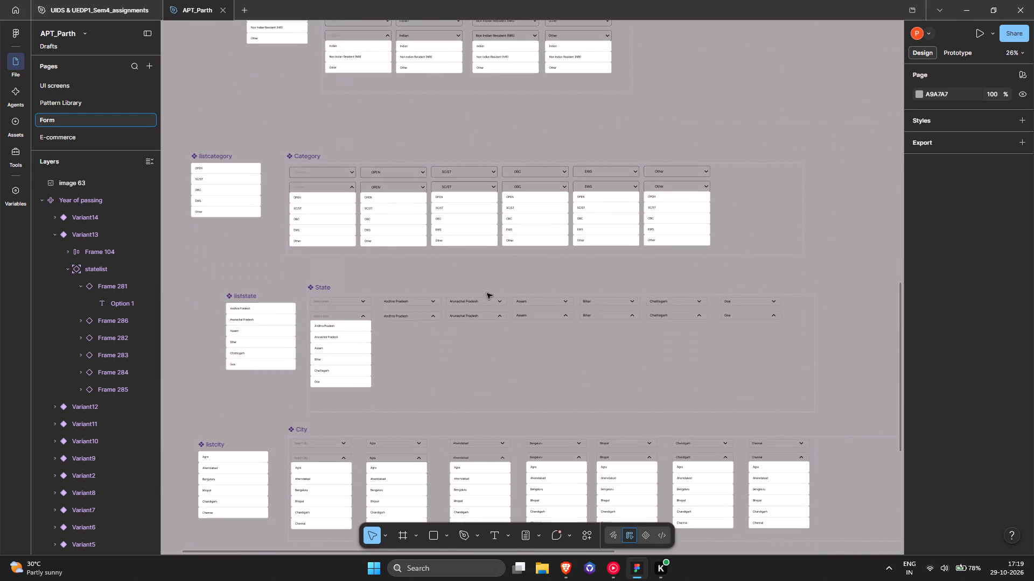
pyautogui.keyDown('ctrl'); pyautogui.scroll(4, 294, 193); pyautogui.keyUp('ctrl')
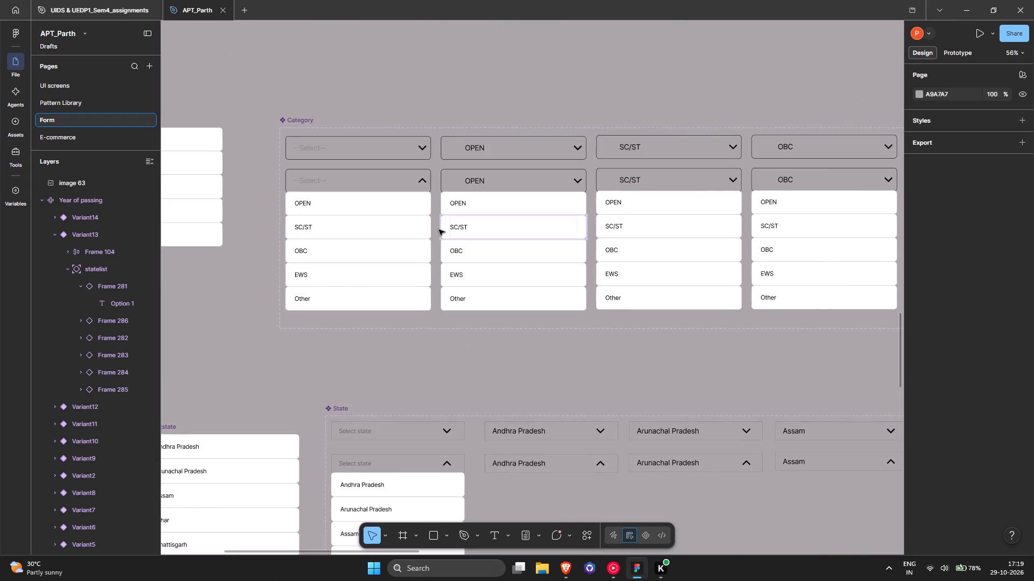
pyautogui.keyDown('ctrl'); pyautogui.scroll(-3, 439, 230); pyautogui.keyUp('ctrl')
pyautogui.scroll(7, 408, 265)
pyautogui.keyDown('ctrl'); pyautogui.scroll(-5, 522, 286); pyautogui.keyUp('ctrl')
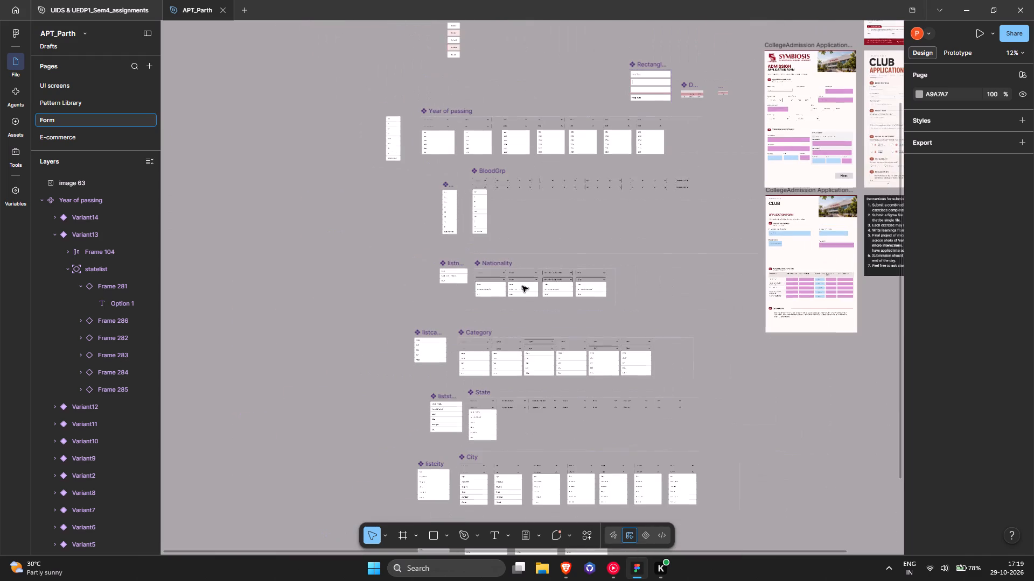
pyautogui.keyDown('ctrl'); pyautogui.scroll(9, 522, 286); pyautogui.keyUp('ctrl')
pyautogui.keyDown('ctrl'); pyautogui.scroll(-7, 522, 286); pyautogui.keyUp('ctrl')
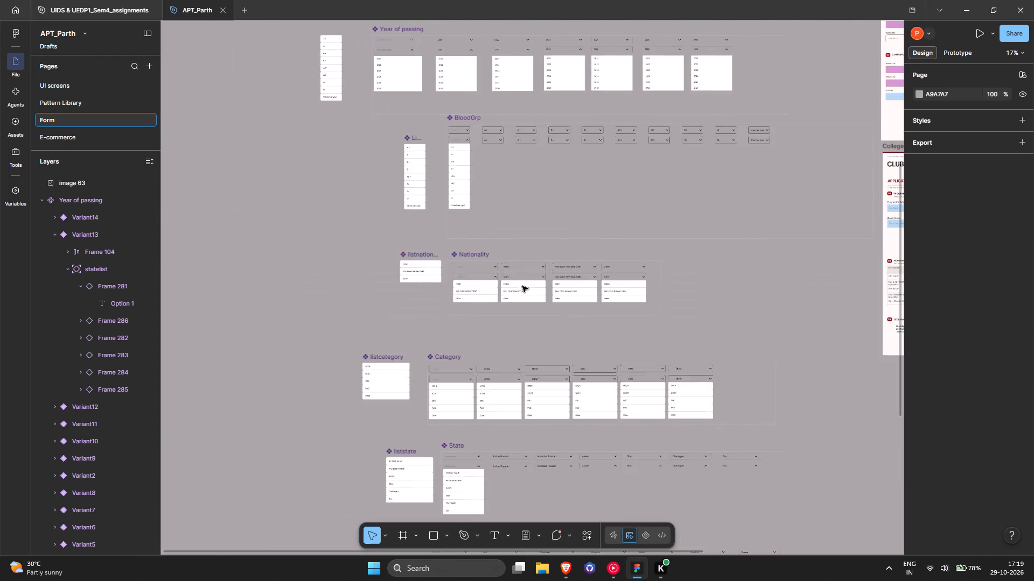
# Draw a rectangle about 362 × 60 over the Category dropdown on the admission form, matching the dropdown's full width.
pyautogui.moveTo(561, 226); pyautogui.dragTo(211, 421, button='middle')
pyautogui.keyDown('ctrl'); pyautogui.scroll(9, 579, 240); pyautogui.keyUp('ctrl')
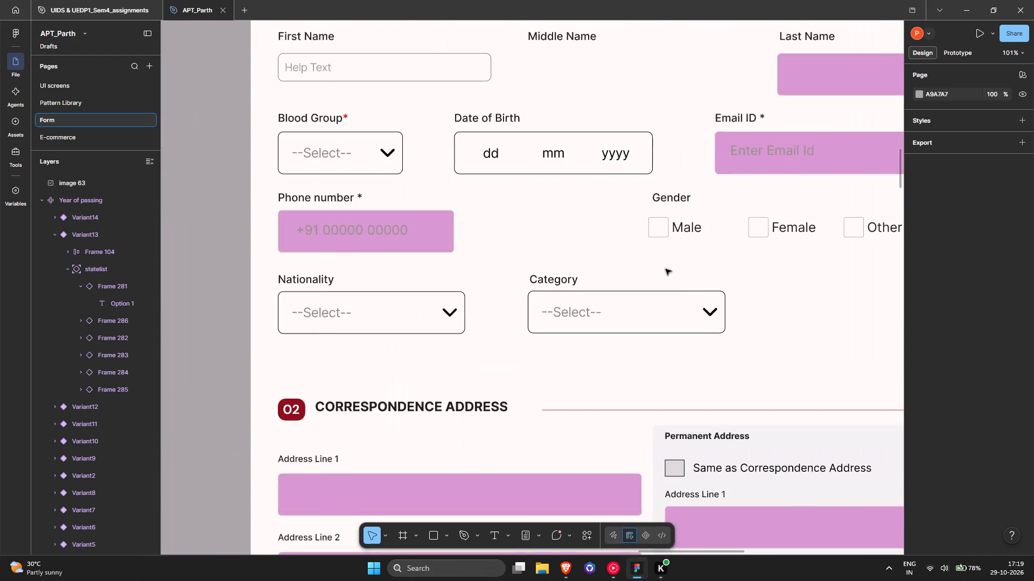
pyautogui.scroll(2, 670, 273)
pyautogui.scroll(-3, 578, 325)
pyautogui.keyDown('ctrl'); pyautogui.scroll(2, 473, 300); pyautogui.keyUp('ctrl')
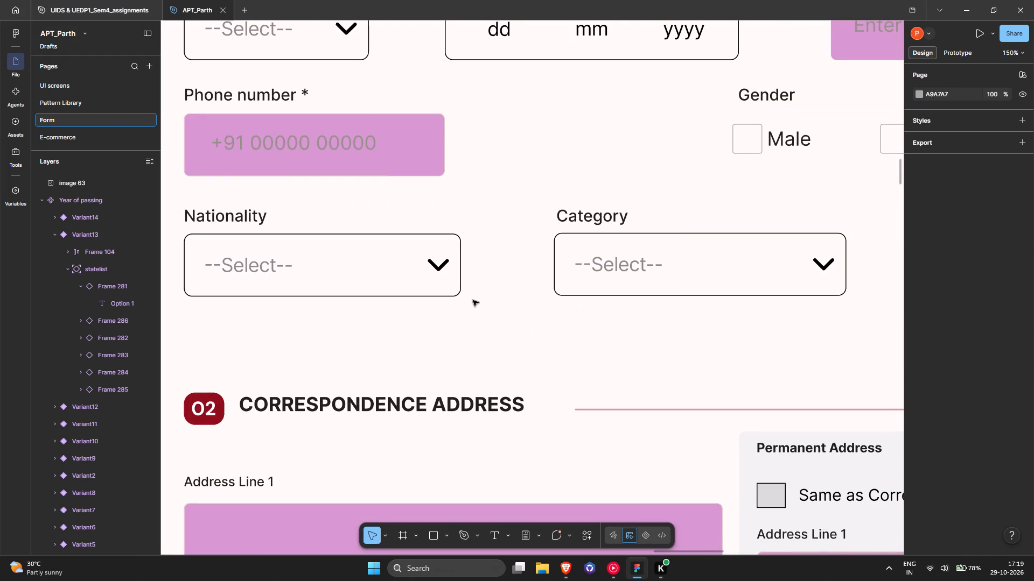
pyautogui.keyDown('ctrl'); pyautogui.scroll(-1, 479, 306); pyautogui.keyUp('ctrl')
pyautogui.press('r')
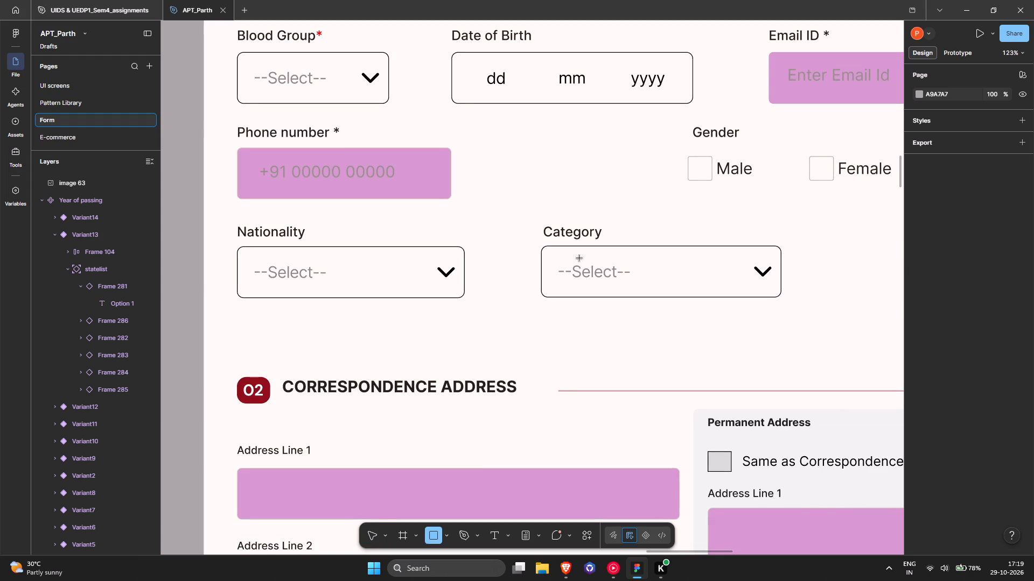
pyautogui.moveTo(542, 245); pyautogui.dragTo(724, 283)
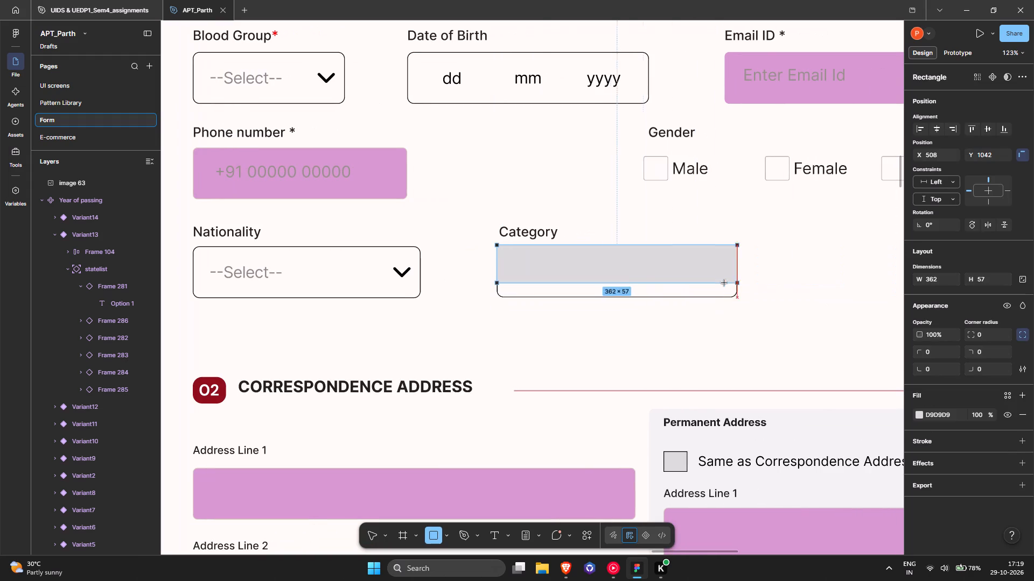
pyautogui.moveTo(724, 283); pyautogui.dragTo(735, 285)
pyautogui.keyDown('ctrl'); pyautogui.scroll(-1, 754, 260); pyautogui.keyUp('ctrl')
pyautogui.keyDown('ctrl'); pyautogui.scroll(9, 754, 260); pyautogui.keyUp('ctrl')
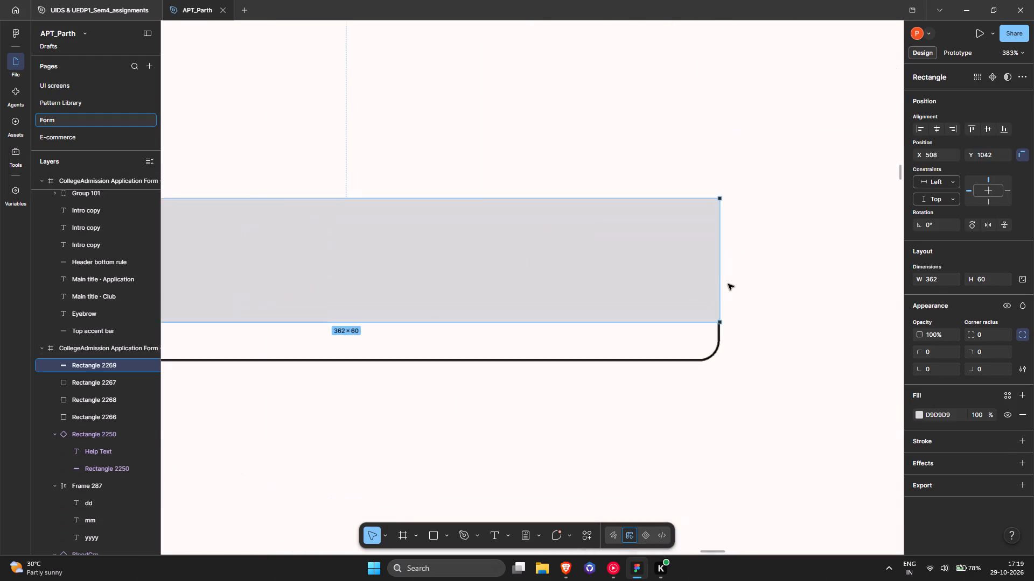
pyautogui.keyDown('ctrl'); pyautogui.scroll(6, 728, 284); pyautogui.keyUp('ctrl')
pyautogui.keyDown('ctrl'); pyautogui.scroll(-7, 372, 294); pyautogui.keyUp('ctrl')
pyautogui.moveTo(366, 289); pyautogui.dragTo(689, 245, button='middle')
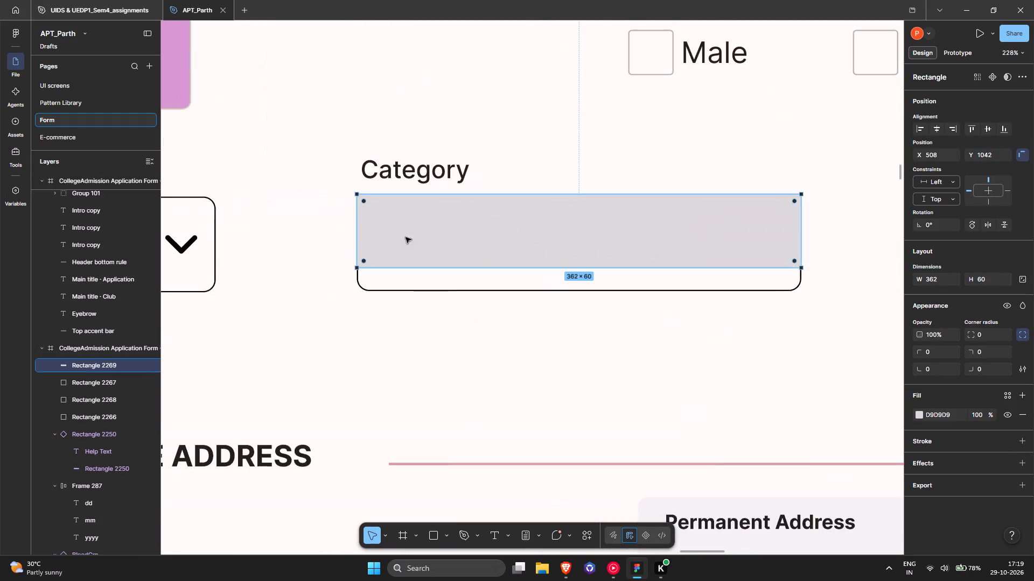
pyautogui.keyDown('ctrl'); pyautogui.scroll(10, 348, 232); pyautogui.keyUp('ctrl')
pyautogui.click(392, 239)
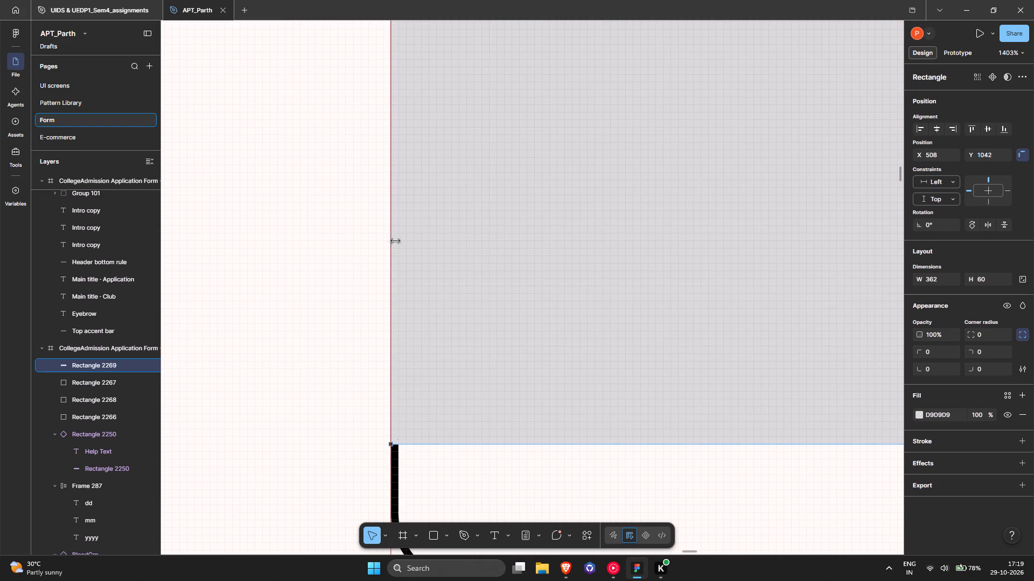
pyautogui.keyDown('ctrl'); pyautogui.scroll(-6, 405, 240); pyautogui.keyUp('ctrl')
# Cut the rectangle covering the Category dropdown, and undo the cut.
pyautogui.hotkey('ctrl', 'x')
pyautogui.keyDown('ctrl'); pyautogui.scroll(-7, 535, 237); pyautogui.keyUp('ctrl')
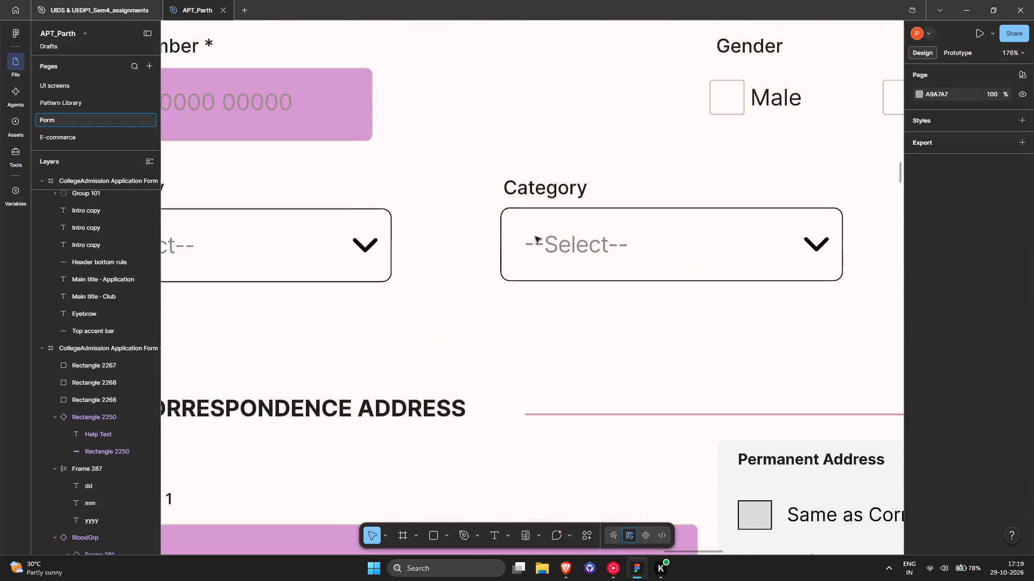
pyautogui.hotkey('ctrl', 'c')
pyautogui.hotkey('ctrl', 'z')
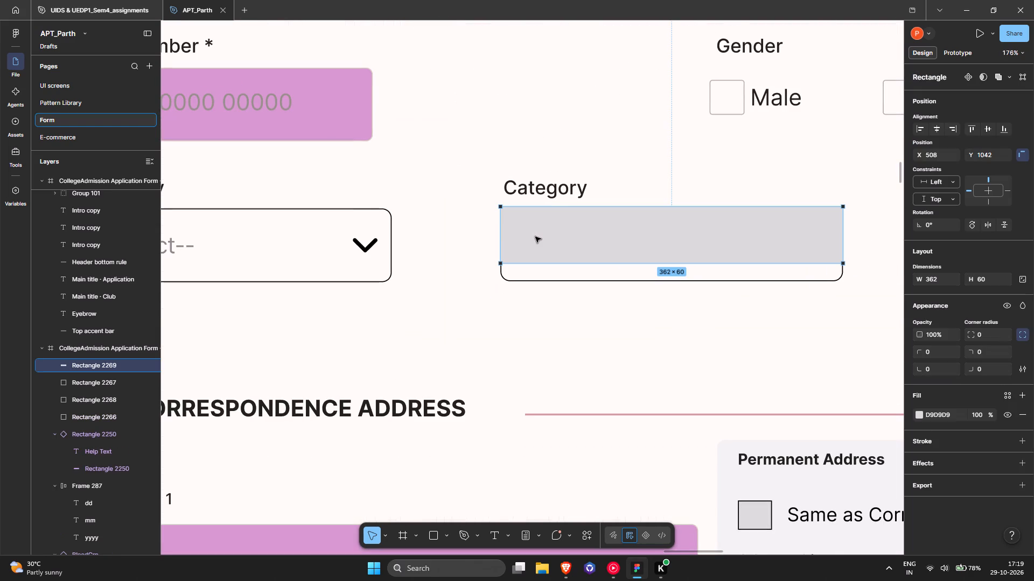
# Align the rectangle with the Category dropdown's top edge and extend its height to about 78 to cover the whole field.
pyautogui.keyDown('ctrl'); pyautogui.scroll(5, 535, 237); pyautogui.keyUp('ctrl')
pyautogui.click(626, 218)
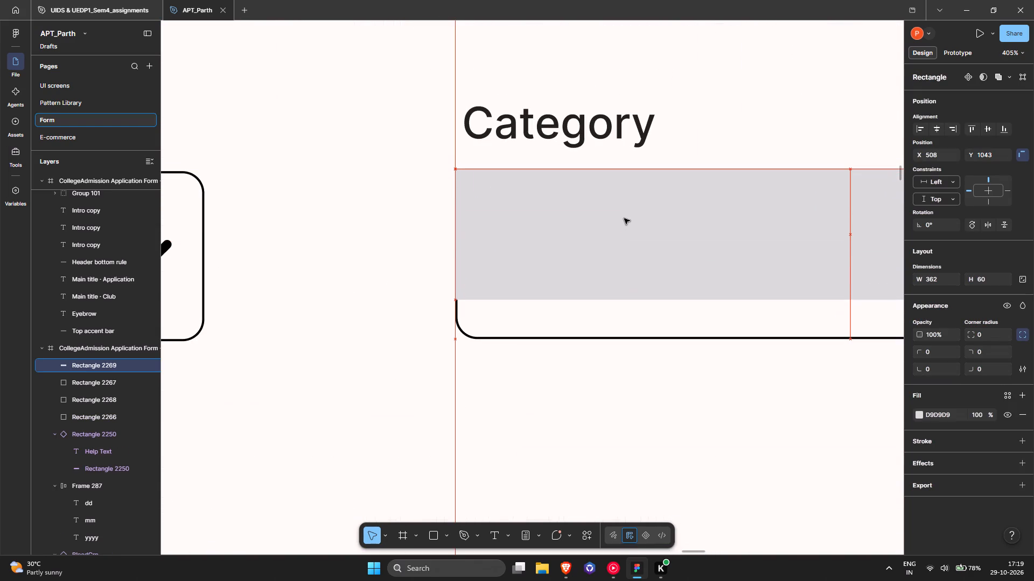
pyautogui.moveTo(783, 299); pyautogui.dragTo(785, 338)
# Cut the sizing rectangle from the admission form and paste it at the Category component set.
pyautogui.hotkey('ctrl', 'x')
pyautogui.keyDown('ctrl'); pyautogui.scroll(-7, 430, 321); pyautogui.keyUp('ctrl')
pyautogui.moveTo(331, 336); pyautogui.dragTo(1033, 0, button='middle')
pyautogui.keyDown('ctrl'); pyautogui.scroll(-6, 500, 219); pyautogui.keyUp('ctrl')
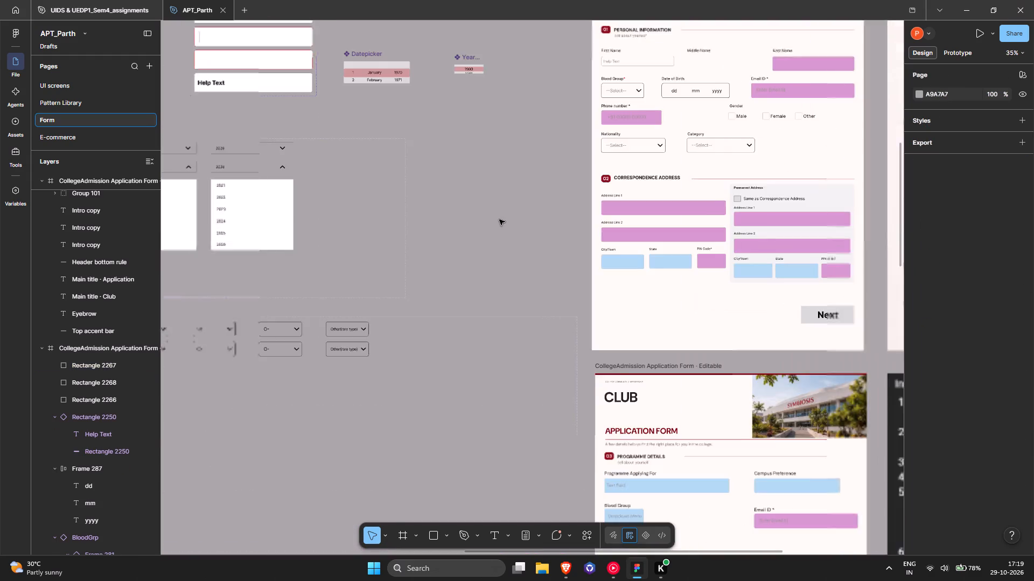
pyautogui.keyDown('ctrl'); pyautogui.scroll(-7, 499, 219); pyautogui.keyUp('ctrl')
pyautogui.moveTo(255, 378); pyautogui.dragTo(417, 240, button='middle')
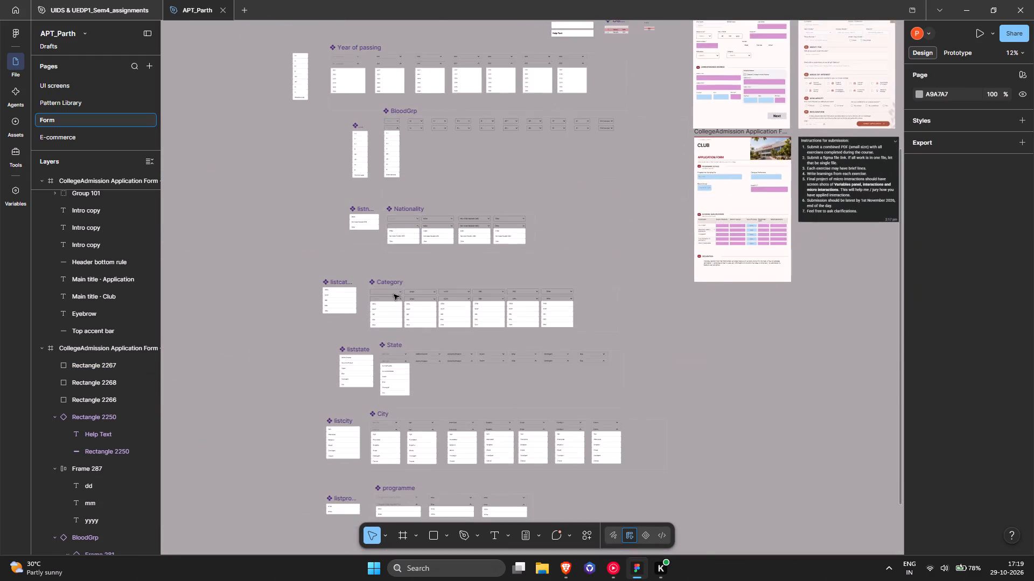
pyautogui.keyDown('ctrl'); pyautogui.scroll(5, 351, 304); pyautogui.keyUp('ctrl')
pyautogui.keyDown('ctrl'); pyautogui.scroll(9, 385, 275); pyautogui.keyUp('ctrl')
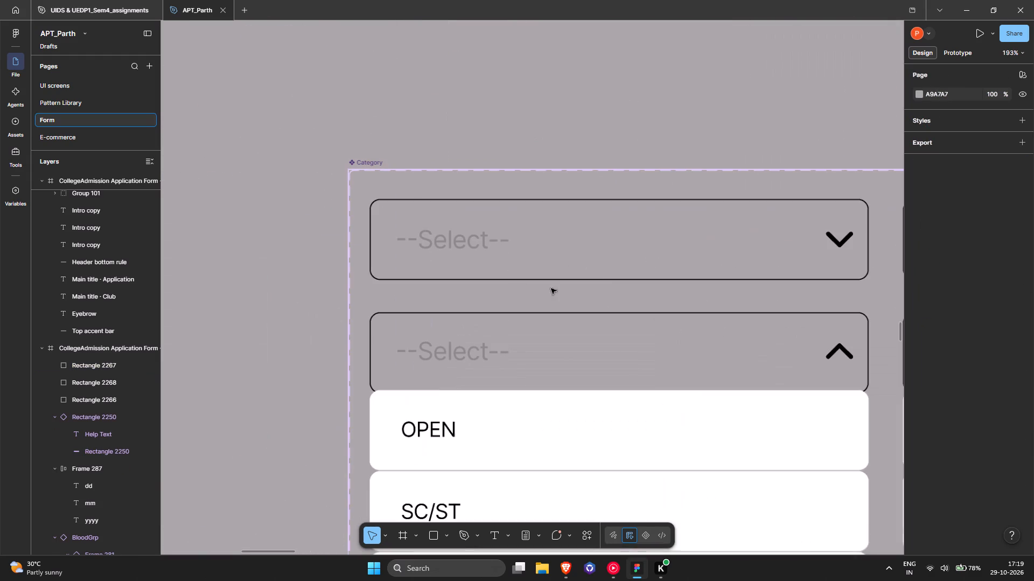
pyautogui.hotkey('ctrl', 'v')
pyautogui.keyDown('ctrl'); pyautogui.scroll(-3, 612, 293); pyautogui.keyUp('ctrl')
# Position the pasted rectangle directly above the default Category variant, left edges aligned, at X 973, Y 6936.
pyautogui.moveTo(582, 293); pyautogui.dragTo(616, 264)
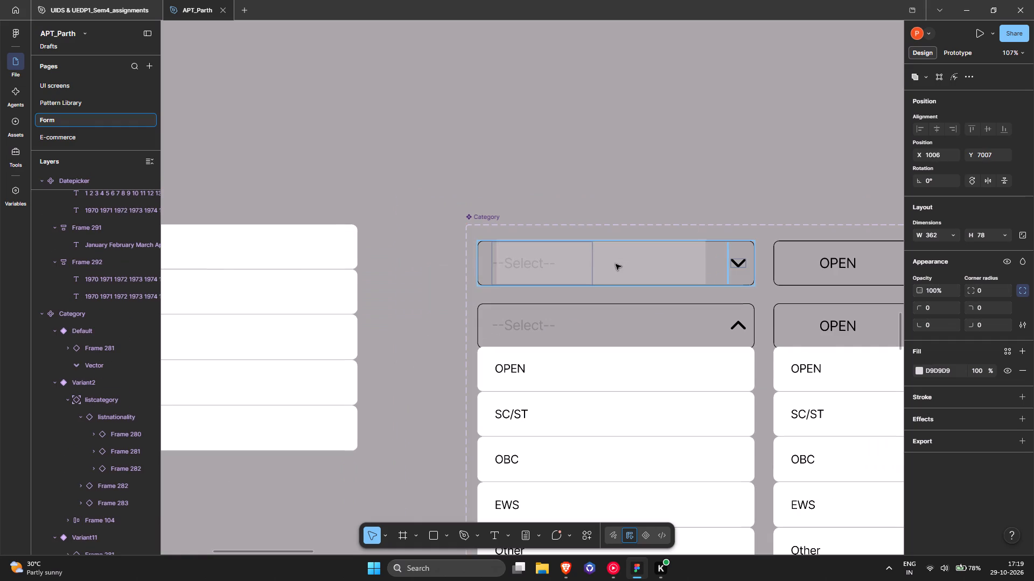
pyautogui.moveTo(616, 264); pyautogui.dragTo(596, 220)
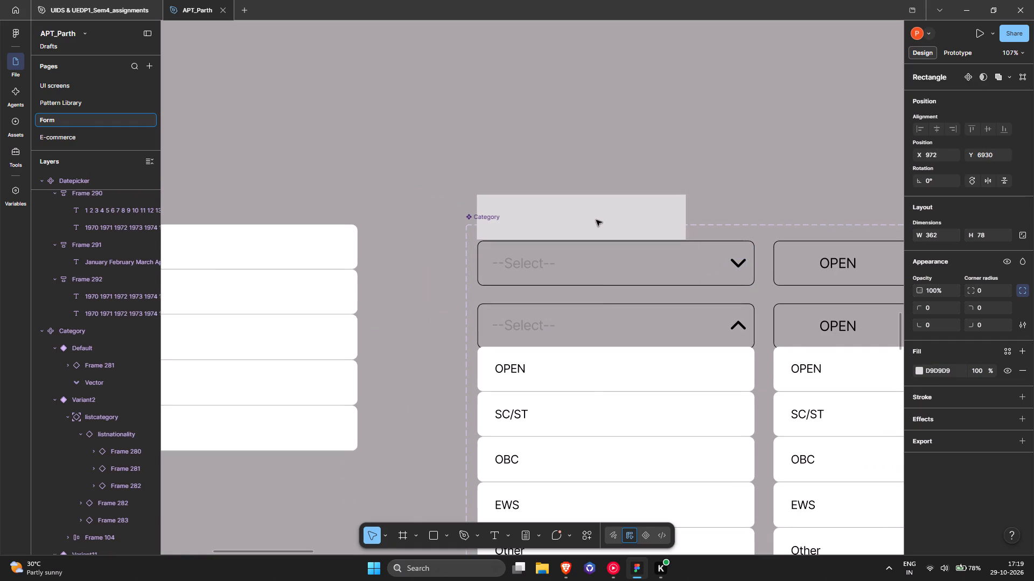
pyautogui.moveTo(596, 220); pyautogui.dragTo(596, 223)
pyautogui.keyDown('ctrl'); pyautogui.scroll(20, 501, 253); pyautogui.keyUp('ctrl')
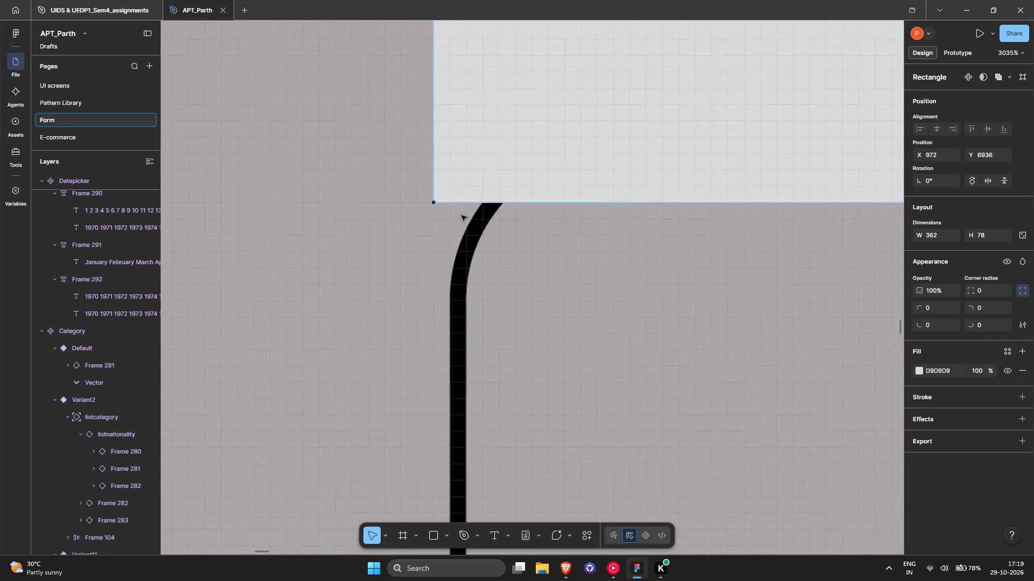
pyautogui.moveTo(476, 181); pyautogui.dragTo(487, 181)
pyautogui.keyDown('ctrl'); pyautogui.scroll(-20, 487, 181); pyautogui.keyUp('ctrl')
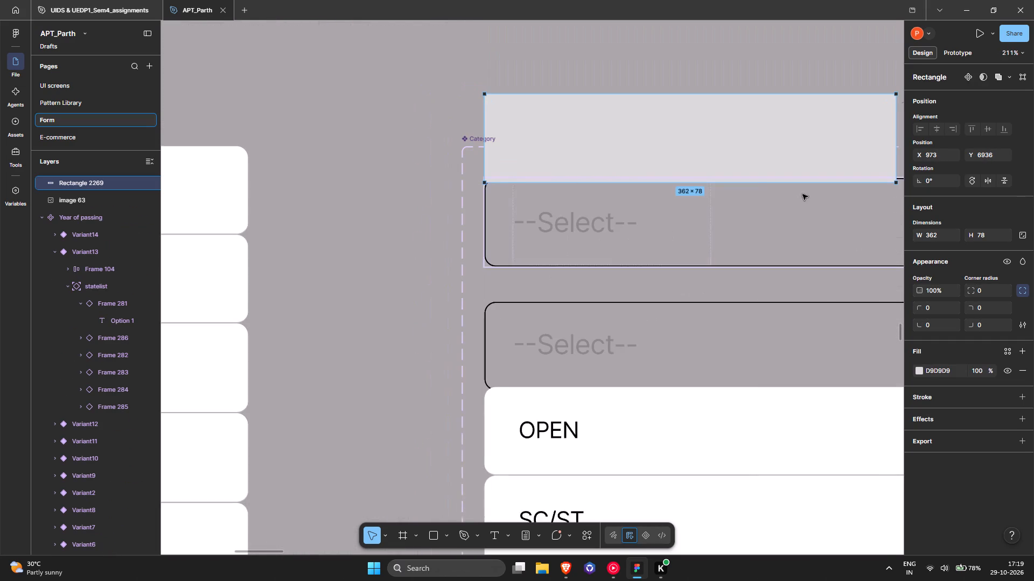
# Narrow the default Category variant to 362 wide, matching the right edge of the sizing rectangle.
pyautogui.moveTo(800, 195); pyautogui.dragTo(576, 215, button='middle')
pyautogui.keyDown('ctrl'); pyautogui.scroll(-1, 576, 215); pyautogui.keyUp('ctrl')
pyautogui.click(753, 210)
pyautogui.moveTo(765, 212); pyautogui.dragTo(754, 212)
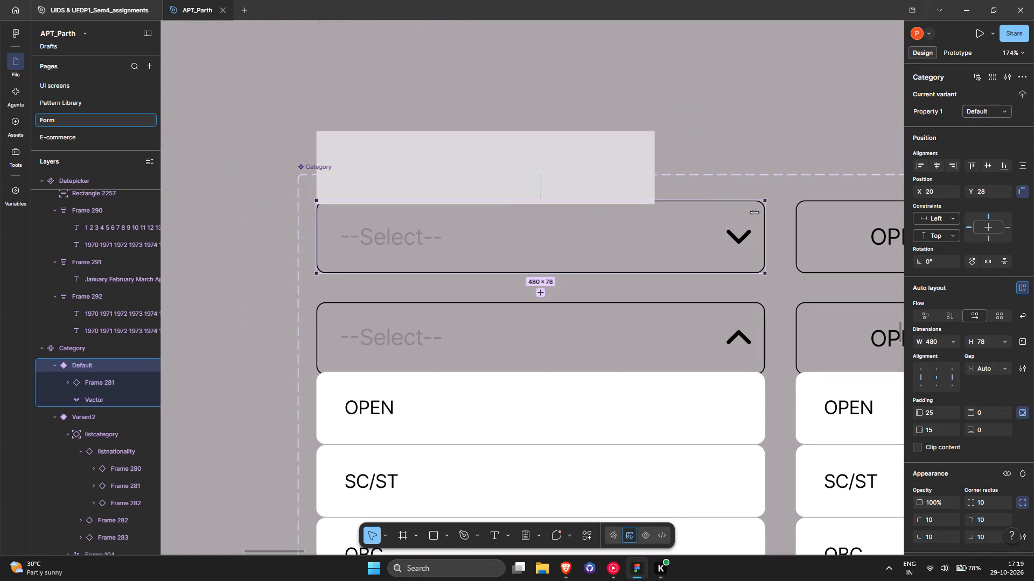
pyautogui.moveTo(754, 212); pyautogui.dragTo(654, 208)
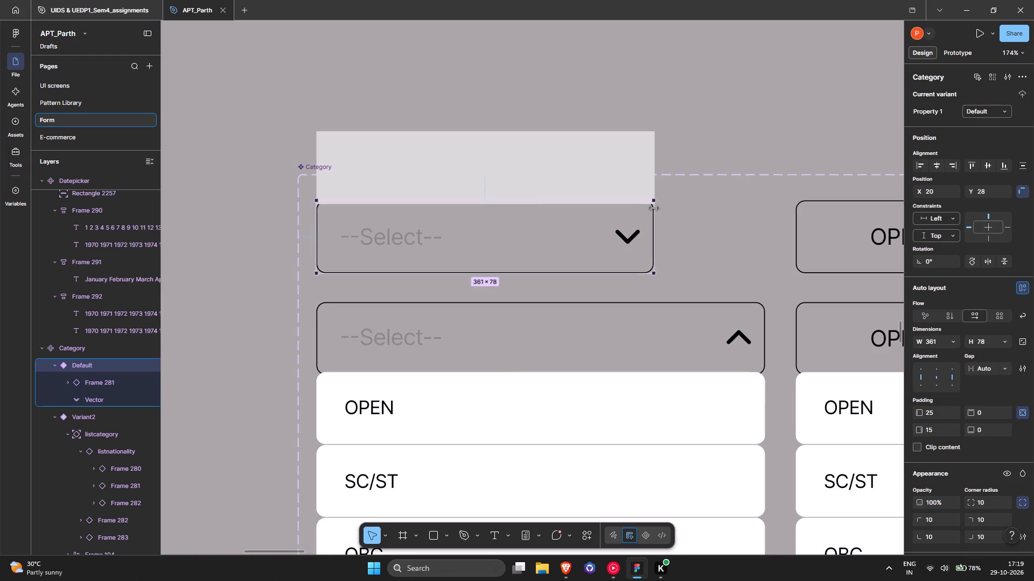
pyautogui.moveTo(654, 208); pyautogui.dragTo(654, 208)
pyautogui.keyDown('ctrl'); pyautogui.scroll(20, 655, 204); pyautogui.keyUp('ctrl')
pyautogui.keyDown('ctrl'); pyautogui.scroll(2, 655, 204); pyautogui.keyUp('ctrl')
pyautogui.keyDown('ctrl'); pyautogui.scroll(-8, 653, 203); pyautogui.keyUp('ctrl')
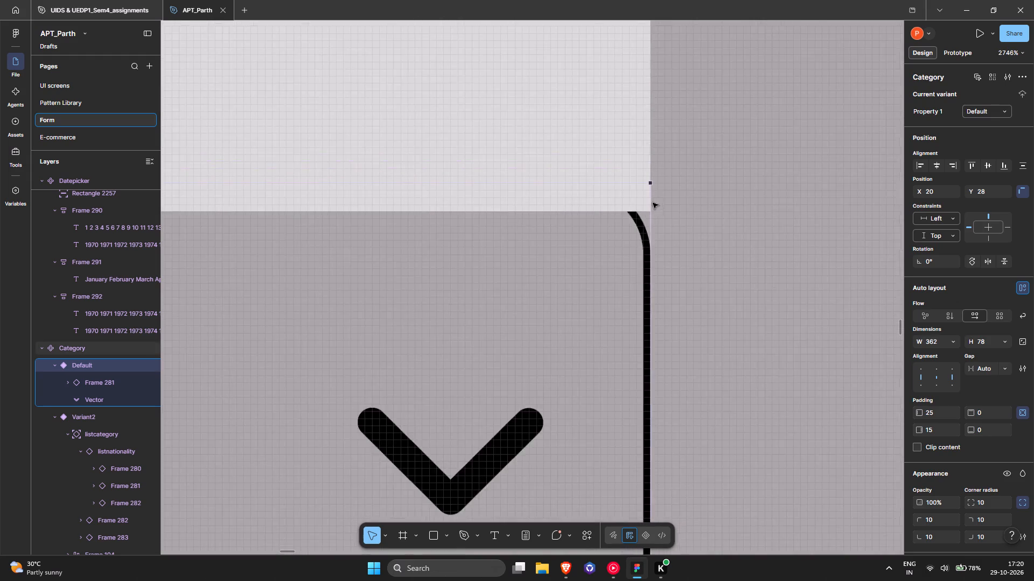
pyautogui.keyDown('ctrl'); pyautogui.scroll(1, 653, 203); pyautogui.keyUp('ctrl')
pyautogui.keyDown('ctrl'); pyautogui.scroll(-20, 653, 203); pyautogui.keyUp('ctrl')
# Narrow the expanded --Select-- variant below the default one to 362 wide.
pyautogui.moveTo(670, 249); pyautogui.dragTo(728, 182, button='middle')
pyautogui.click(763, 223)
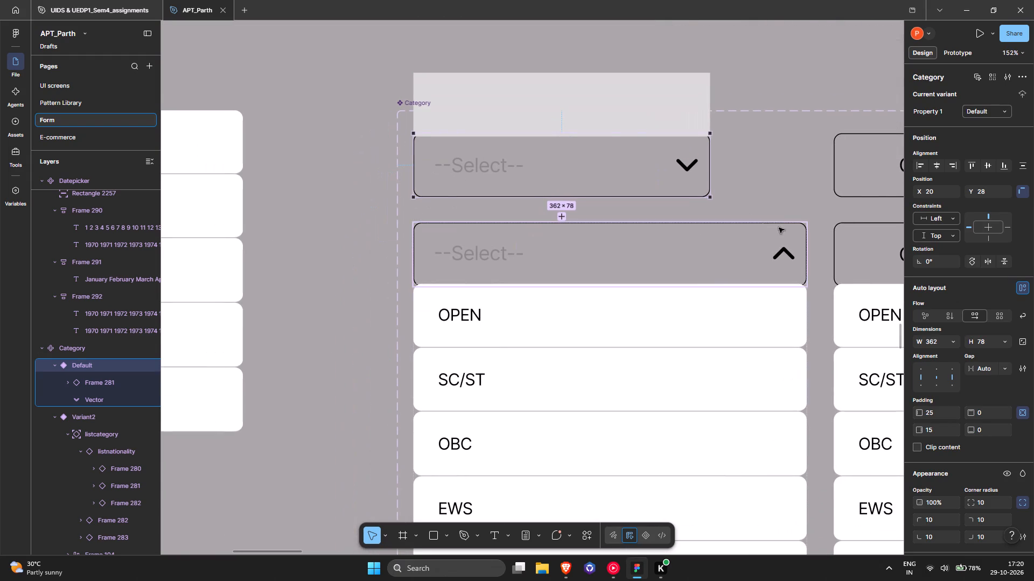
pyautogui.moveTo(807, 238); pyautogui.dragTo(710, 234)
# Place the sizing rectangle directly above the listcategory component and narrow that component to 362 wide.
pyautogui.keyDown('ctrl'); pyautogui.scroll(-7, 709, 234); pyautogui.keyUp('ctrl')
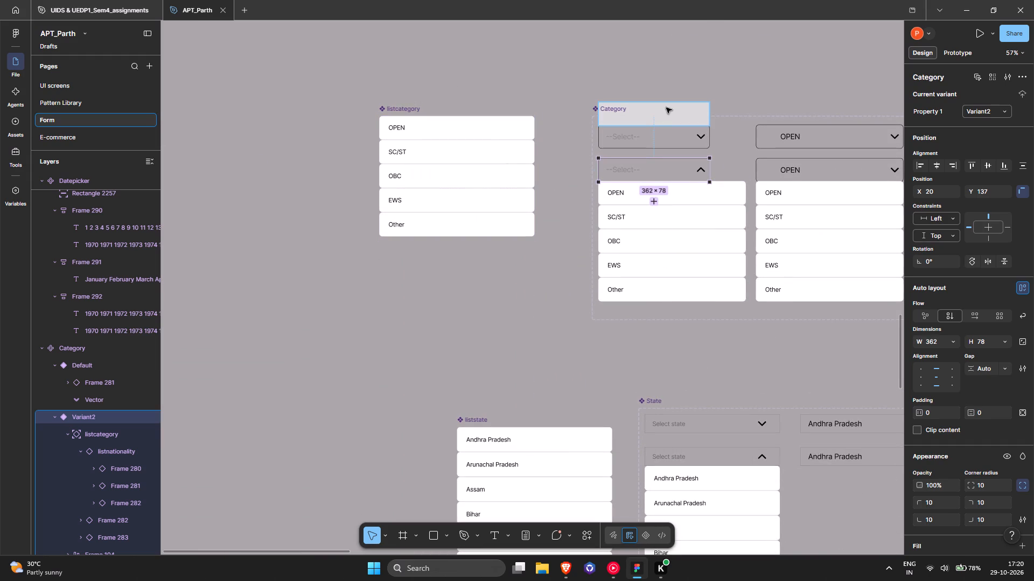
pyautogui.moveTo(672, 107); pyautogui.dragTo(455, 85)
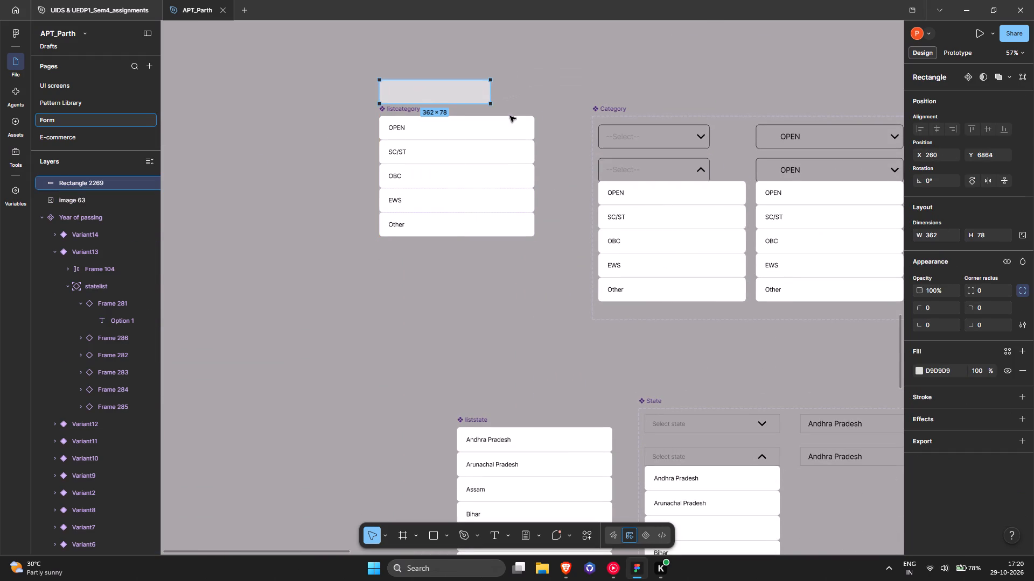
pyautogui.click(510, 116)
pyautogui.moveTo(535, 127); pyautogui.dragTo(491, 126)
pyautogui.click(529, 119)
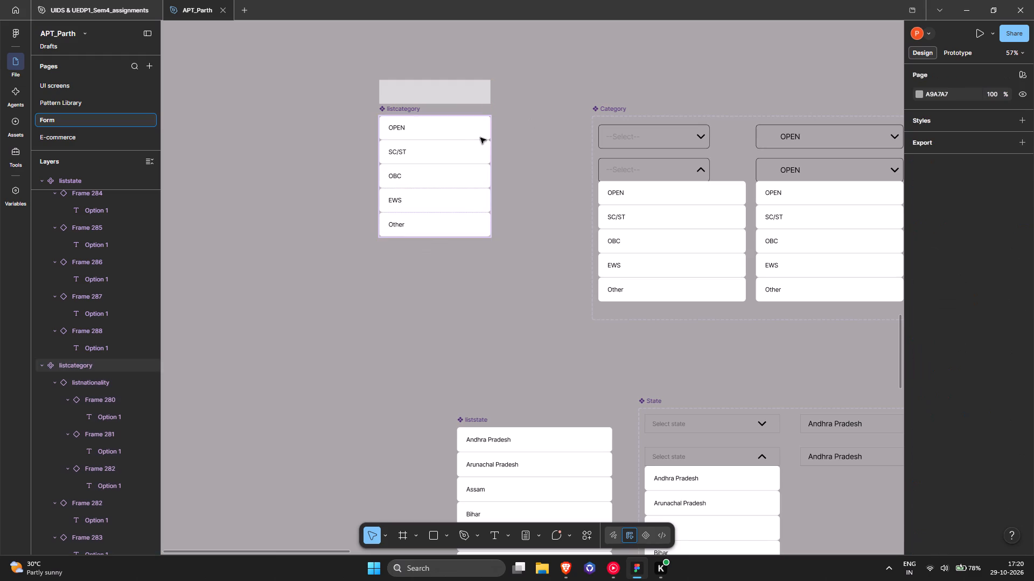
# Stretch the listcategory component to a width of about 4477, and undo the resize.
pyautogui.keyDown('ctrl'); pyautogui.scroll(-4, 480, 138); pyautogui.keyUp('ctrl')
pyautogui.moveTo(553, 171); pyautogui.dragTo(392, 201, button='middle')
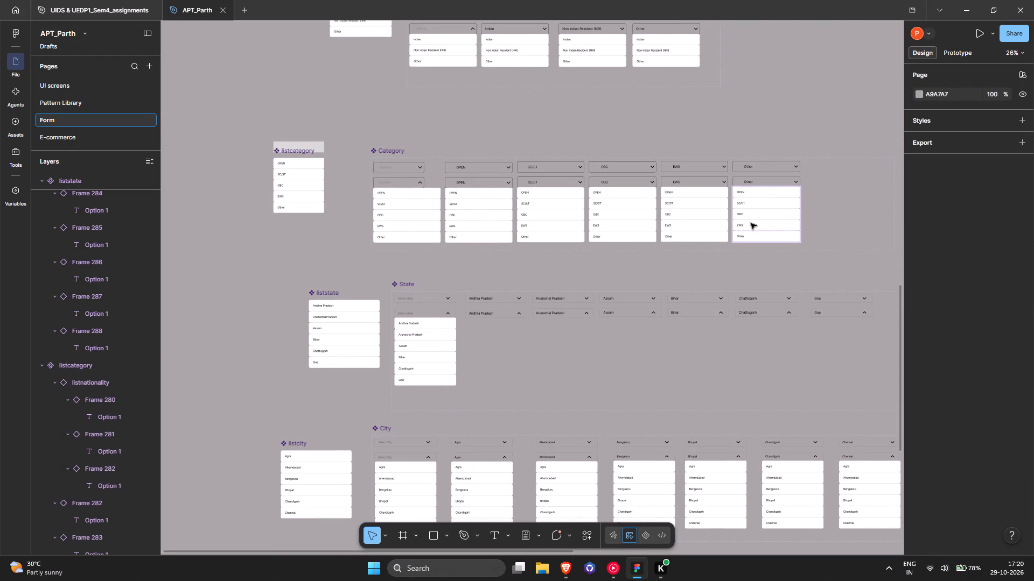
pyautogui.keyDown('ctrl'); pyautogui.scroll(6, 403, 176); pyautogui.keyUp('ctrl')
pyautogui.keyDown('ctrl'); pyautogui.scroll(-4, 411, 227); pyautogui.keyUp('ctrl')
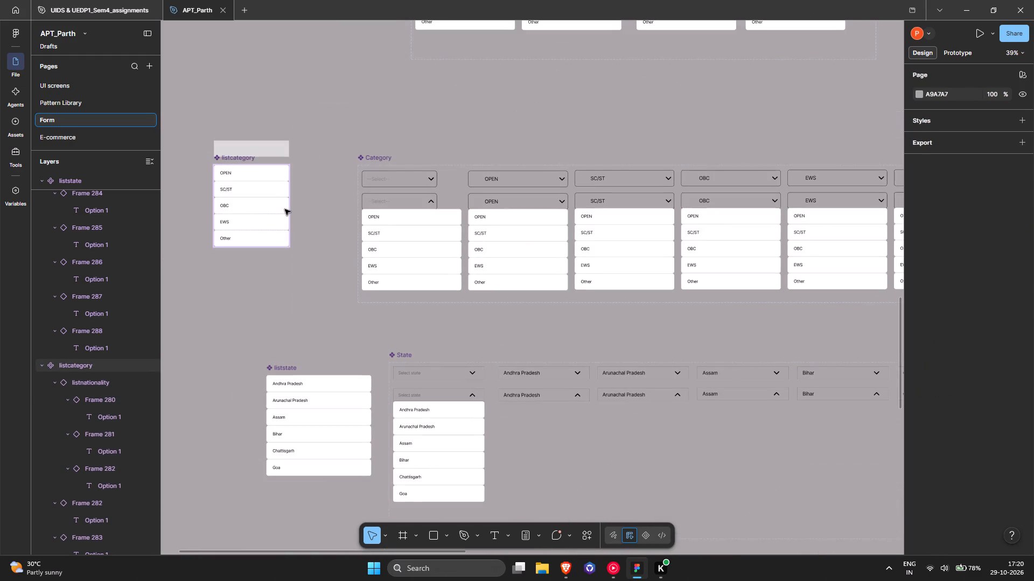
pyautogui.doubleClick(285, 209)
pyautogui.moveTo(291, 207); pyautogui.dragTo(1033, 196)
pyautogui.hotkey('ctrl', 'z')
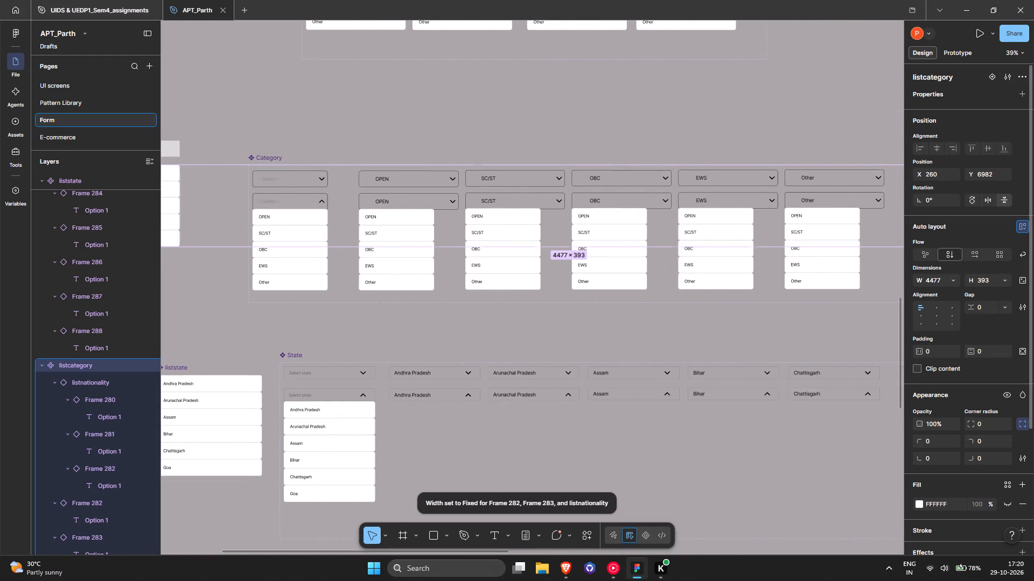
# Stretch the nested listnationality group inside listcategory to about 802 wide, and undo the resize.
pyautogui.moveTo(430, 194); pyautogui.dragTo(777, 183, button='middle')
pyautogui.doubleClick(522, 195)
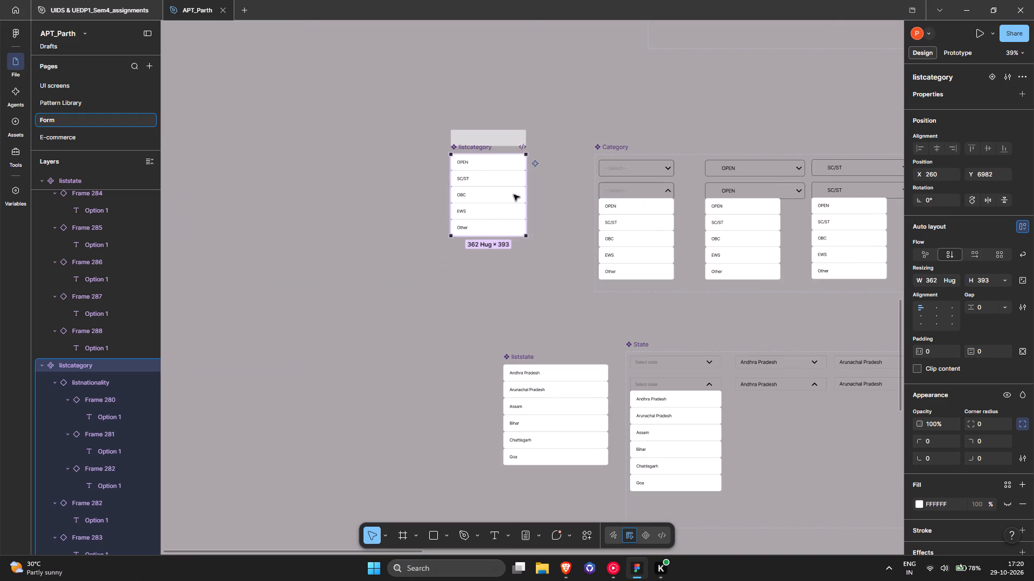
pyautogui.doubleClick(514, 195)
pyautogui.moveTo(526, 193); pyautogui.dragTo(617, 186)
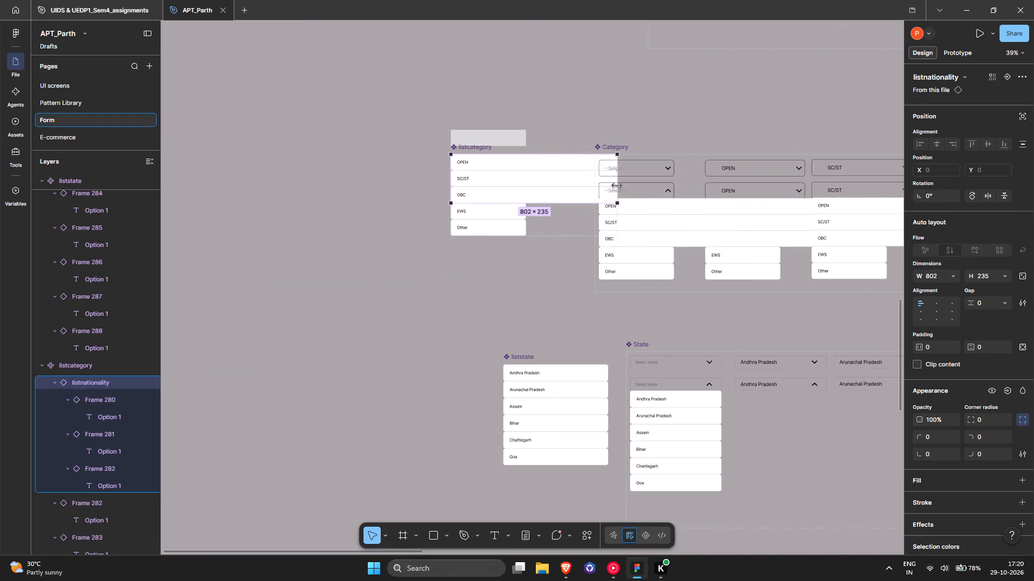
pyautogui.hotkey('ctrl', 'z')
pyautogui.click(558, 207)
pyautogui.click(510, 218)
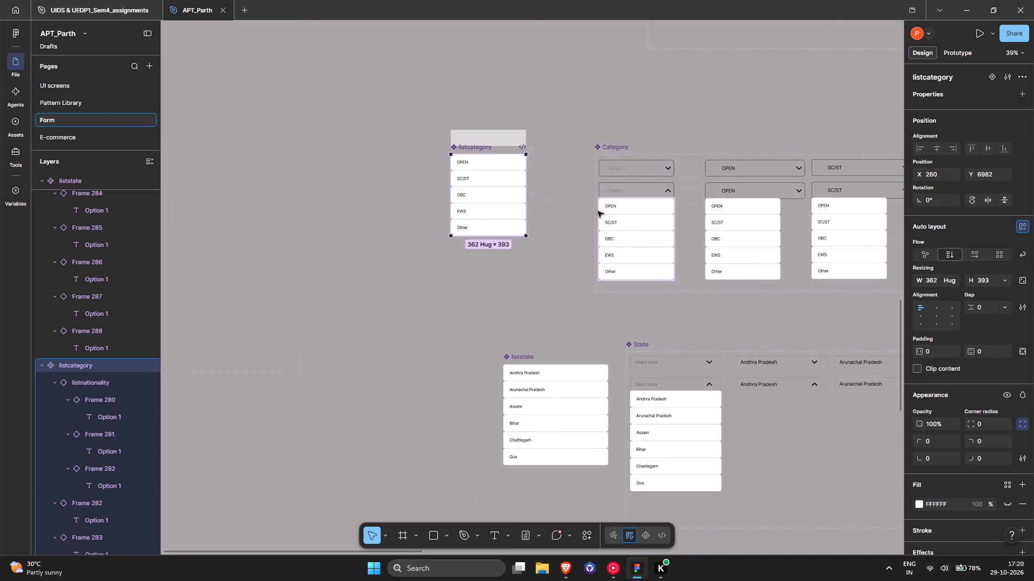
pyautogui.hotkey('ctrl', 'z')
# Move the sizing rectangle above the OPEN variants of the Category component set, at X 1532, Y 6786.
pyautogui.moveTo(693, 206); pyautogui.dragTo(567, 211, button='middle')
pyautogui.scroll(3, 708, 212)
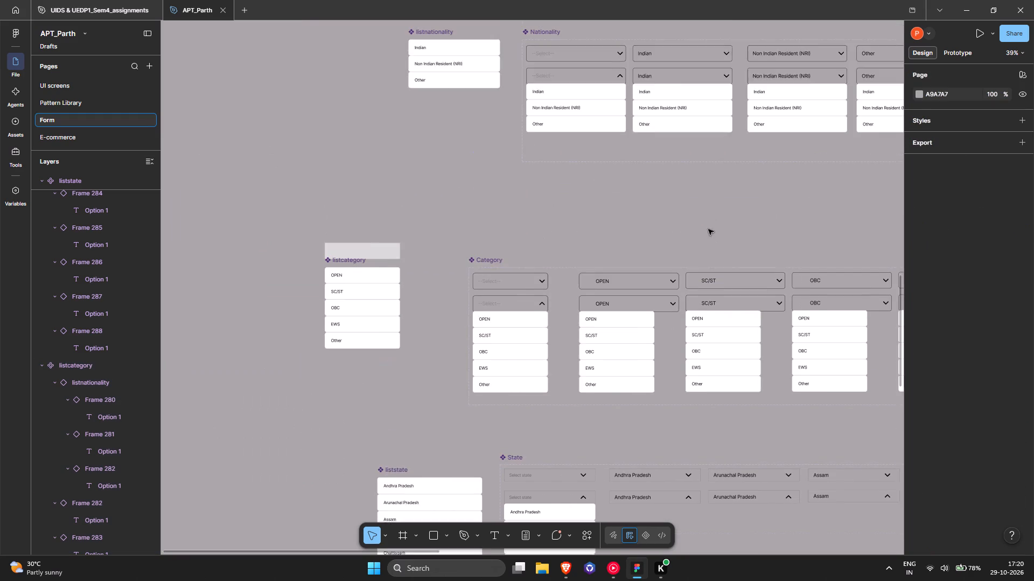
pyautogui.scroll(-2, 698, 251)
pyautogui.moveTo(380, 178); pyautogui.dragTo(633, 196)
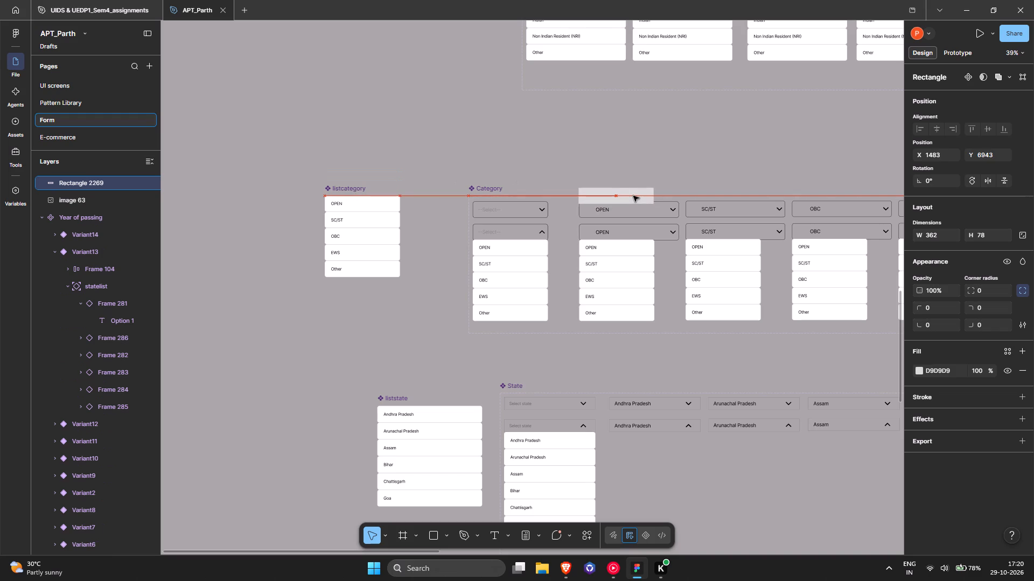
pyautogui.moveTo(633, 196); pyautogui.dragTo(644, 162)
# Narrow both OPEN variants of the Category component together to 362 wide.
pyautogui.keyDown('ctrl'); pyautogui.scroll(4, 673, 225); pyautogui.keyUp('ctrl')
pyautogui.click(660, 230)
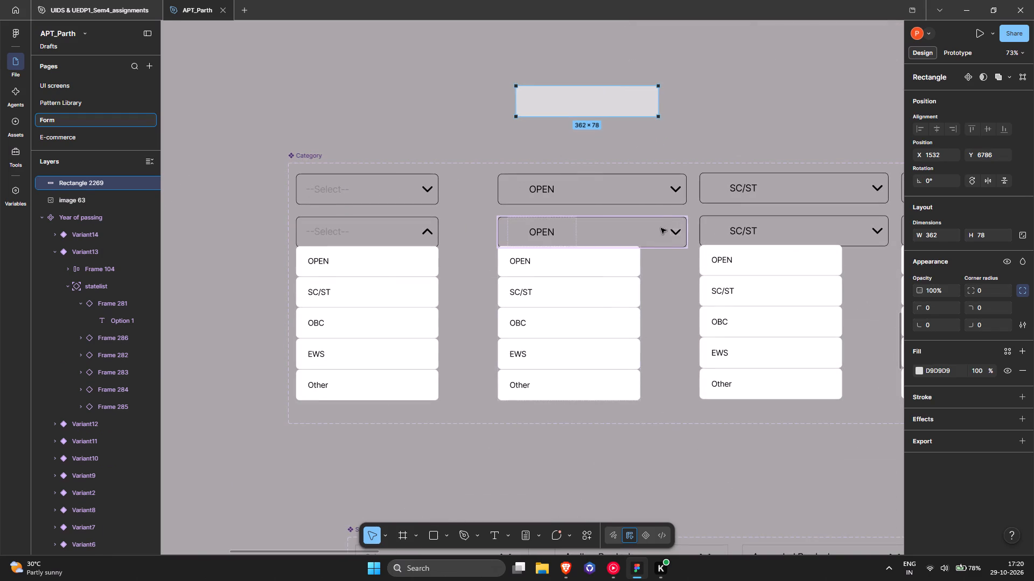
pyautogui.keyDown('shift'); pyautogui.click(647, 190); pyautogui.keyUp('shift')
pyautogui.moveTo(687, 186); pyautogui.dragTo(644, 185)
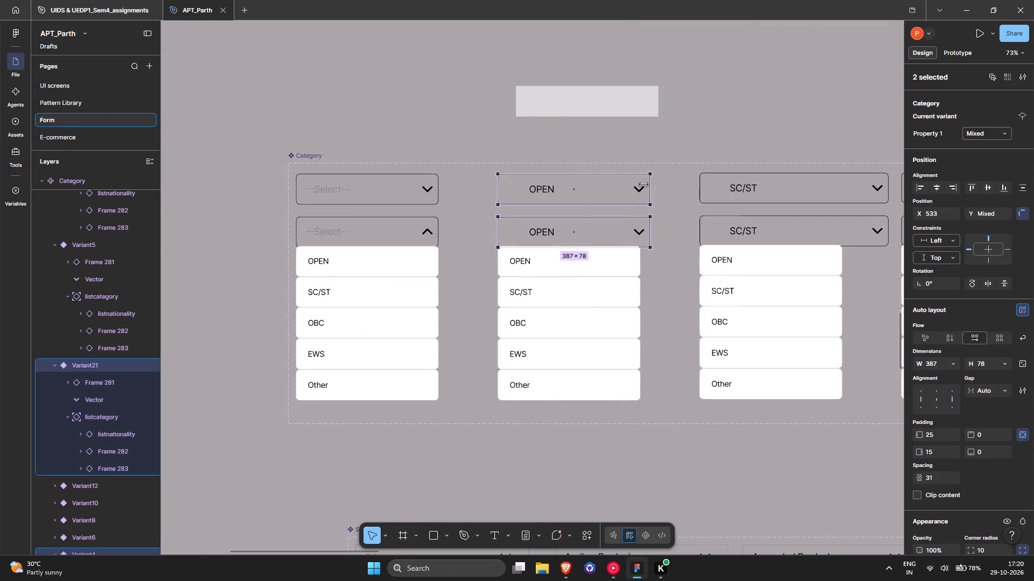
pyautogui.moveTo(644, 185); pyautogui.dragTo(639, 185)
pyautogui.keyDown('ctrl'); pyautogui.scroll(-5, 639, 185); pyautogui.keyUp('ctrl')
pyautogui.keyDown('ctrl'); pyautogui.scroll(8, 617, 186); pyautogui.keyUp('ctrl')
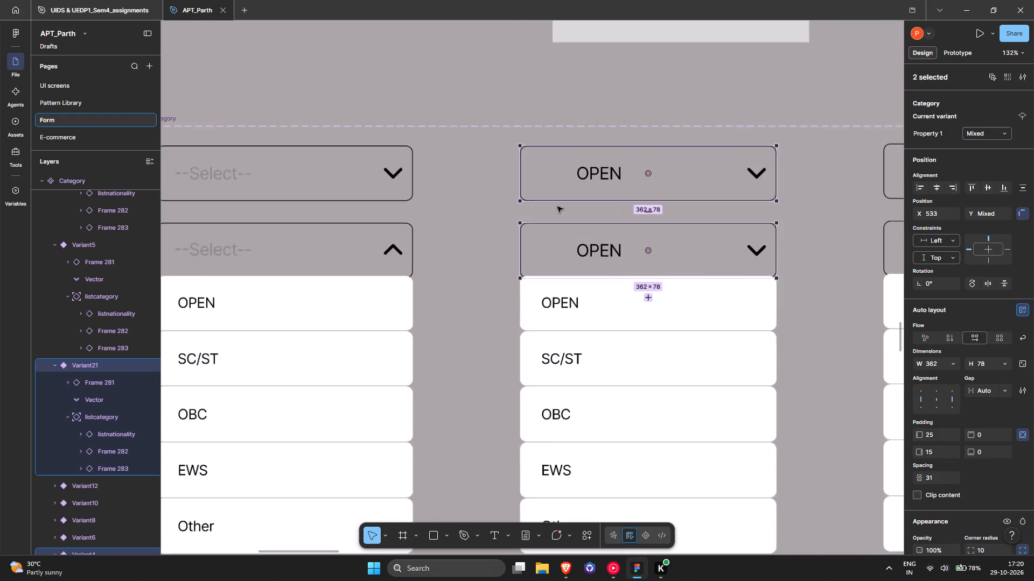
# Left-align the OPEN label frames inside both OPEN variants.
pyautogui.keyDown('ctrl'); pyautogui.scroll(-3, 557, 208); pyautogui.keyUp('ctrl')
pyautogui.keyDown('ctrl'); pyautogui.scroll(3, 354, 194); pyautogui.keyUp('ctrl')
pyautogui.doubleClick(761, 187)
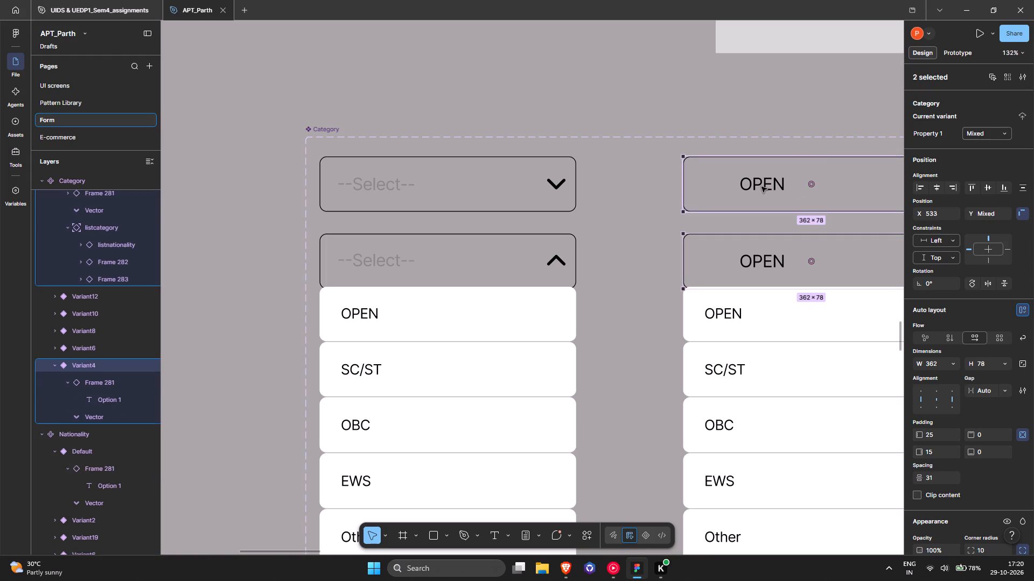
pyautogui.keyDown('shift'); pyautogui.click(757, 254); pyautogui.keyUp('shift')
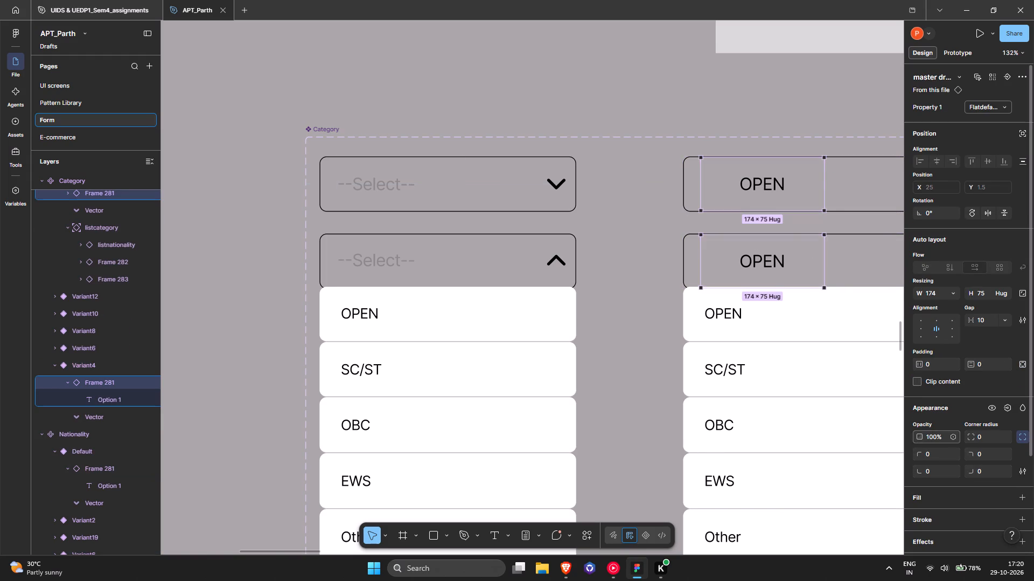
pyautogui.click(919, 328)
# Try left-aligning the SC/ST, OBC, EWS and Other label frames in both variant rows together, and toggle their gap to Auto.
pyautogui.keyDown('ctrl'); pyautogui.scroll(-2, 813, 253); pyautogui.keyUp('ctrl')
pyautogui.moveTo(815, 239); pyautogui.dragTo(454, 250, button='middle')
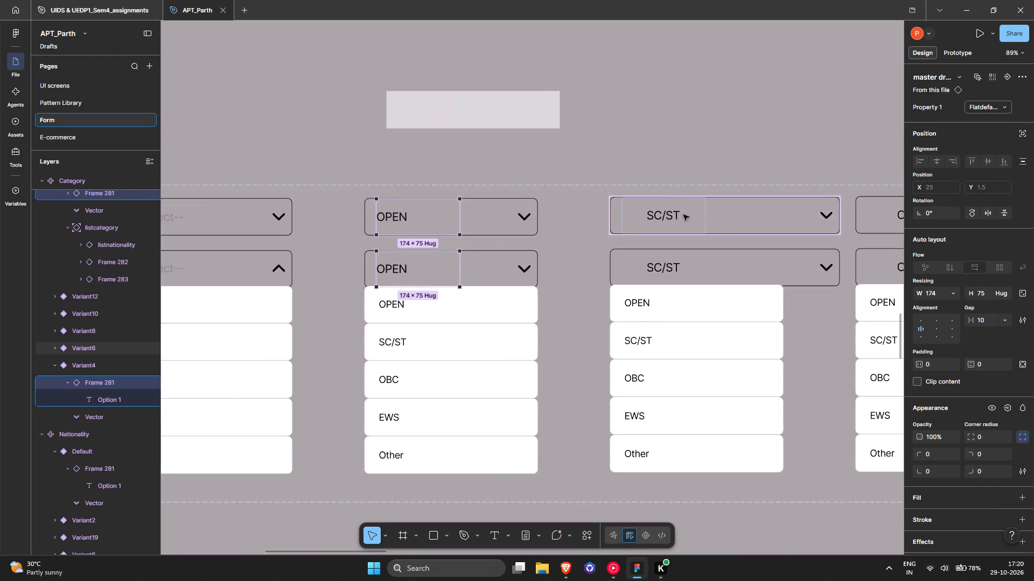
pyautogui.click(683, 215)
pyautogui.doubleClick(668, 219)
pyautogui.keyDown('shift'); pyautogui.click(674, 267); pyautogui.keyUp('shift')
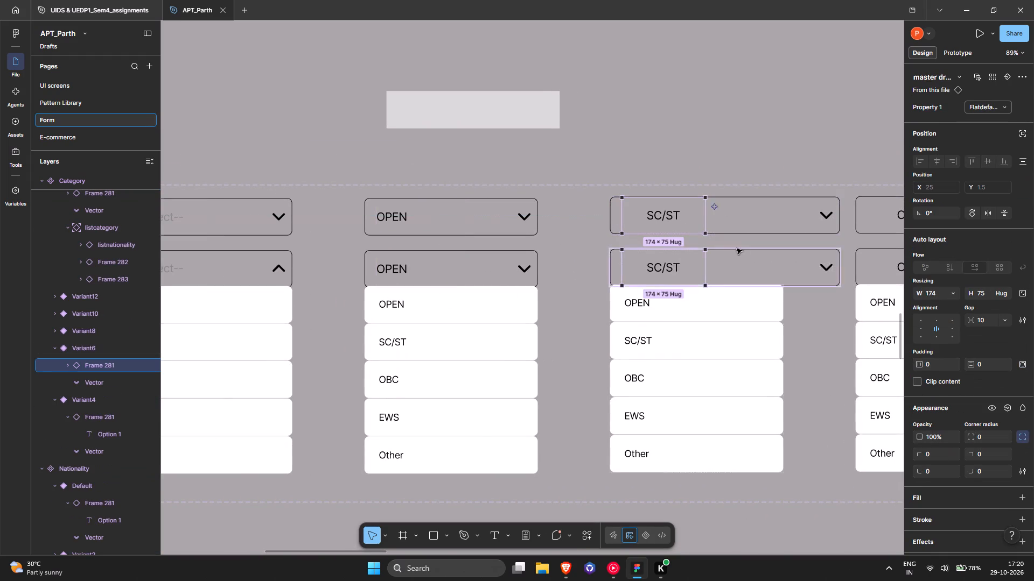
pyautogui.moveTo(731, 249); pyautogui.dragTo(377, 256, button='middle')
pyautogui.keyDown('ctrl'); pyautogui.scroll(-4, 377, 256); pyautogui.keyUp('ctrl')
pyautogui.keyDown('shift'); pyautogui.click(467, 239); pyautogui.keyUp('shift')
pyautogui.keyDown('shift'); pyautogui.click(465, 258); pyautogui.keyUp('shift')
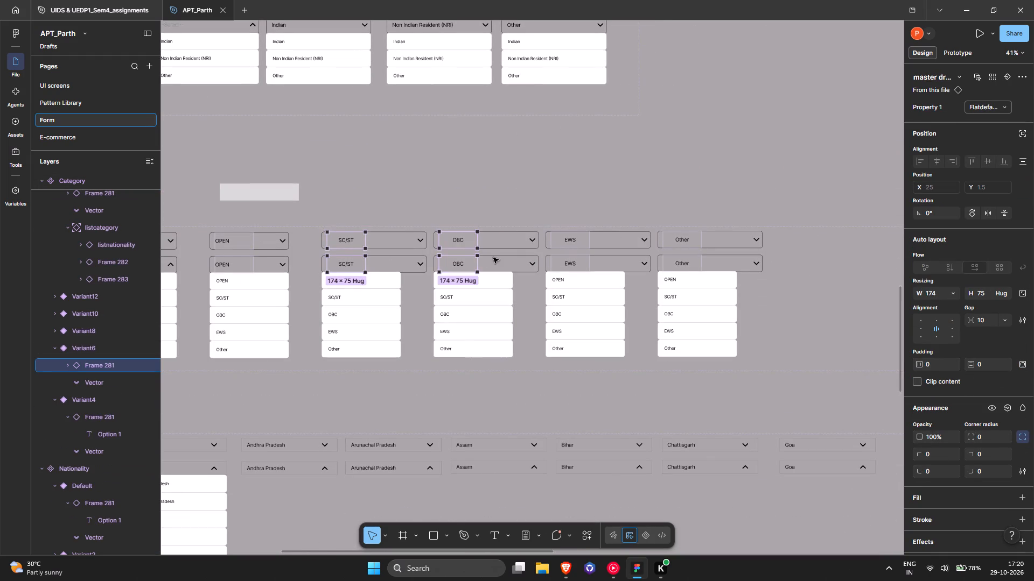
pyautogui.keyDown('shift'); pyautogui.click(568, 236); pyautogui.keyUp('shift')
pyautogui.keyDown('shift'); pyautogui.click(567, 261); pyautogui.keyUp('shift')
pyautogui.keyDown('shift'); pyautogui.click(678, 236); pyautogui.keyUp('shift')
pyautogui.keyDown('shift'); pyautogui.click(682, 256); pyautogui.keyUp('shift')
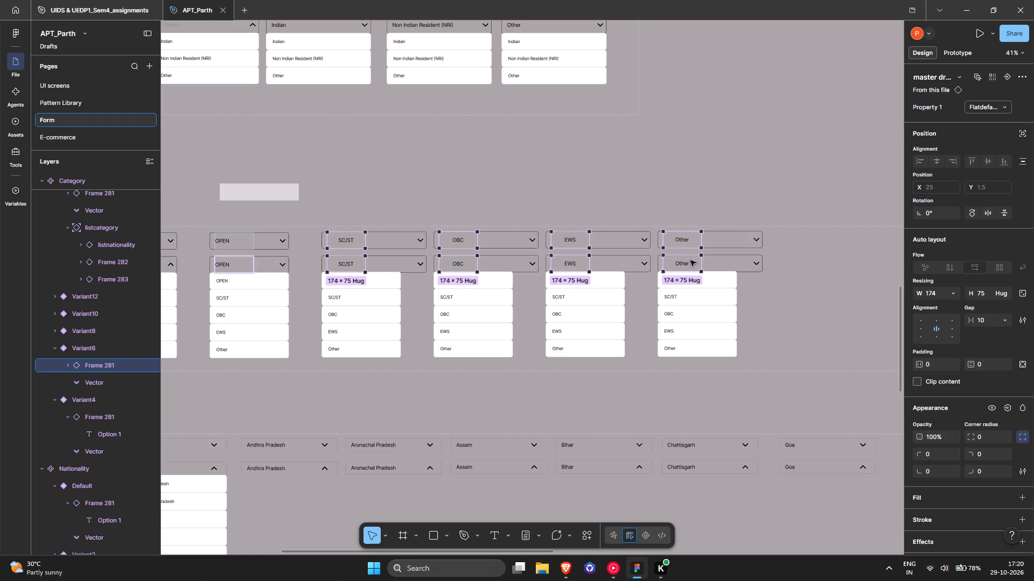
pyautogui.click(922, 327)
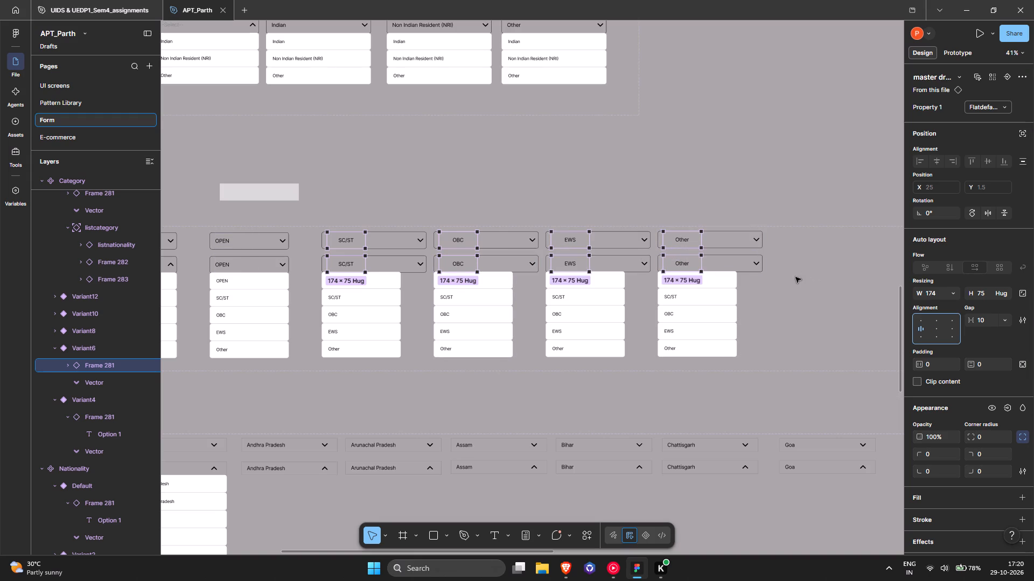
pyautogui.doubleClick(920, 329)
pyautogui.doubleClick(920, 329)
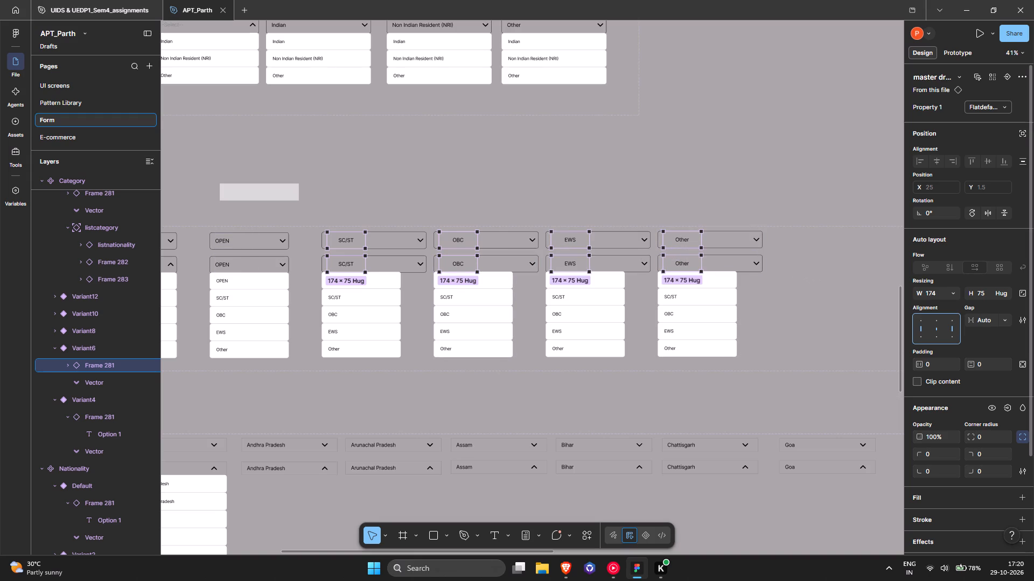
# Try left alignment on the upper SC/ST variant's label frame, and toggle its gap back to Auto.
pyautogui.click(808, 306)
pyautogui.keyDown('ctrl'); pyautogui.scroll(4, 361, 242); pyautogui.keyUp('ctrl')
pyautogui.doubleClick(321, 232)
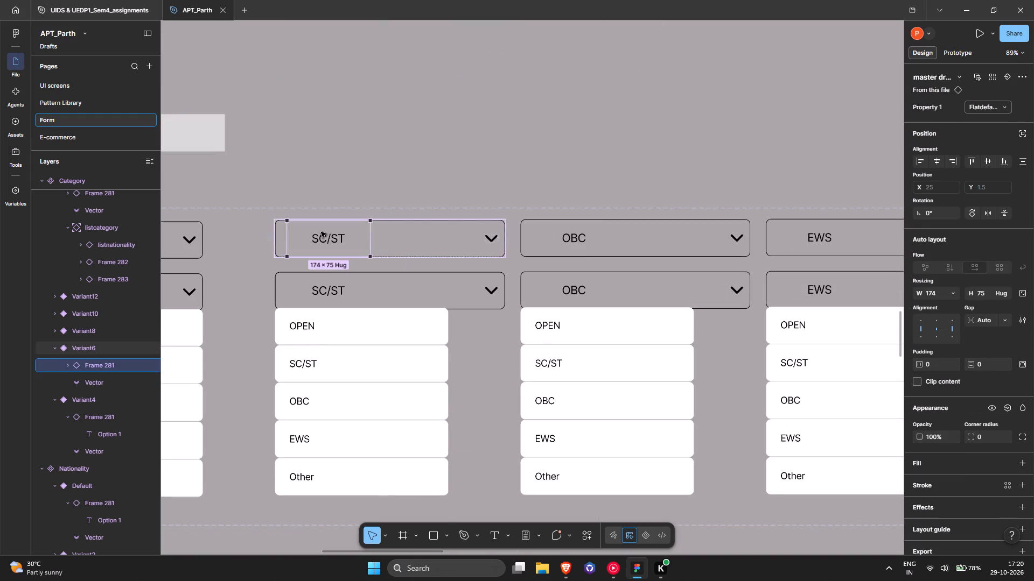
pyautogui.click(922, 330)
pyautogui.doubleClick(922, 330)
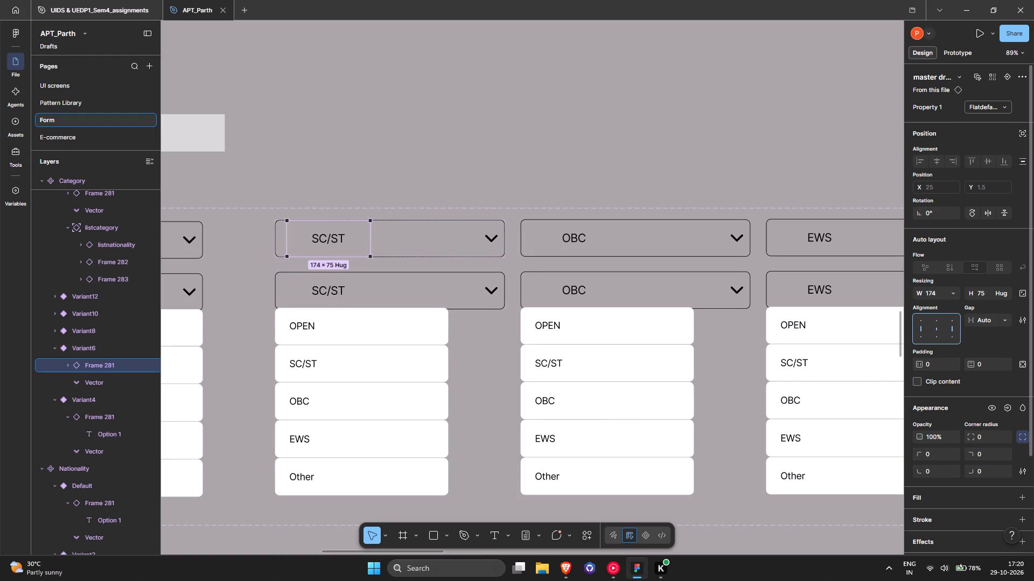
# Set the lower SC/ST variant's label frame to left alignment with a gap of 10.
pyautogui.tripleClick(340, 285)
pyautogui.click(338, 287)
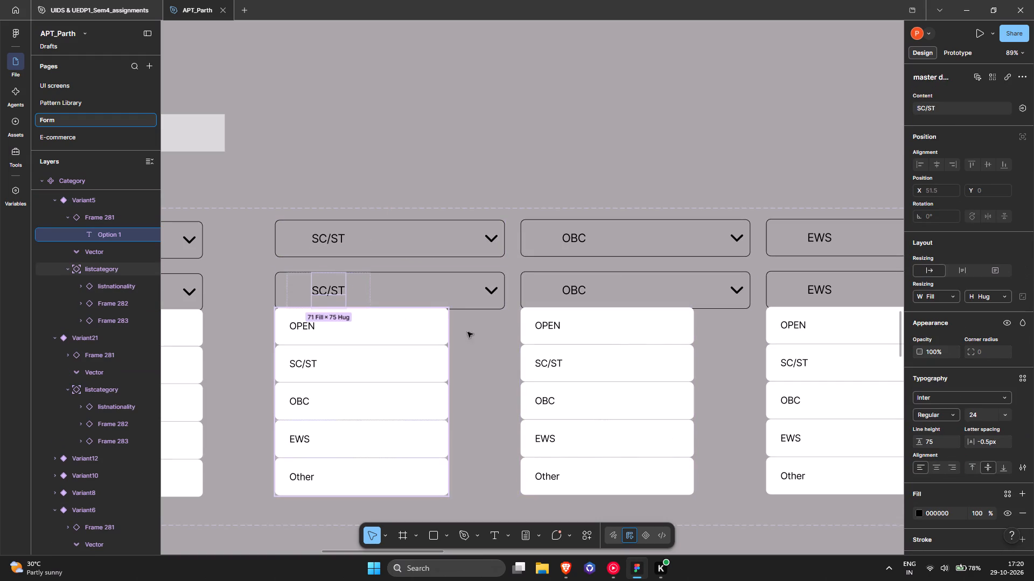
pyautogui.click(352, 290)
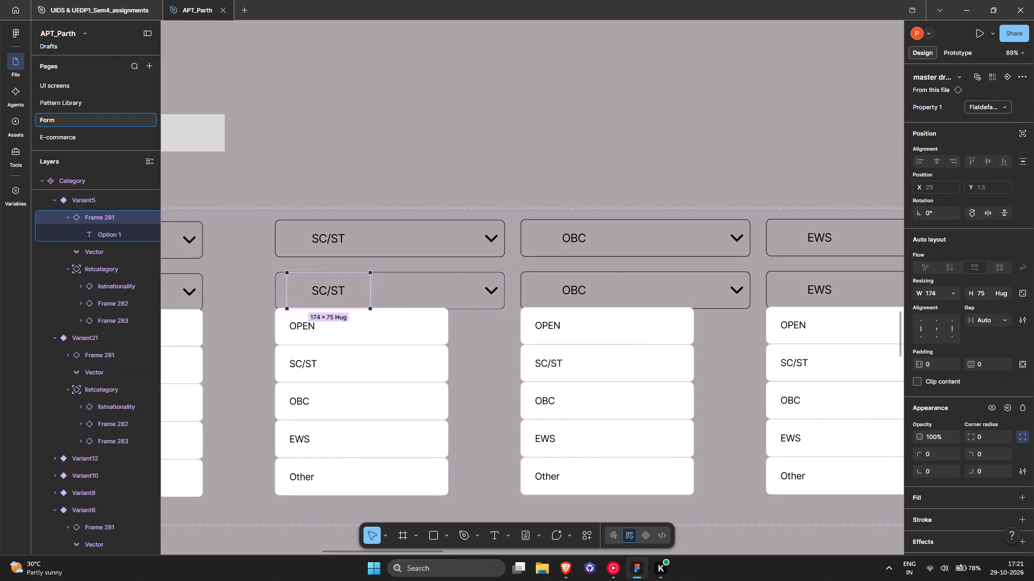
pyautogui.doubleClick(922, 328)
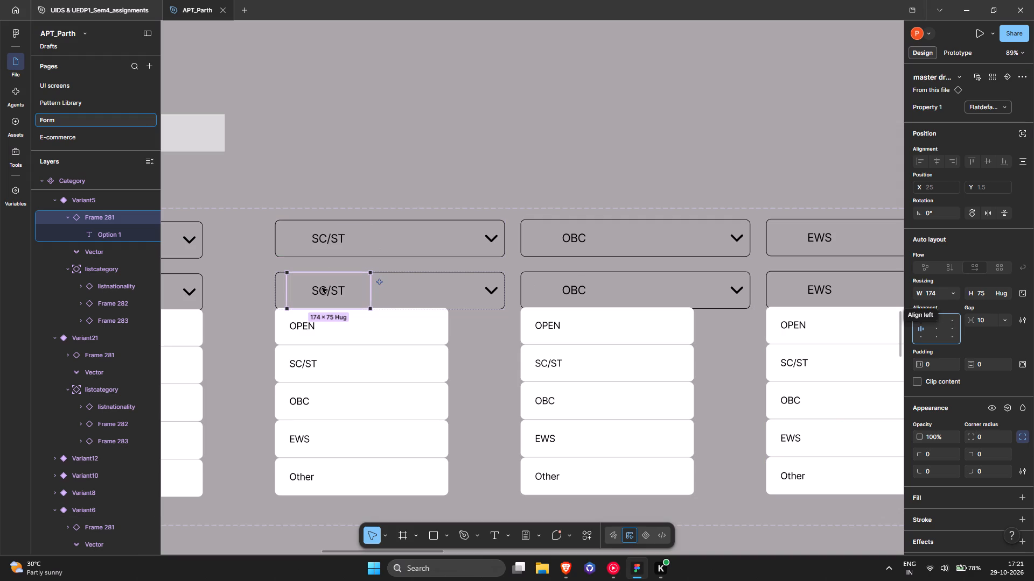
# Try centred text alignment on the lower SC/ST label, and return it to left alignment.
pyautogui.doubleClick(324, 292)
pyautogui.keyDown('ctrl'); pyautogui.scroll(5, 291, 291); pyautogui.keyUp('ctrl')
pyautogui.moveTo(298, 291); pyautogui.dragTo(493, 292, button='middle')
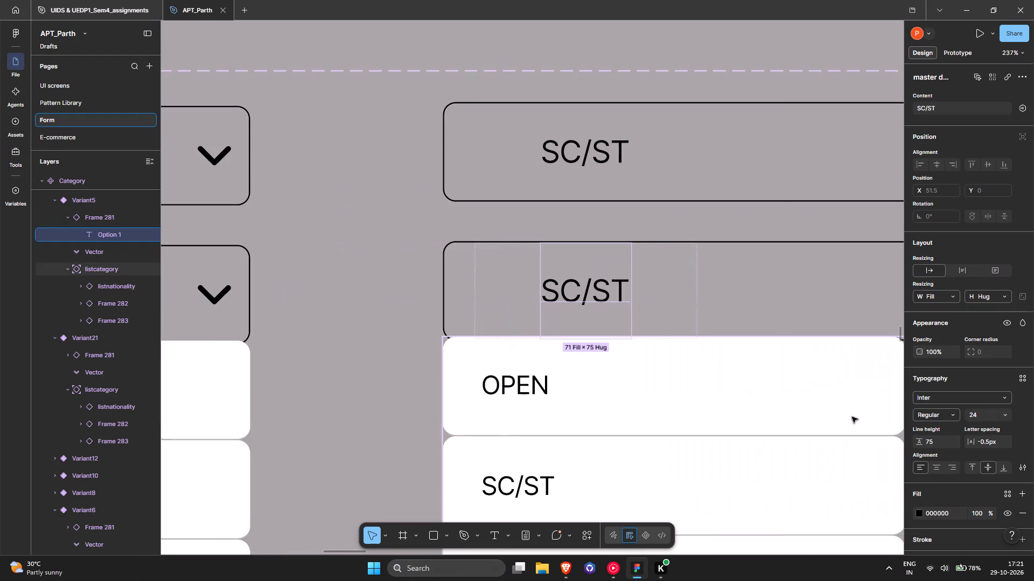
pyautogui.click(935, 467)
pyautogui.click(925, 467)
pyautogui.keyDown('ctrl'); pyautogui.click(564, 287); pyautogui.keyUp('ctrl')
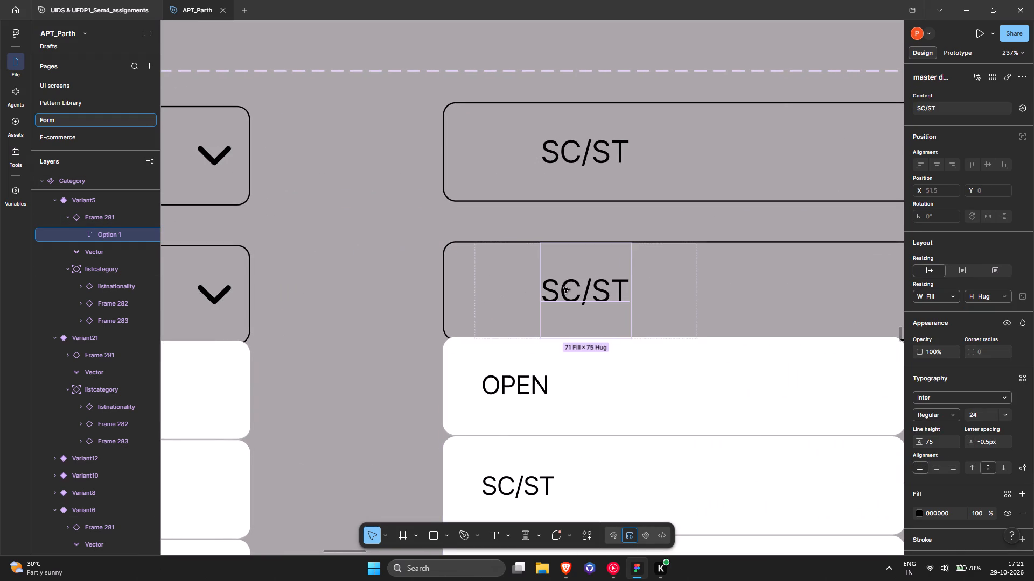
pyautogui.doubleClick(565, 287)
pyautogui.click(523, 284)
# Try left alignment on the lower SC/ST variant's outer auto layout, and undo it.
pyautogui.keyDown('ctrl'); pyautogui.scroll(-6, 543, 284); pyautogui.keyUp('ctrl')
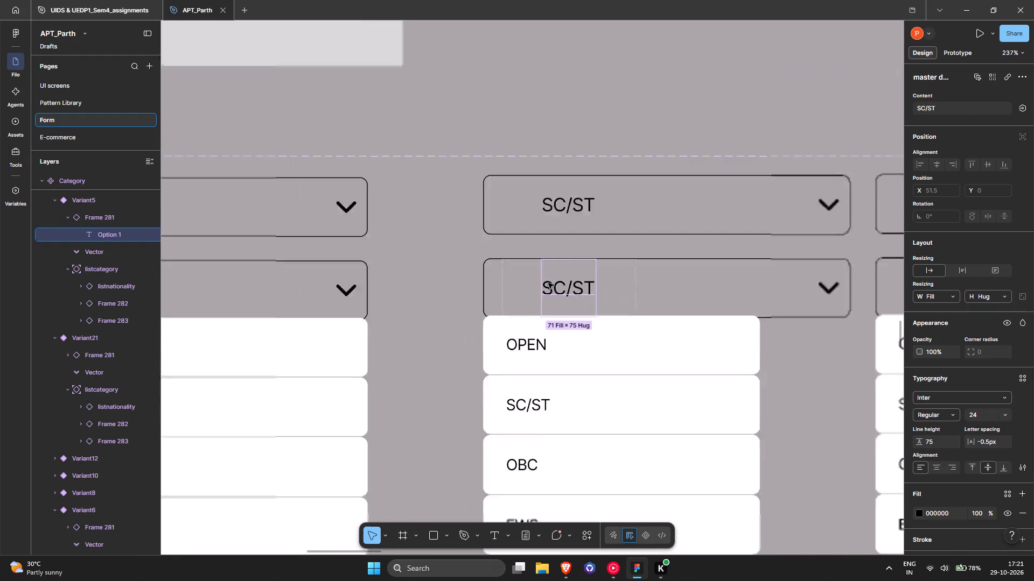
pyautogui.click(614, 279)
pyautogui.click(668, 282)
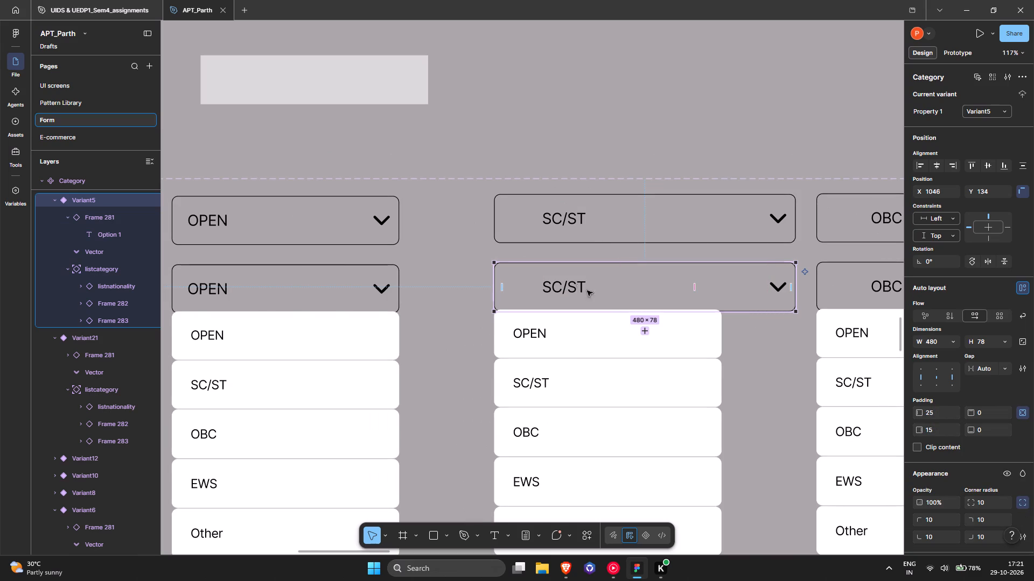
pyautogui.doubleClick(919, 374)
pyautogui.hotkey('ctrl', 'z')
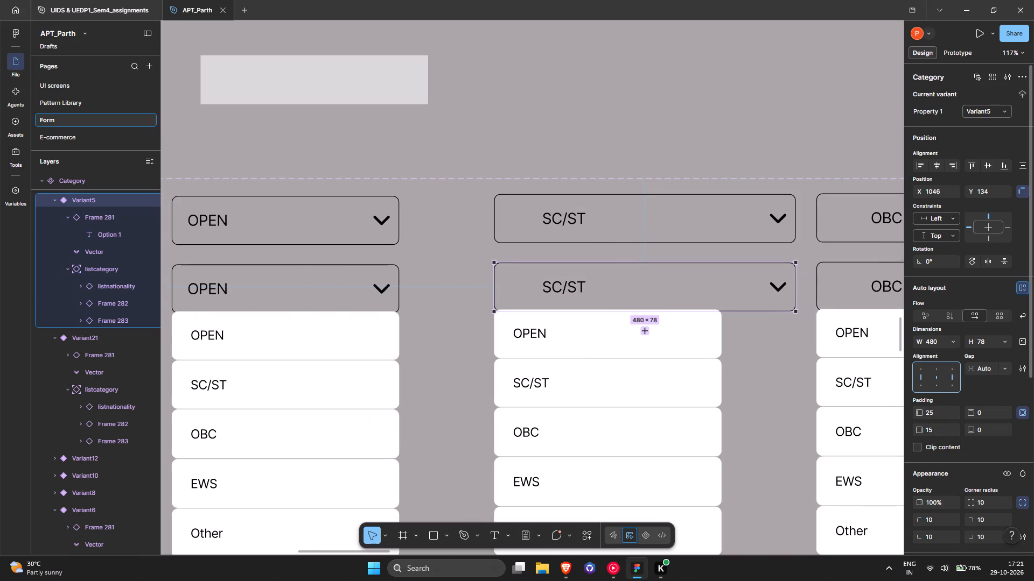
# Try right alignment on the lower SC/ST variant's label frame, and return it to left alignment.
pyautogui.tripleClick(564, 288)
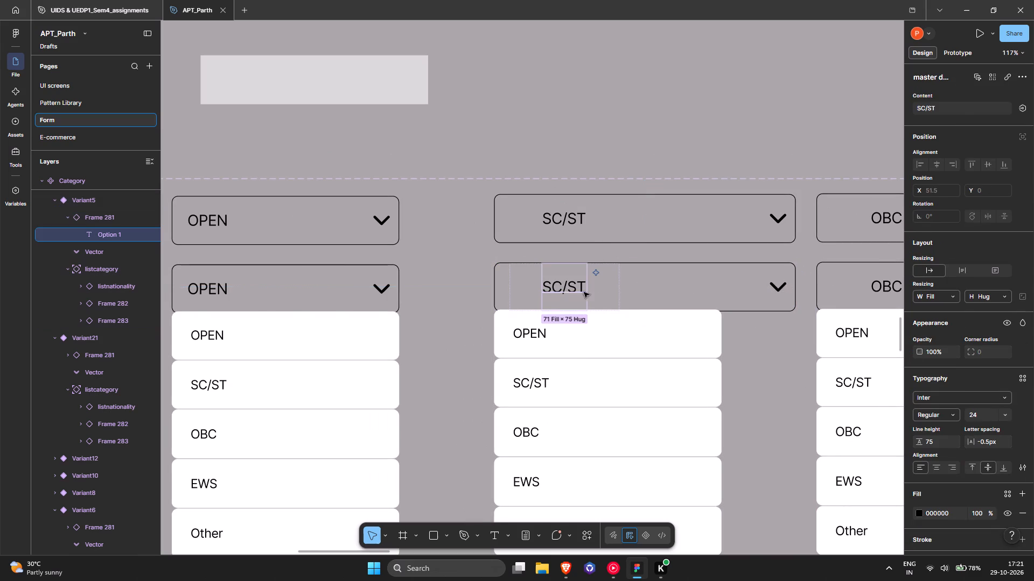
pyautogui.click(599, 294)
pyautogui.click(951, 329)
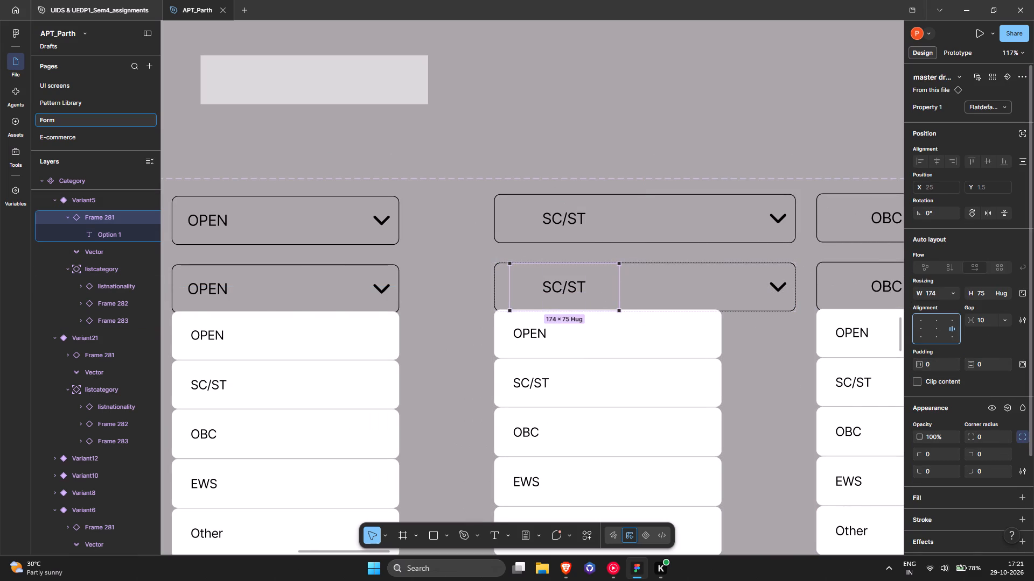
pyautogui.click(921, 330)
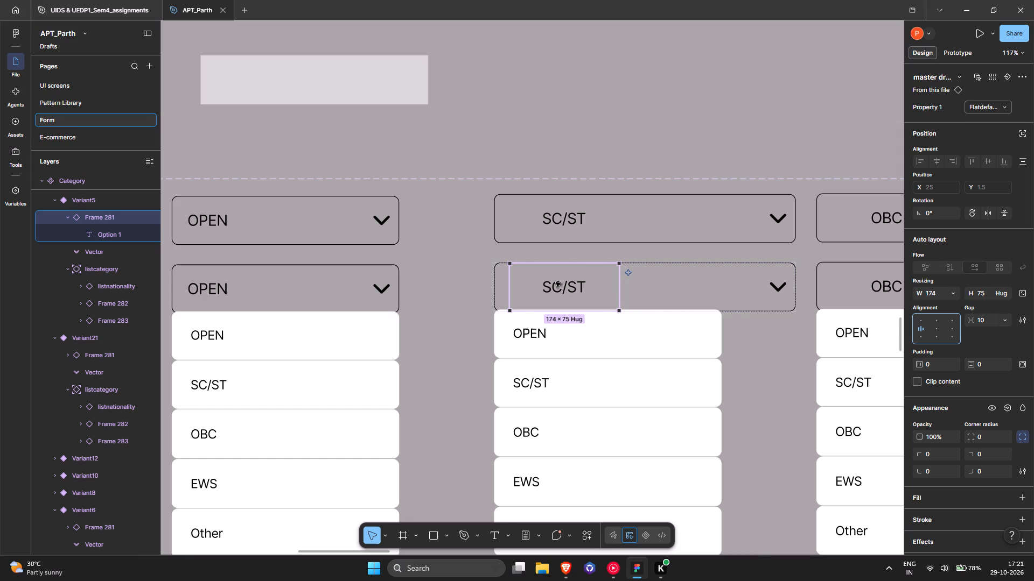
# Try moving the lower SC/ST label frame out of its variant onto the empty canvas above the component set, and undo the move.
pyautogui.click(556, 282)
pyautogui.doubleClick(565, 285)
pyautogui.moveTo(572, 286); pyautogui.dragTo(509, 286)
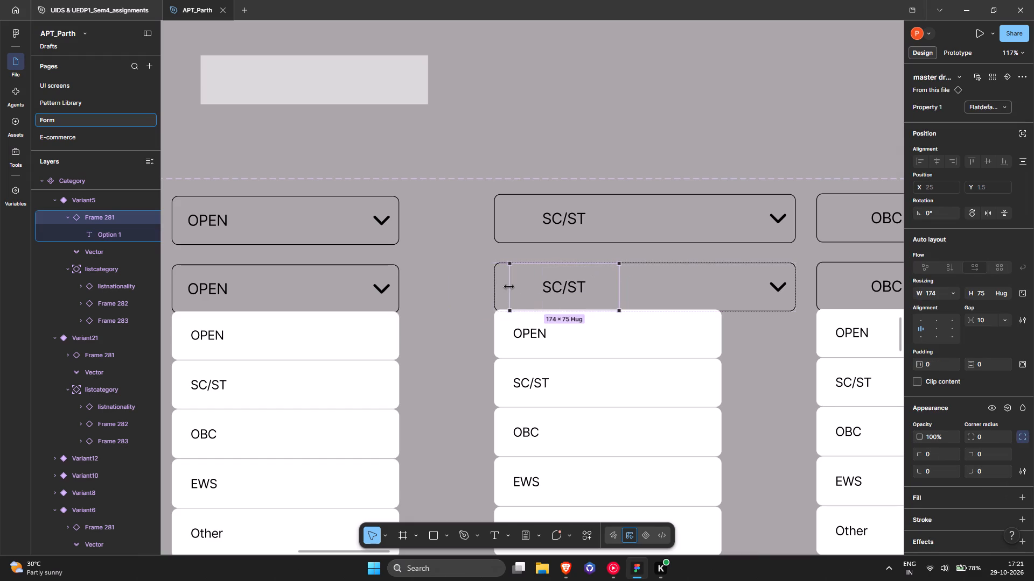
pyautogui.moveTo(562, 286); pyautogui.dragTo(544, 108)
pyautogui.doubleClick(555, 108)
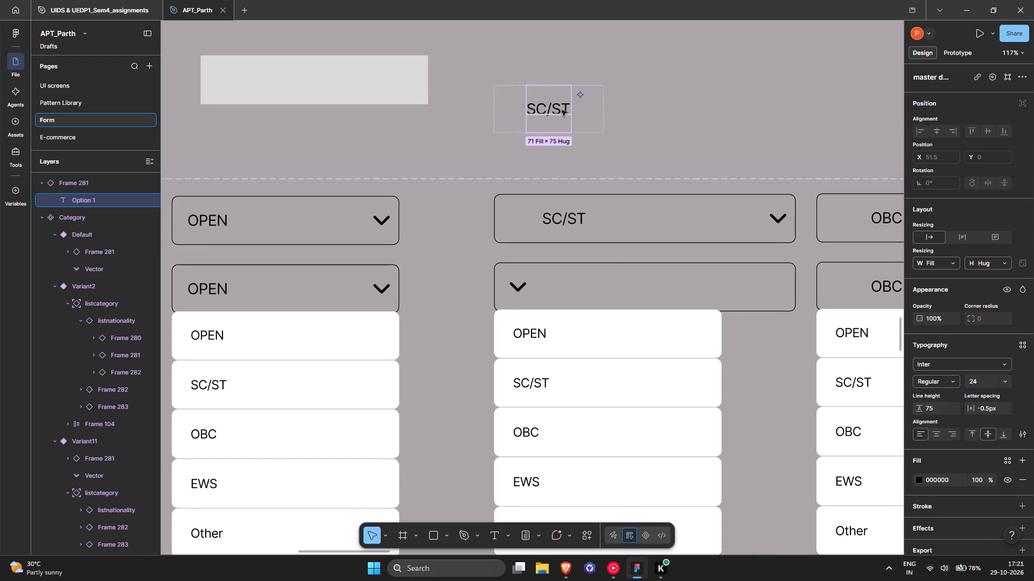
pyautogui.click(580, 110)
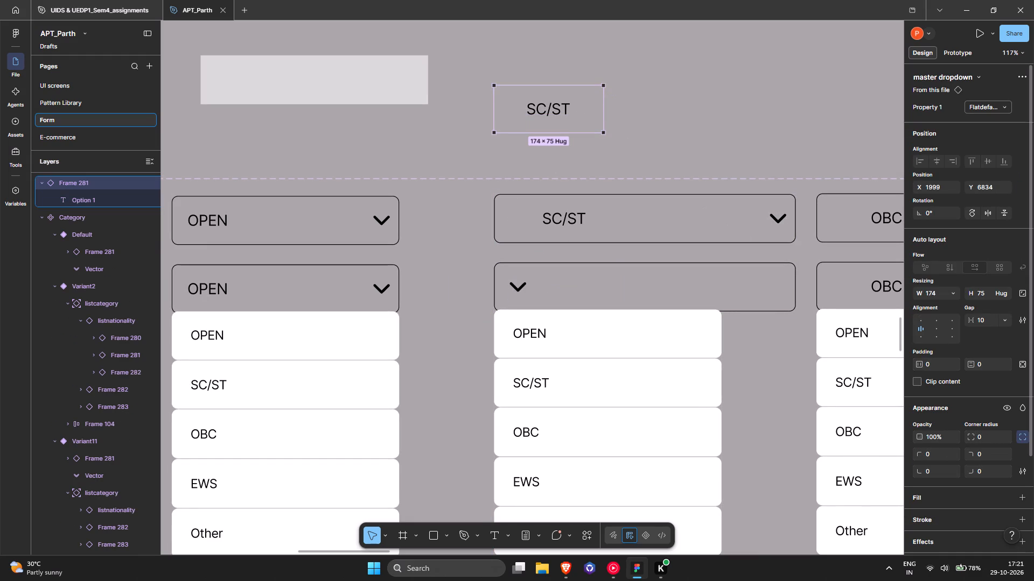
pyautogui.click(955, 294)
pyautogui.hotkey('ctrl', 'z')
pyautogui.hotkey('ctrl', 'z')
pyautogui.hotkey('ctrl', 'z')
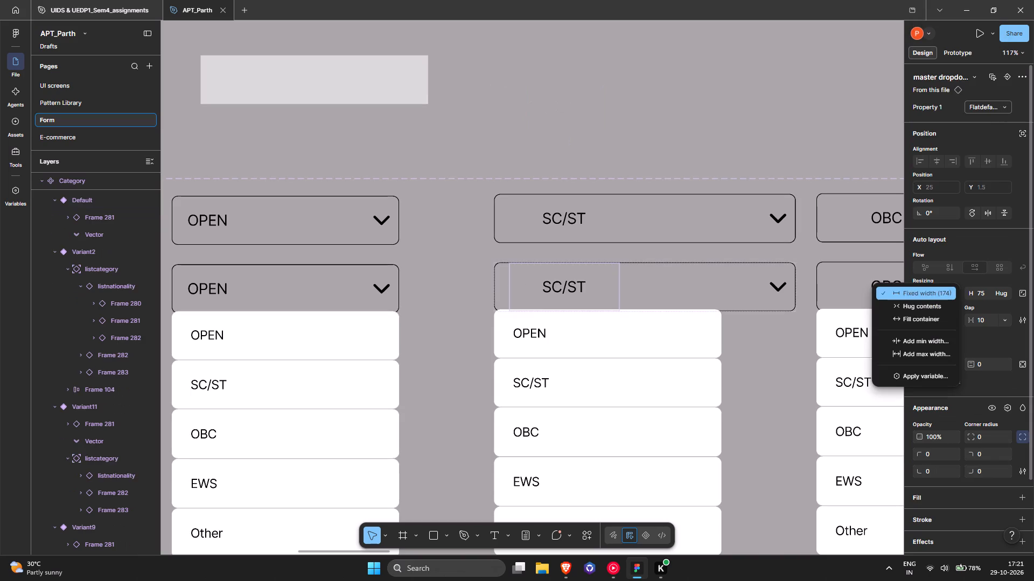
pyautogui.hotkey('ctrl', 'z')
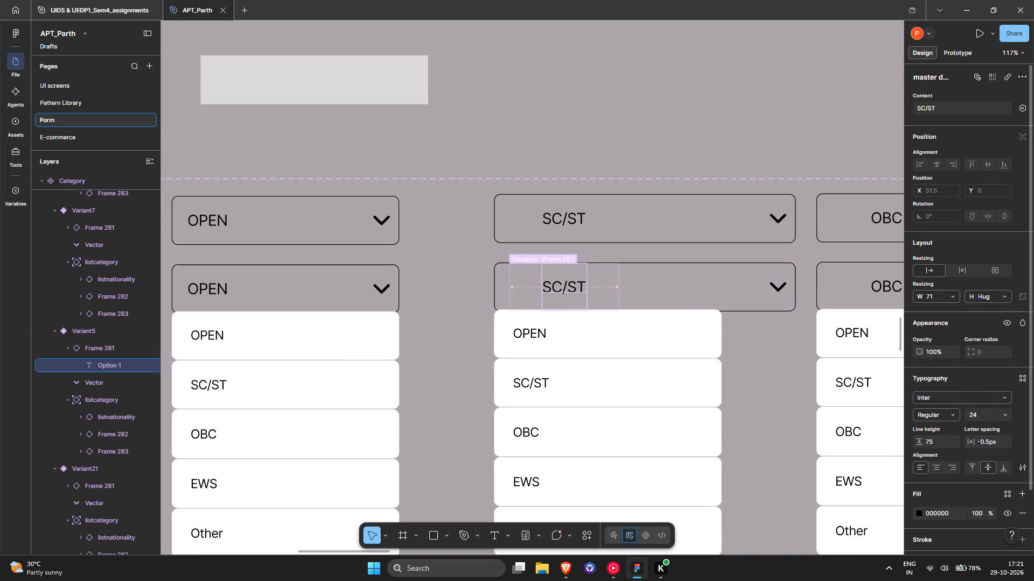
# Set the lower SC/ST label's width to fill its label frame at 174.
pyautogui.click(955, 302)
pyautogui.click(955, 300)
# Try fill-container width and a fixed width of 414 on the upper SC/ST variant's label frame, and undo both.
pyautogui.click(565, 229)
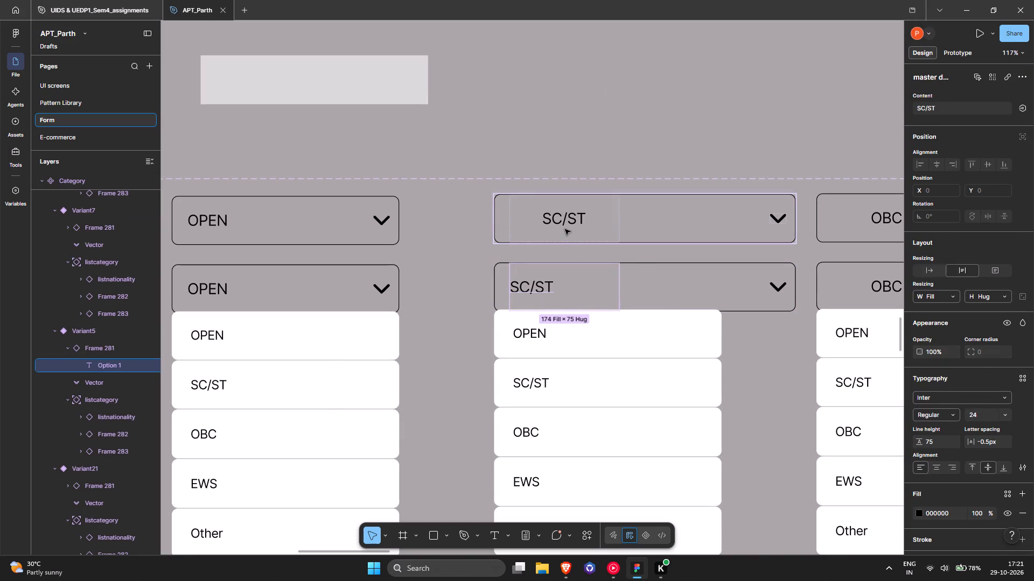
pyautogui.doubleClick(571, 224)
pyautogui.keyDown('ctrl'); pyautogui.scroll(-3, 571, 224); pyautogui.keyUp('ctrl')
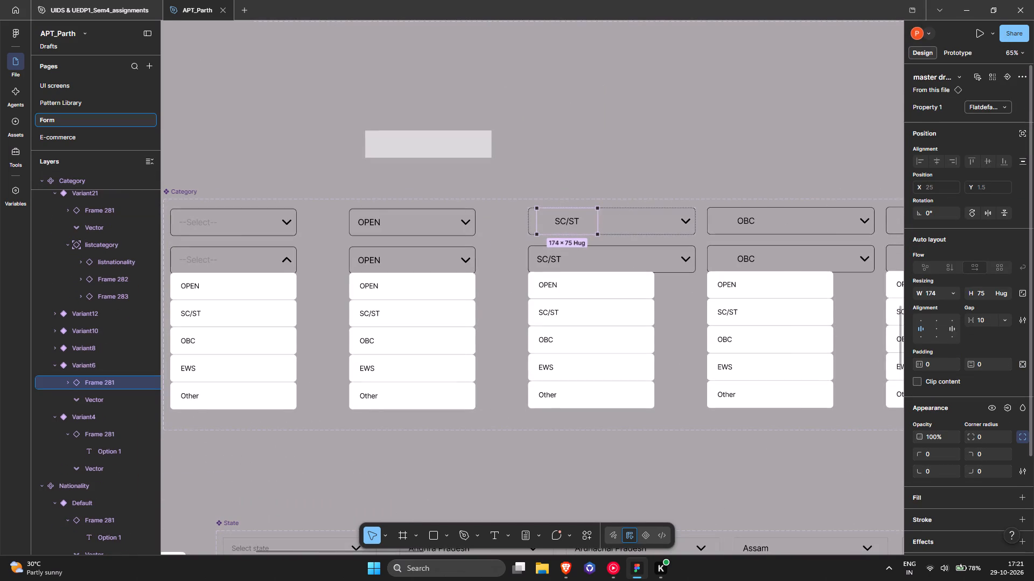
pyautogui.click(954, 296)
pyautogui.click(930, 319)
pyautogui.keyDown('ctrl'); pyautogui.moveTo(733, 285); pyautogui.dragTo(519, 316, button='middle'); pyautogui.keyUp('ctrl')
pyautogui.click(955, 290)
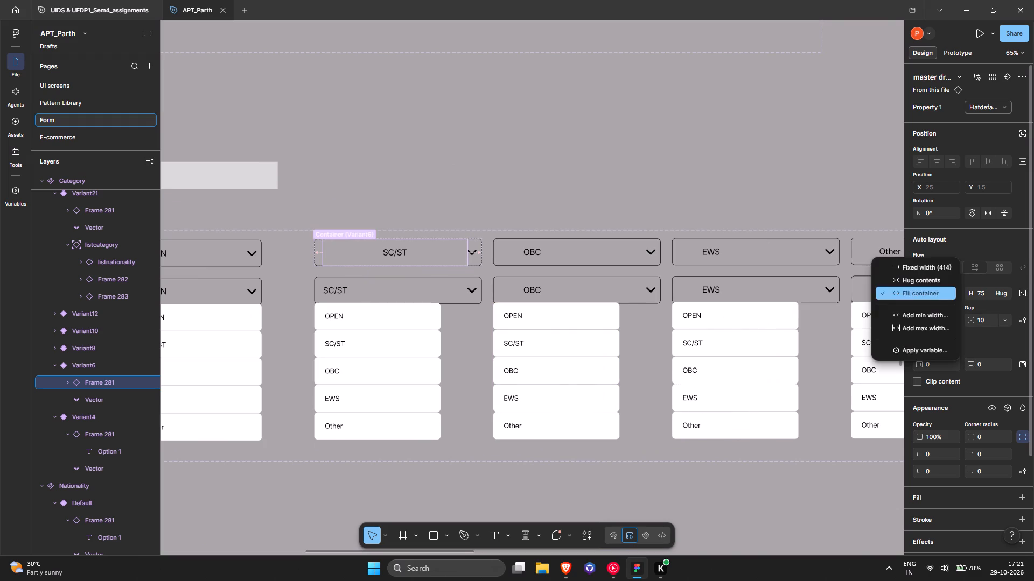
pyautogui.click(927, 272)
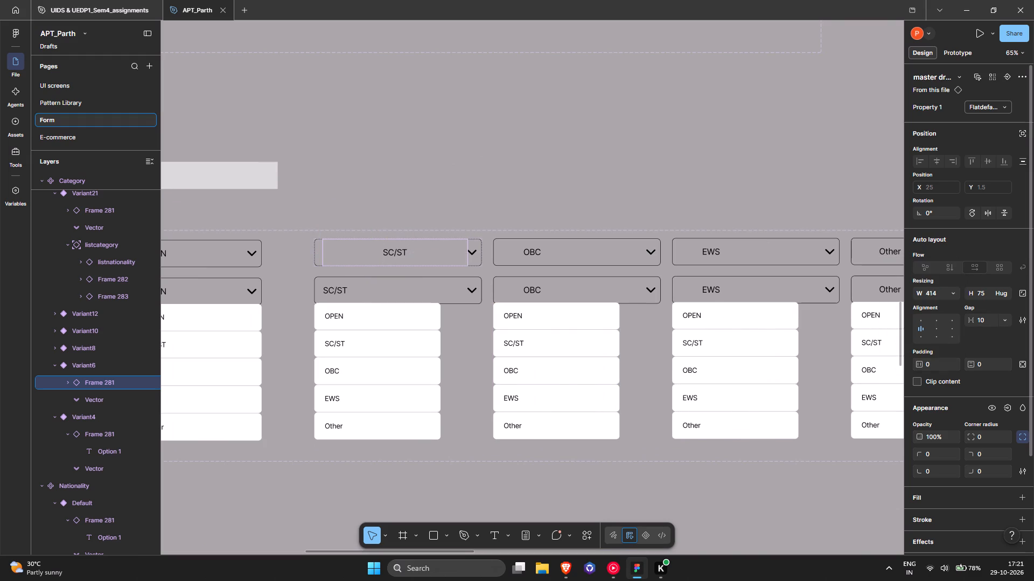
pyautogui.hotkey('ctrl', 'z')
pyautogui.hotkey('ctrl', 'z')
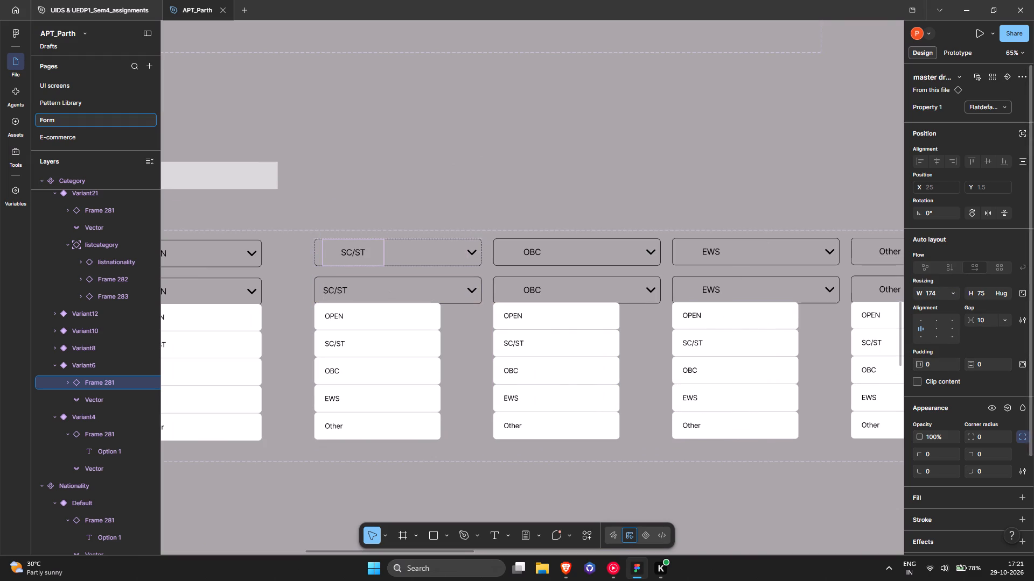
# Set the upper SC/ST label text to a fixed width of 91.
pyautogui.click(380, 256)
pyautogui.doubleClick(372, 257)
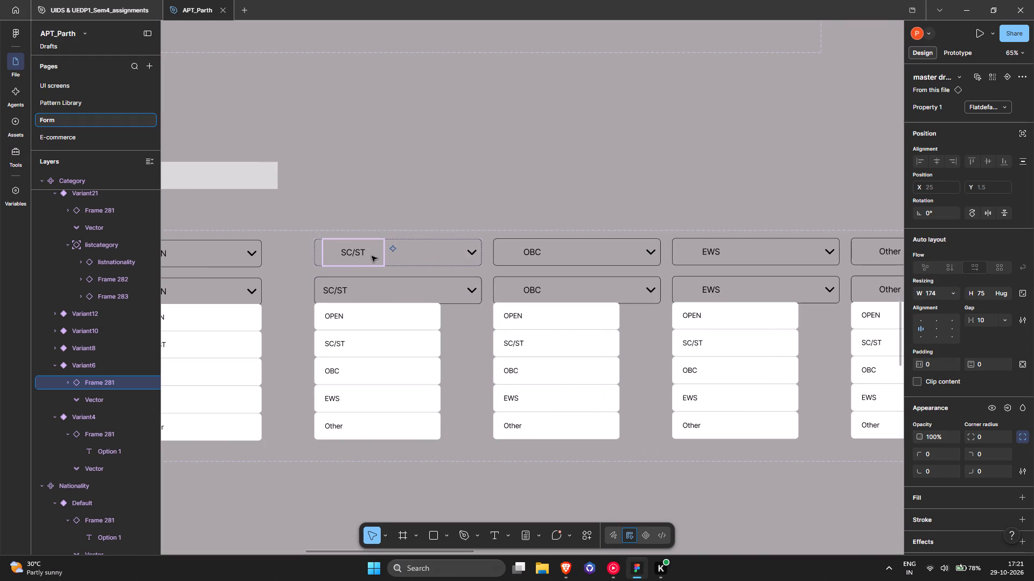
pyautogui.doubleClick(372, 255)
pyautogui.doubleClick(360, 253)
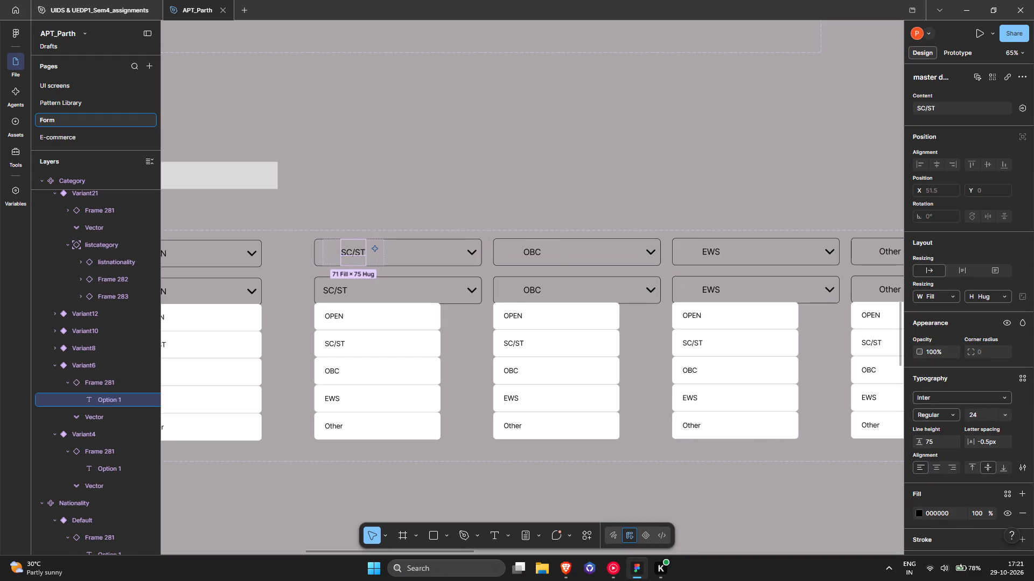
pyautogui.click(953, 296)
pyautogui.click(952, 268)
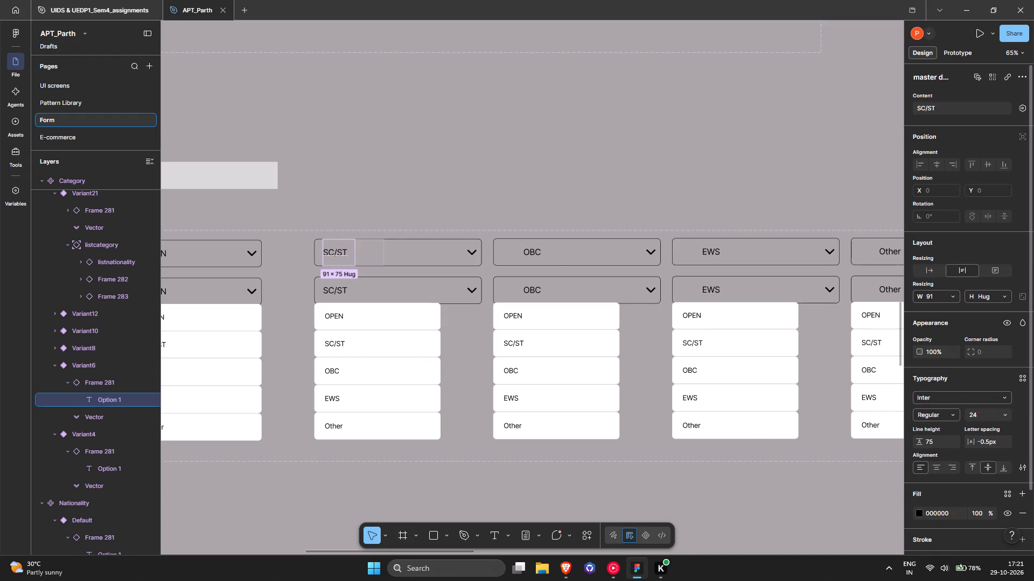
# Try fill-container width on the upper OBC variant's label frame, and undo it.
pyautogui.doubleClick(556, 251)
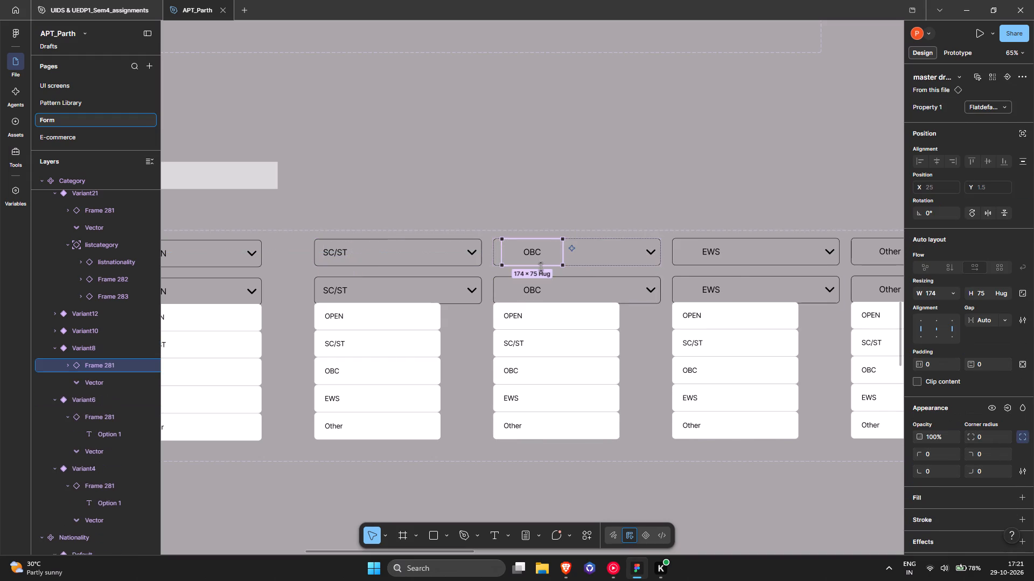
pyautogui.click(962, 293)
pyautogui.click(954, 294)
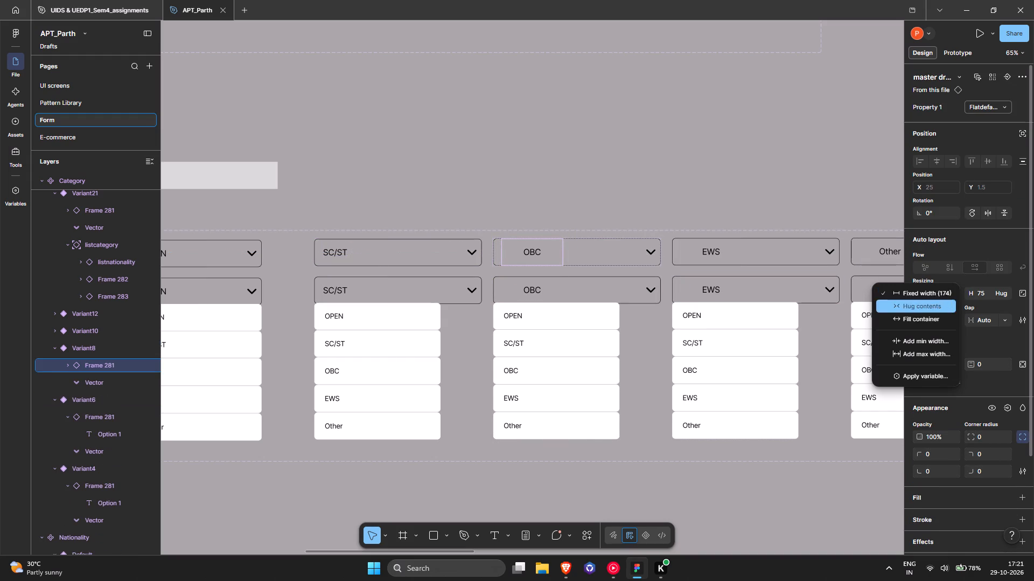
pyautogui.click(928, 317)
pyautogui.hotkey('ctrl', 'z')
# Set the OBC label text in both variant rows to a fixed width of 91.
pyautogui.keyDown('ctrl'); pyautogui.scroll(4, 508, 246); pyautogui.keyUp('ctrl')
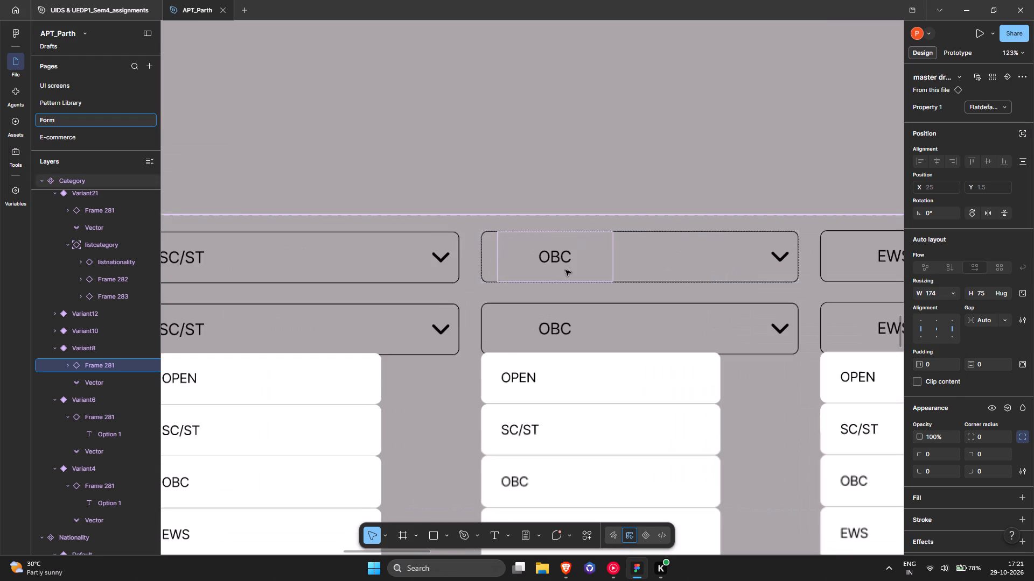
pyautogui.doubleClick(565, 261)
pyautogui.keyDown('shift'); pyautogui.click(555, 329); pyautogui.keyUp('shift')
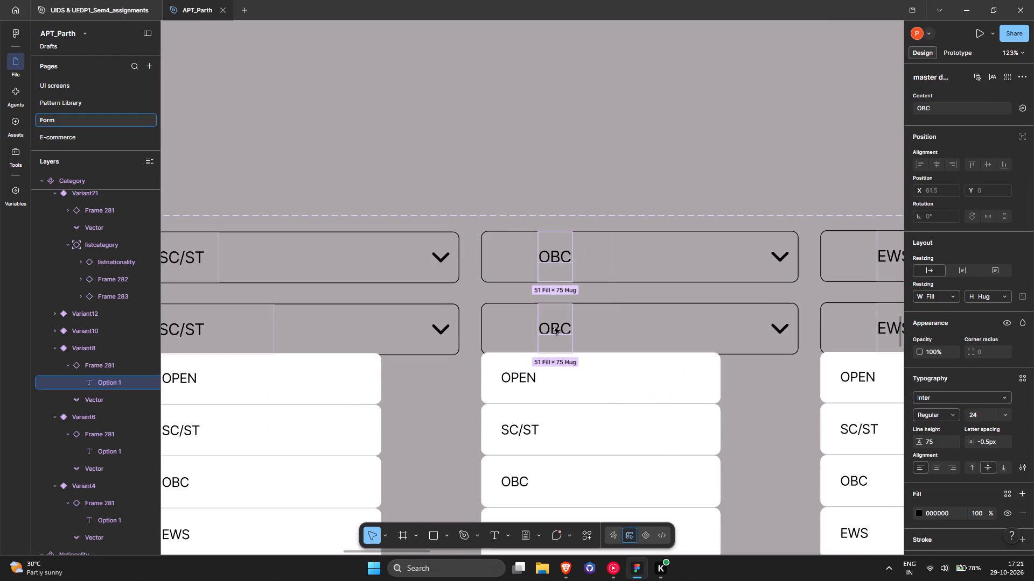
pyautogui.click(953, 295)
pyautogui.click(951, 273)
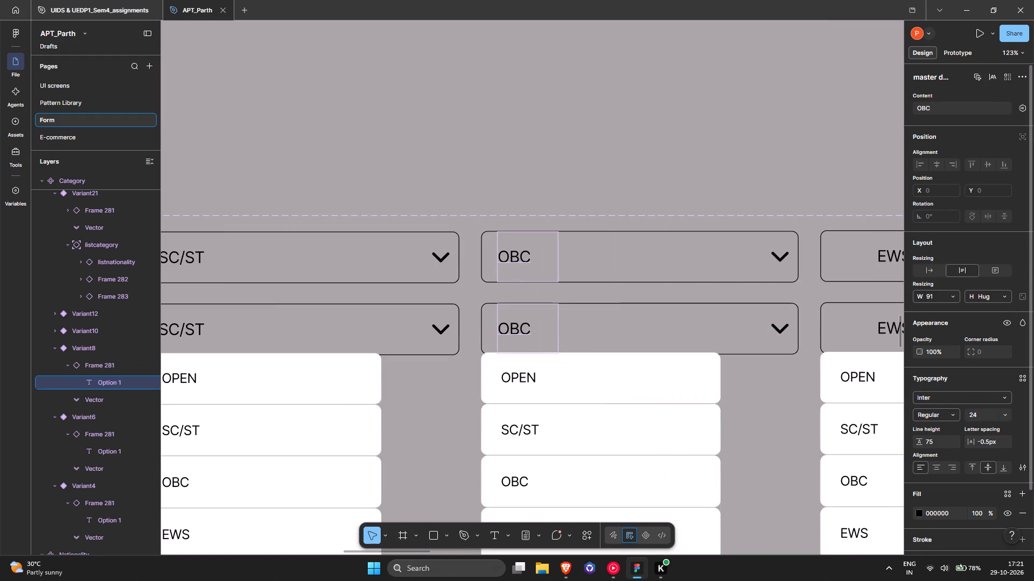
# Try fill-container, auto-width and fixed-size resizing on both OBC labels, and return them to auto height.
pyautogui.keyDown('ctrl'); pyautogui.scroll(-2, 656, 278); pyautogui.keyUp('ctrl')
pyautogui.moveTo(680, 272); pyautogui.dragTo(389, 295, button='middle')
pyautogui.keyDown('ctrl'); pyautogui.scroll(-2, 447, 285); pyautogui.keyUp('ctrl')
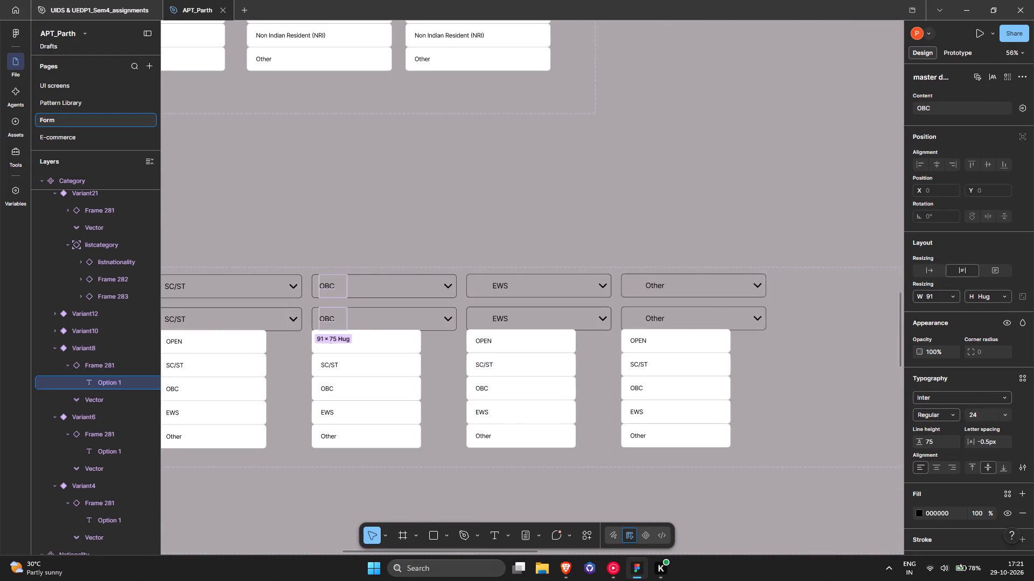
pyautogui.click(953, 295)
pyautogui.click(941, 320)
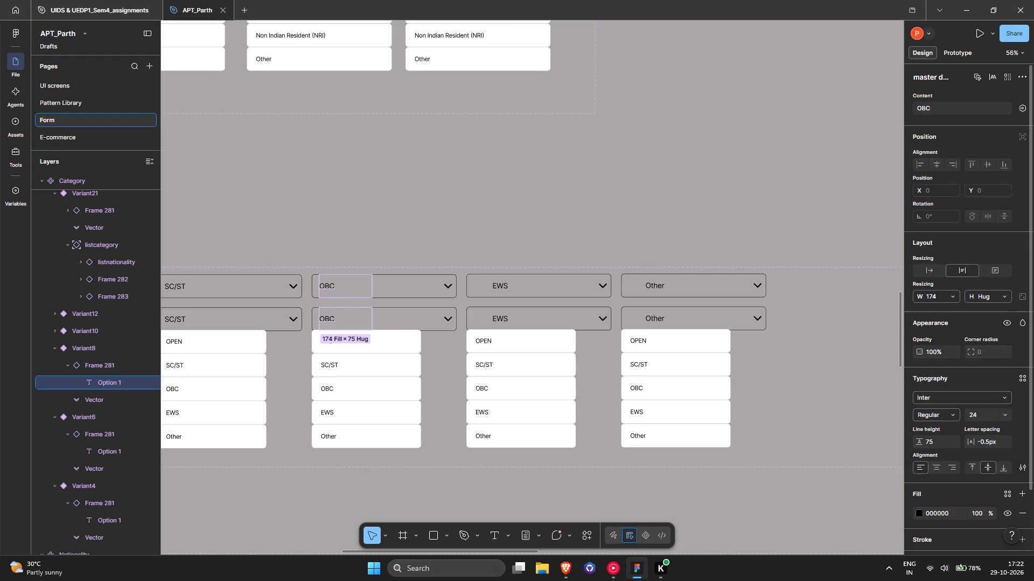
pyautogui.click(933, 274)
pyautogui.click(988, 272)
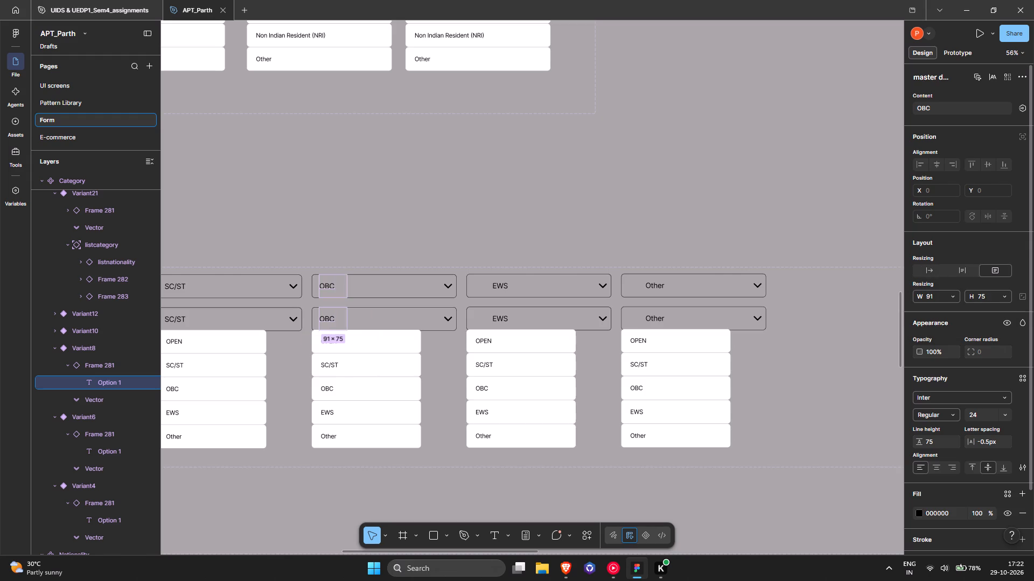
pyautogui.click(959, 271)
# Set the EWS and Other labels in both variant rows to fixed width, and switch them to fill their label frames at 174.
pyautogui.keyDown('ctrl'); pyautogui.scroll(3, 488, 290); pyautogui.keyUp('ctrl')
pyautogui.tripleClick(512, 284)
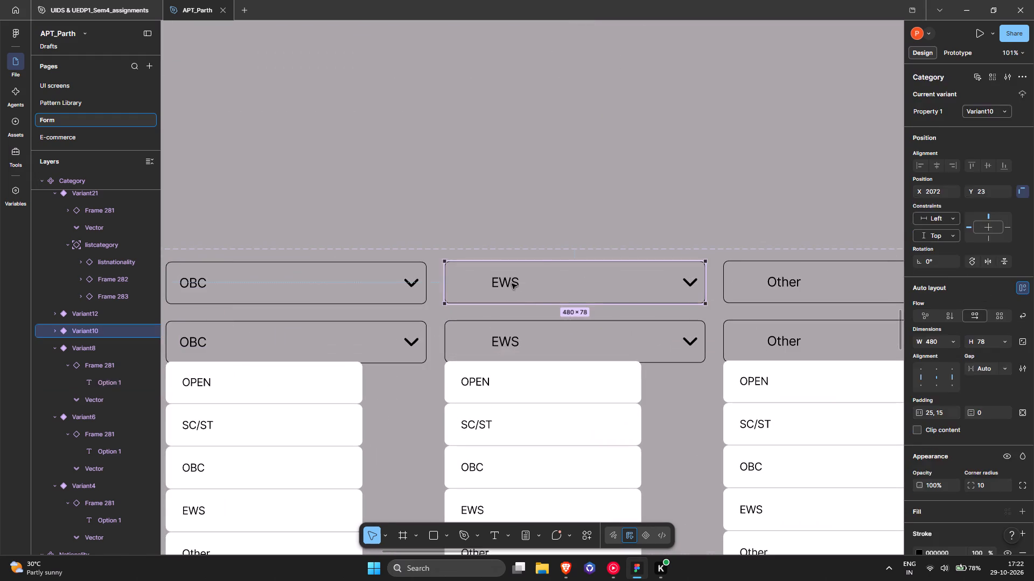
pyautogui.keyDown('shift'); pyautogui.click(509, 335); pyautogui.keyUp('shift')
pyautogui.keyDown('shift'); pyautogui.click(786, 278); pyautogui.keyUp('shift')
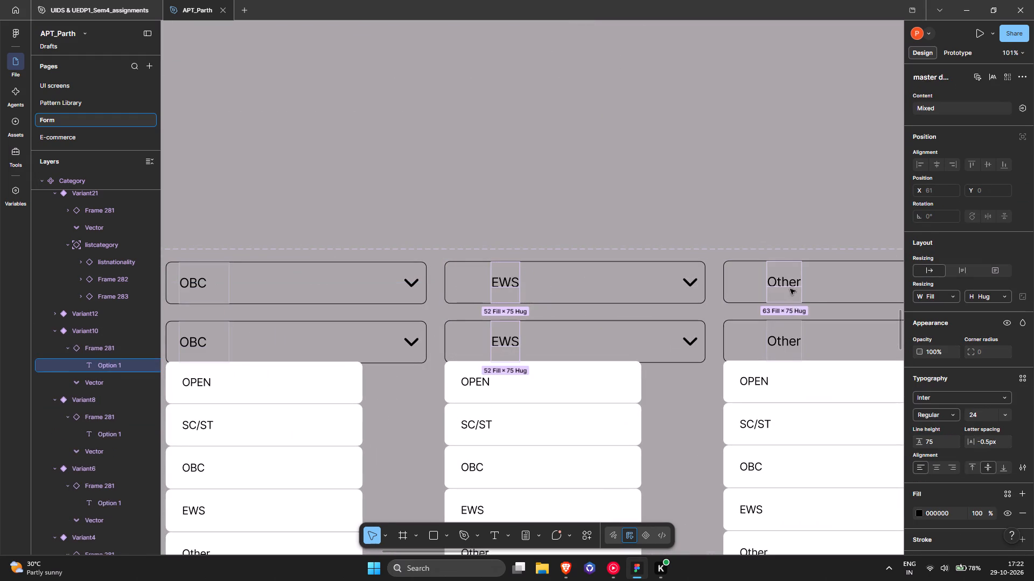
pyautogui.keyDown('shift'); pyautogui.click(791, 339); pyautogui.keyUp('shift')
pyautogui.keyDown('ctrl'); pyautogui.scroll(-1, 801, 310); pyautogui.keyUp('ctrl')
pyautogui.moveTo(760, 311); pyautogui.dragTo(421, 320, button='middle')
pyautogui.keyDown('ctrl'); pyautogui.scroll(-2, 590, 294); pyautogui.keyUp('ctrl')
pyautogui.moveTo(590, 294); pyautogui.dragTo(763, 274, button='middle')
pyautogui.scroll(1, 716, 276)
pyautogui.click(951, 295)
pyautogui.click(948, 267)
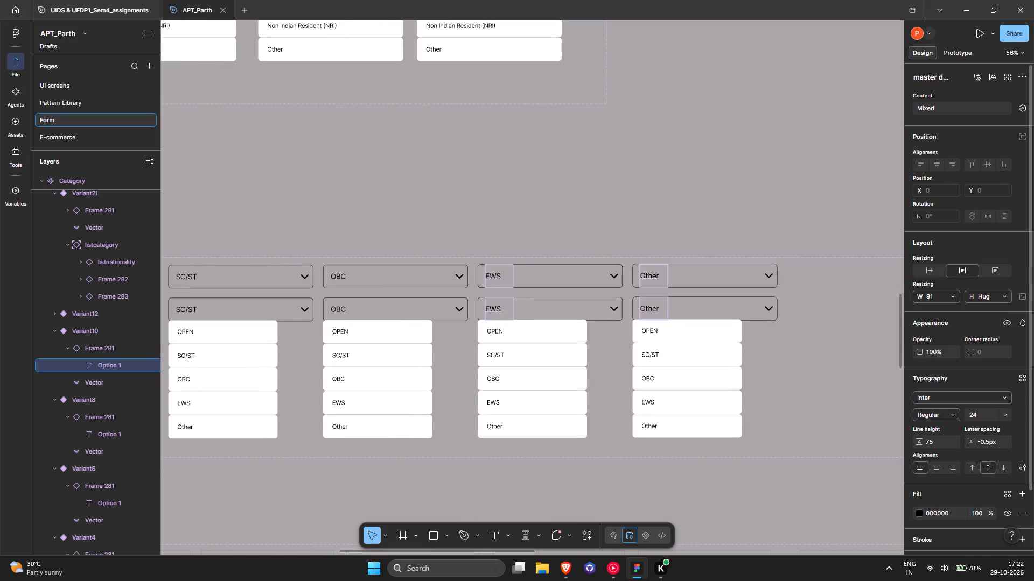
pyautogui.click(950, 294)
pyautogui.click(953, 323)
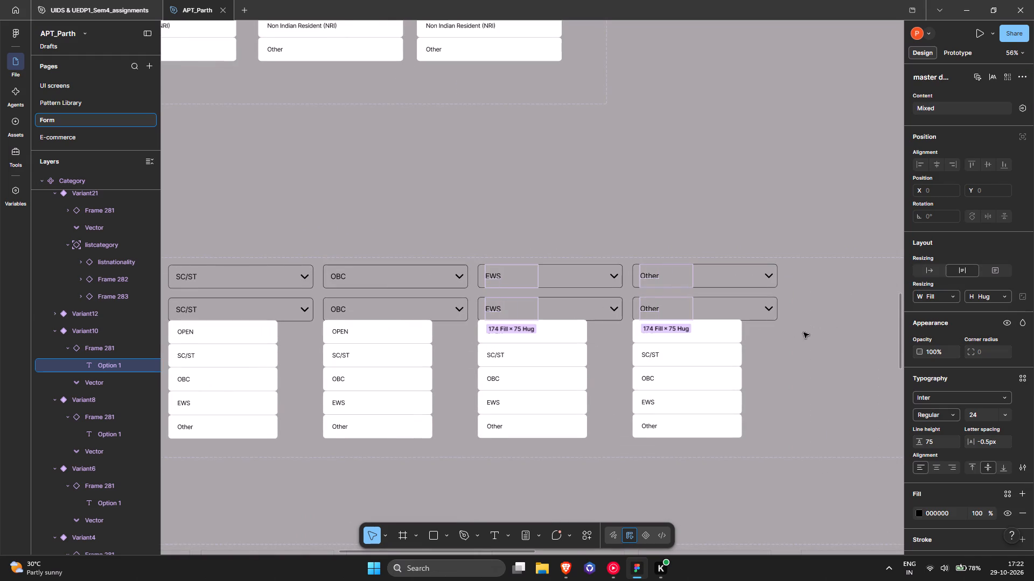
# Inspect the lower OPEN variant's width and how its edge lines up with its option list.
pyautogui.scroll(-3, 769, 357)
pyautogui.moveTo(779, 326); pyautogui.dragTo(847, 274, button='middle')
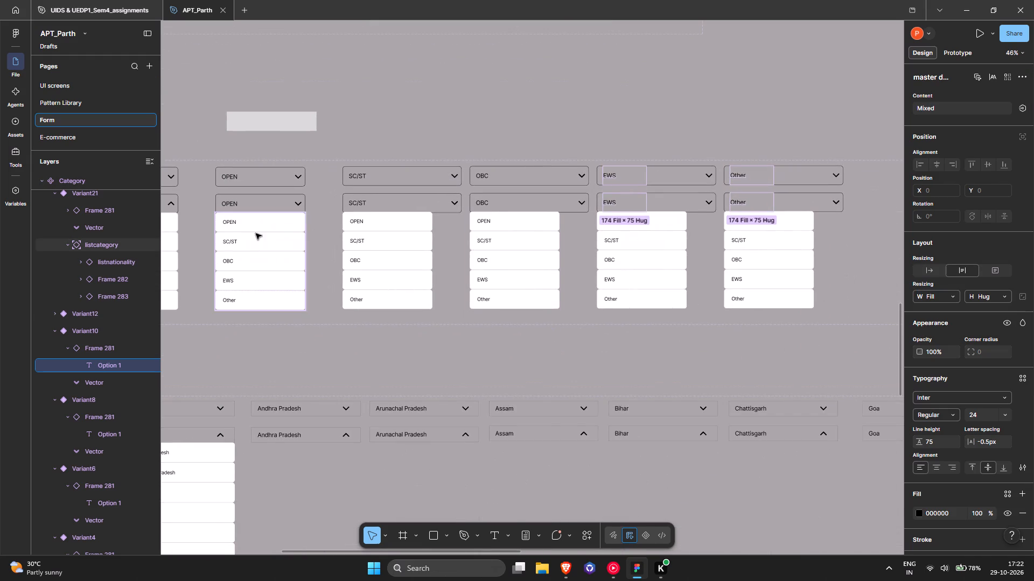
pyautogui.click(326, 234)
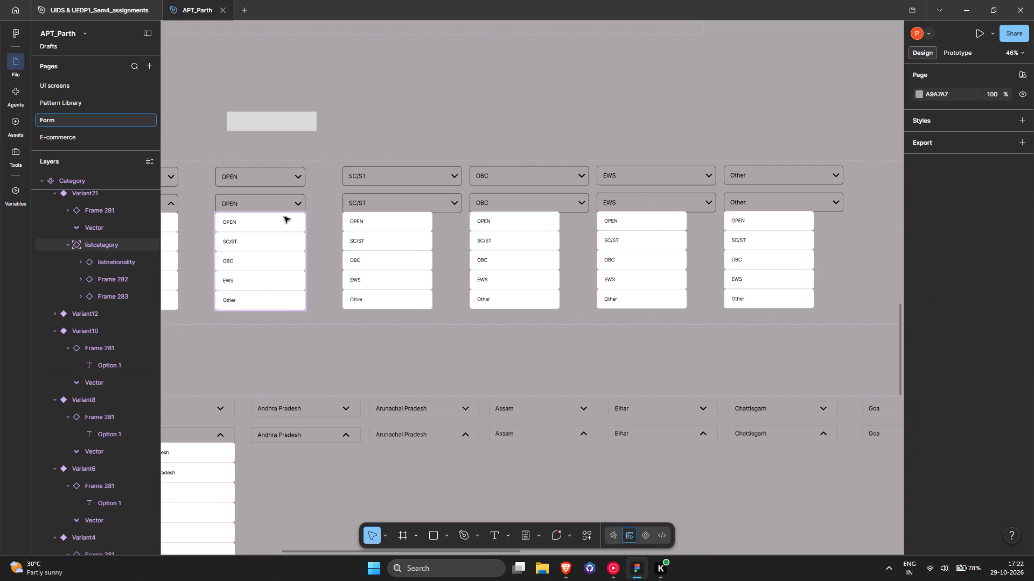
pyautogui.keyDown('ctrl'); pyautogui.scroll(5, 292, 193); pyautogui.keyUp('ctrl')
pyautogui.click(306, 205)
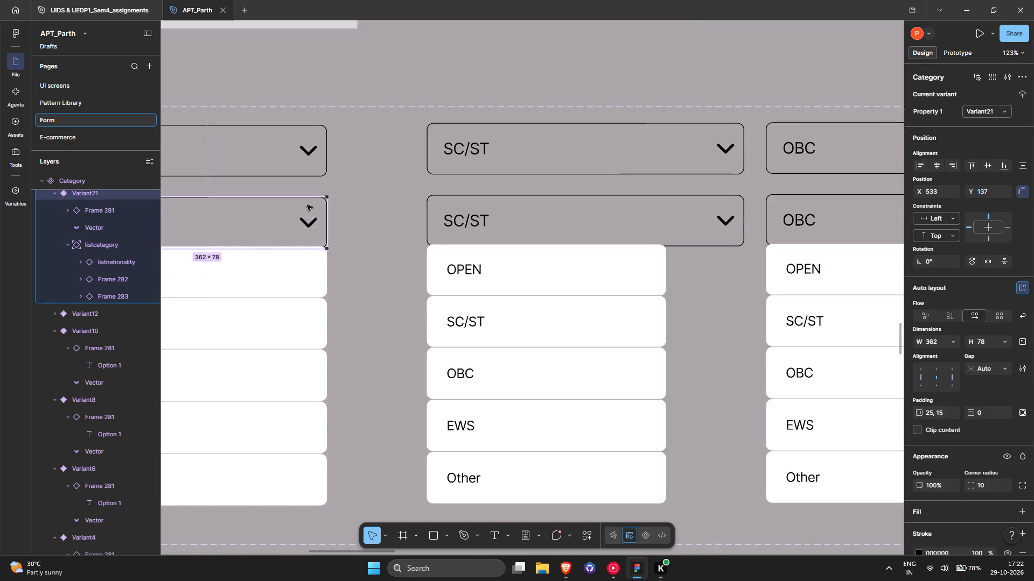
pyautogui.keyDown('ctrl'); pyautogui.scroll(5, 312, 212); pyautogui.keyUp('ctrl')
pyautogui.click(346, 221)
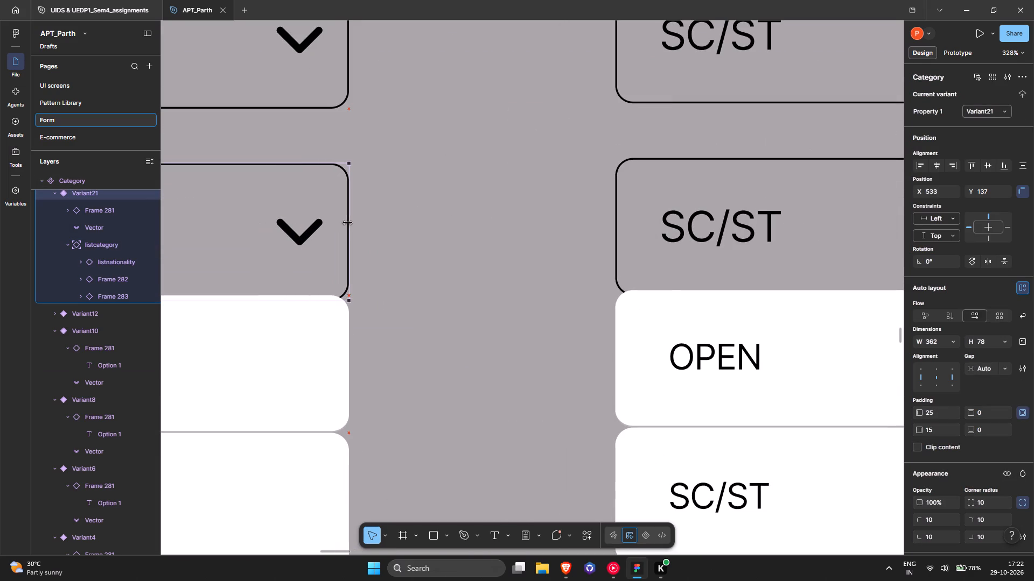
# Resize the SC/ST, OBC, EWS and Other variants in both rows to a width of 362.
pyautogui.keyDown('ctrl'); pyautogui.scroll(-6, 349, 223); pyautogui.keyUp('ctrl')
pyautogui.click(633, 214)
pyautogui.keyDown('shift'); pyautogui.click(646, 151); pyautogui.keyUp('shift')
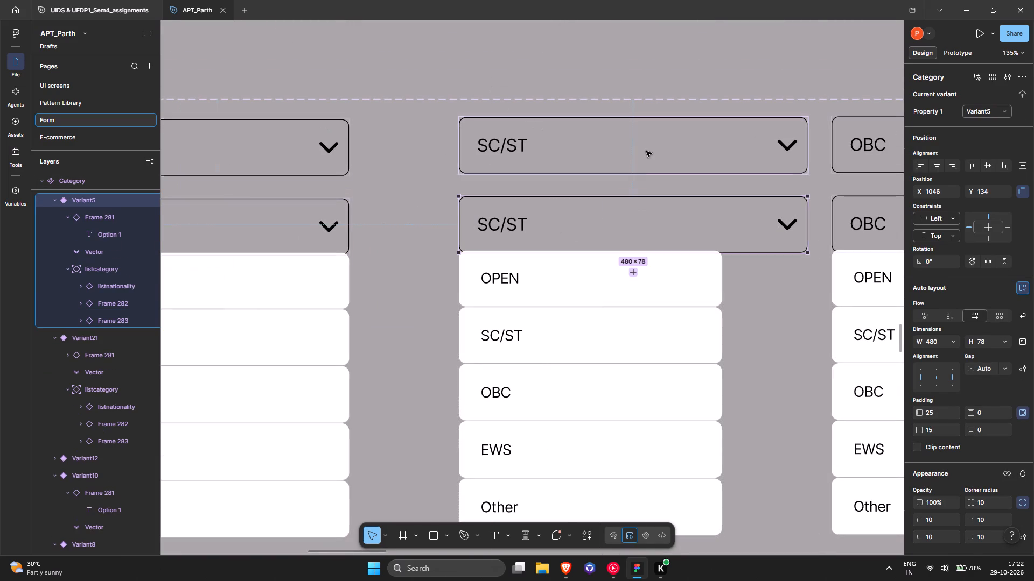
pyautogui.moveTo(681, 154); pyautogui.dragTo(462, 145, button='middle')
pyautogui.keyDown('ctrl'); pyautogui.scroll(-5, 444, 141); pyautogui.keyUp('ctrl')
pyautogui.keyDown('shift'); pyautogui.click(605, 140); pyautogui.keyUp('shift')
pyautogui.keyDown('shift'); pyautogui.click(609, 165); pyautogui.keyUp('shift')
pyautogui.keyDown('shift'); pyautogui.click(732, 136); pyautogui.keyUp('shift')
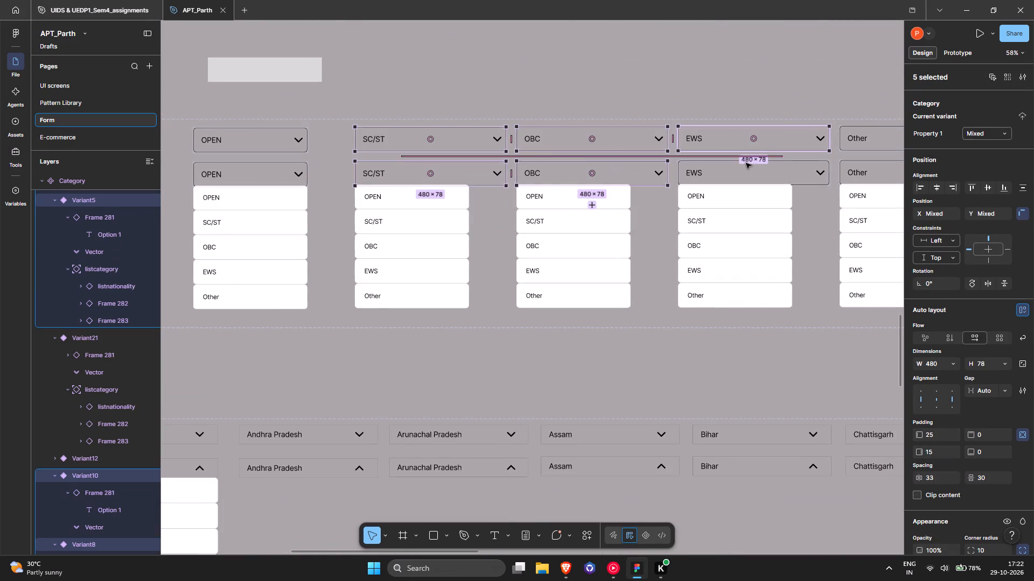
pyautogui.keyDown('shift'); pyautogui.click(746, 163); pyautogui.keyUp('shift')
pyautogui.moveTo(761, 156); pyautogui.dragTo(536, 171, button='middle')
pyautogui.keyDown('shift'); pyautogui.click(687, 146); pyautogui.keyUp('shift')
pyautogui.keyDown('shift'); pyautogui.click(696, 185); pyautogui.keyUp('shift')
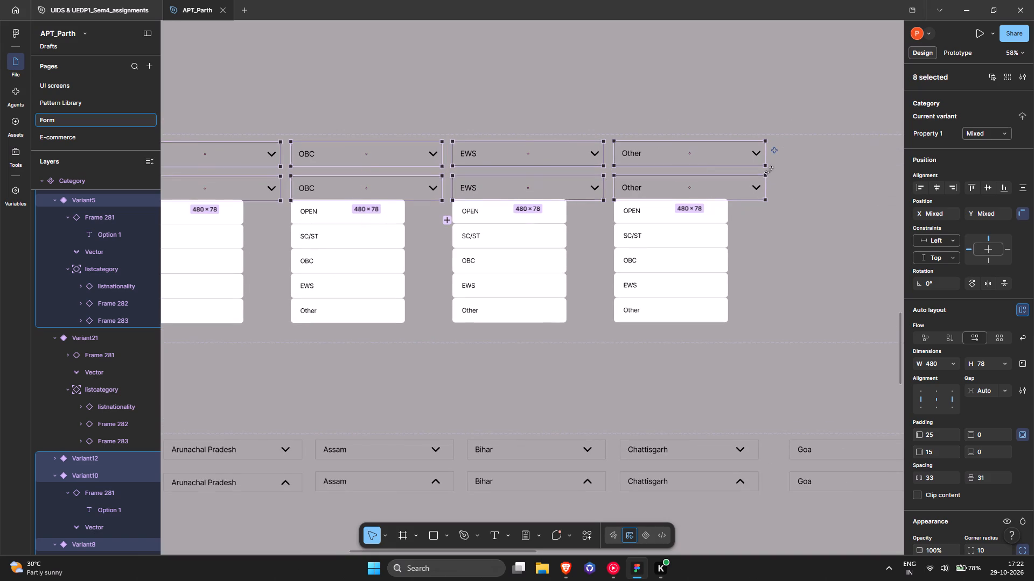
pyautogui.keyDown('ctrl'); pyautogui.scroll(5, 767, 160); pyautogui.keyUp('ctrl')
pyautogui.moveTo(767, 160); pyautogui.dragTo(757, 160)
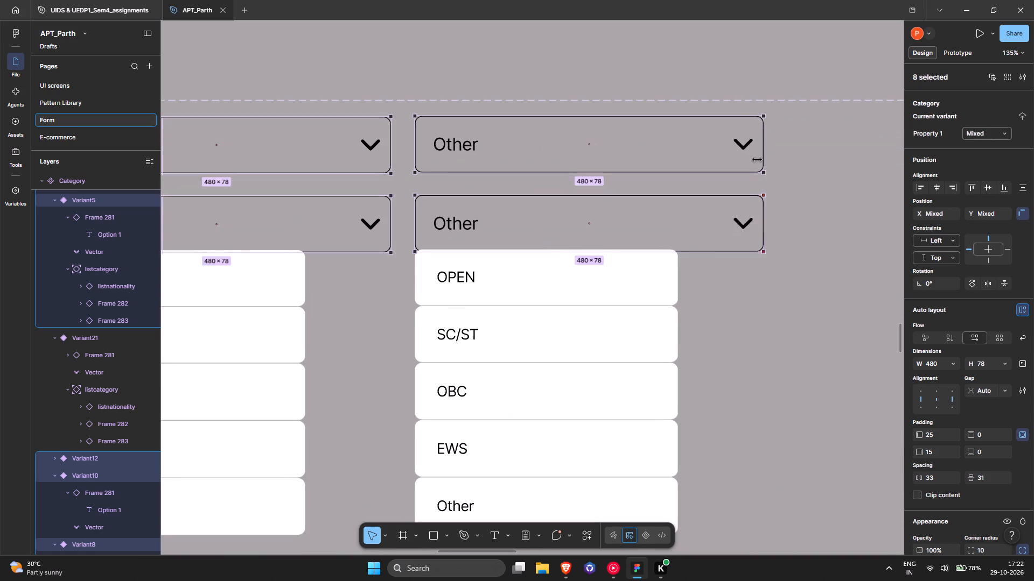
pyautogui.moveTo(757, 160); pyautogui.dragTo(674, 166)
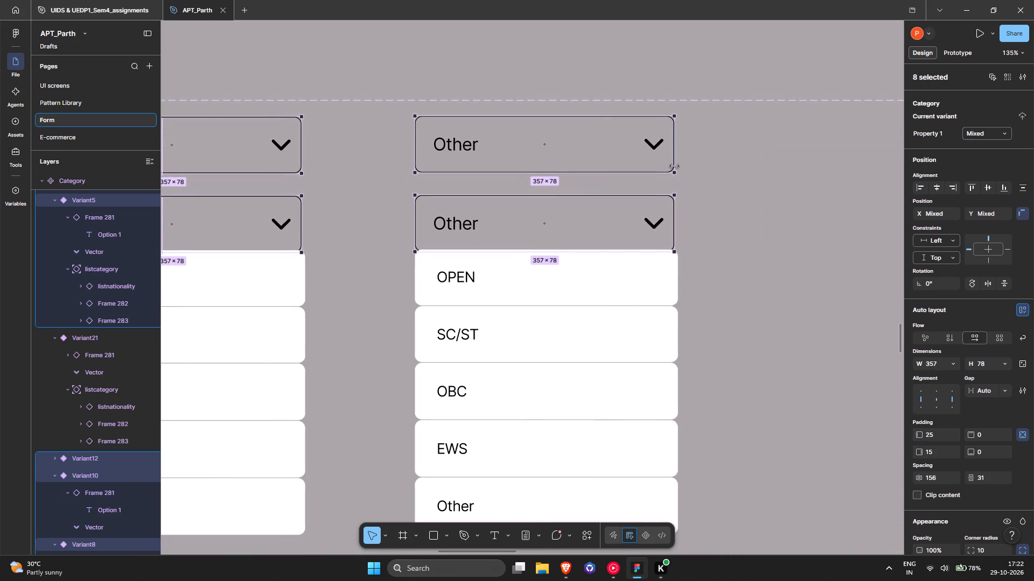
pyautogui.moveTo(674, 166); pyautogui.dragTo(677, 166)
# Set the Y position of the option list in the open --Select-- variant to 77.
pyautogui.keyDown('ctrl'); pyautogui.scroll(-5, 253, 181); pyautogui.keyUp('ctrl')
pyautogui.moveTo(273, 183); pyautogui.dragTo(660, 173, button='middle')
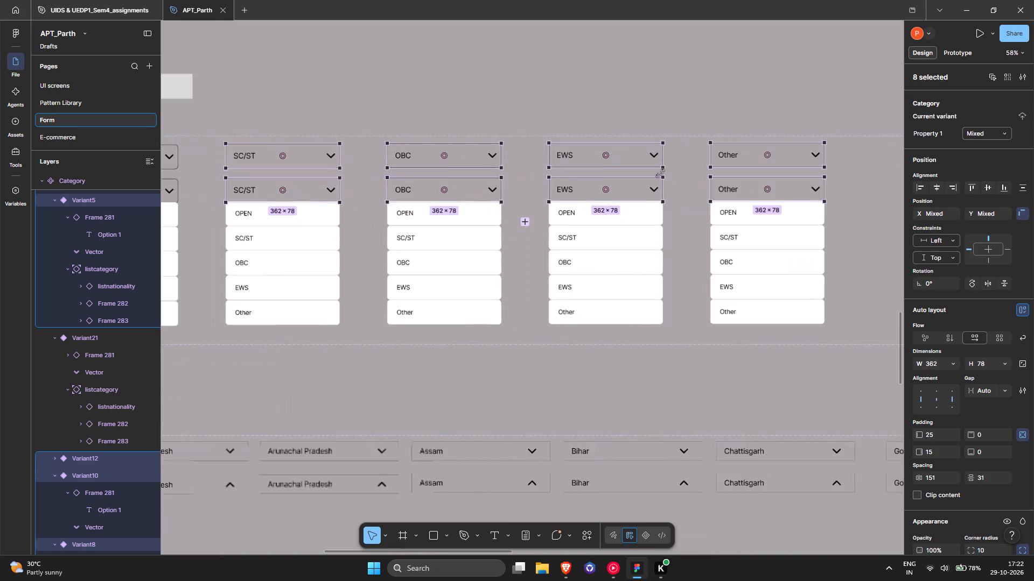
pyautogui.moveTo(314, 180); pyautogui.dragTo(690, 217, button='middle')
pyautogui.keyDown('ctrl'); pyautogui.scroll(6, 139, 238); pyautogui.keyUp('ctrl')
pyautogui.keyDown('ctrl'); pyautogui.scroll(4, 383, 247); pyautogui.keyUp('ctrl')
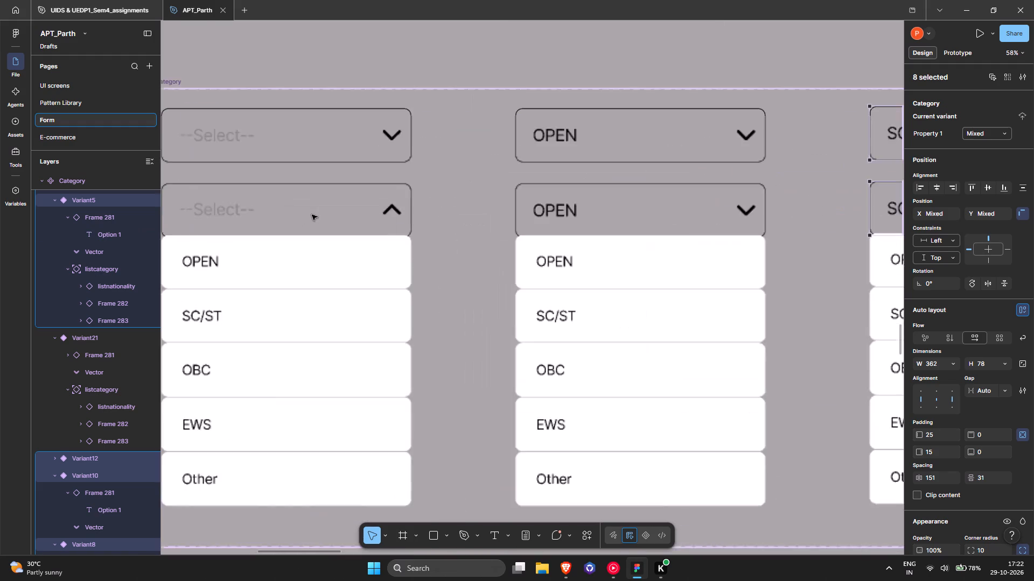
pyautogui.keyDown('ctrl'); pyautogui.scroll(4, 312, 215); pyautogui.keyUp('ctrl')
pyautogui.click(589, 242)
pyautogui.click(466, 308)
pyautogui.keyDown('ctrl'); pyautogui.scroll(-5, 499, 289); pyautogui.keyUp('ctrl')
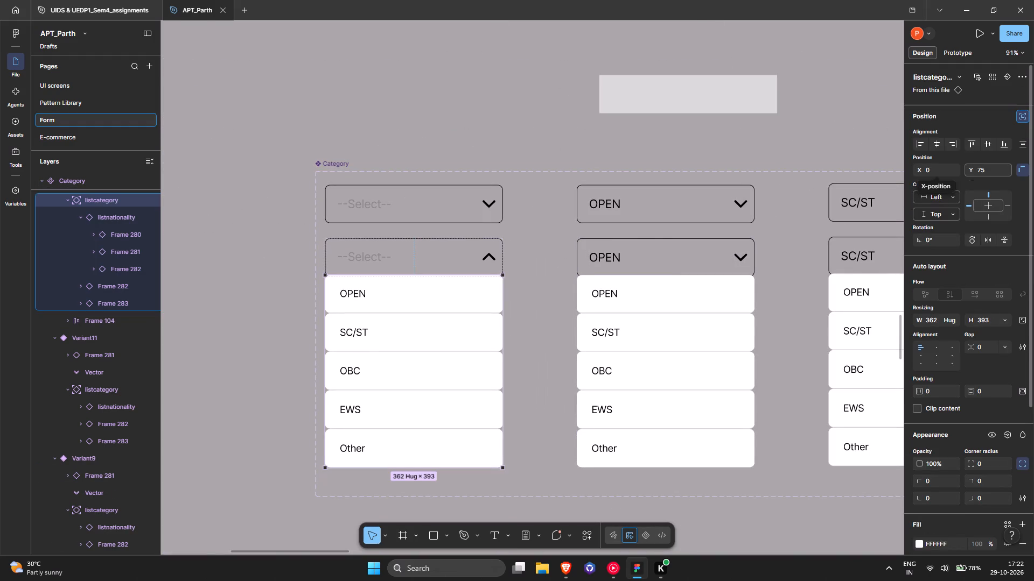
pyautogui.moveTo(966, 172); pyautogui.dragTo(519, 287)
pyautogui.moveTo(637, 189); pyautogui.dragTo(991, 171, button='middle')
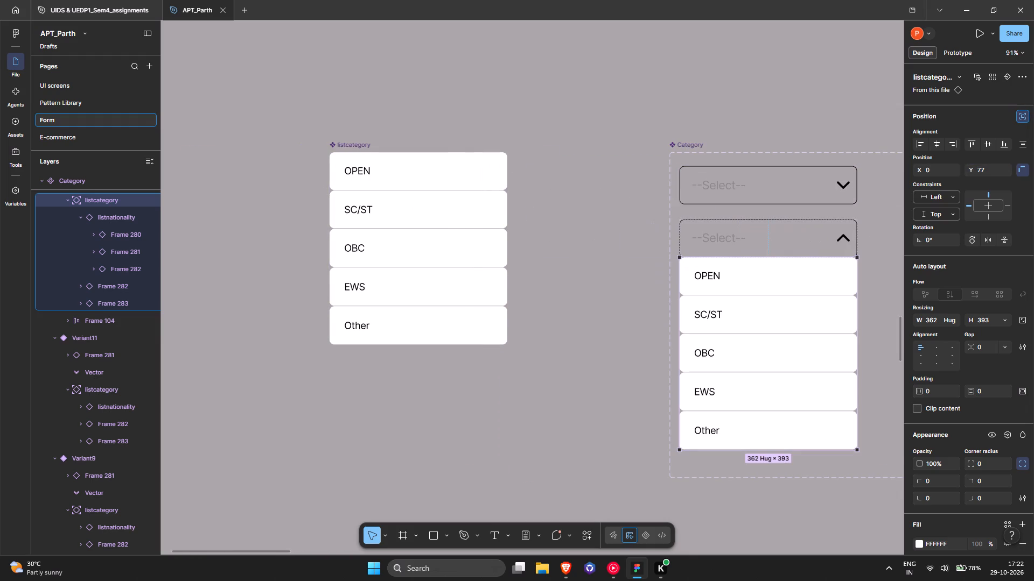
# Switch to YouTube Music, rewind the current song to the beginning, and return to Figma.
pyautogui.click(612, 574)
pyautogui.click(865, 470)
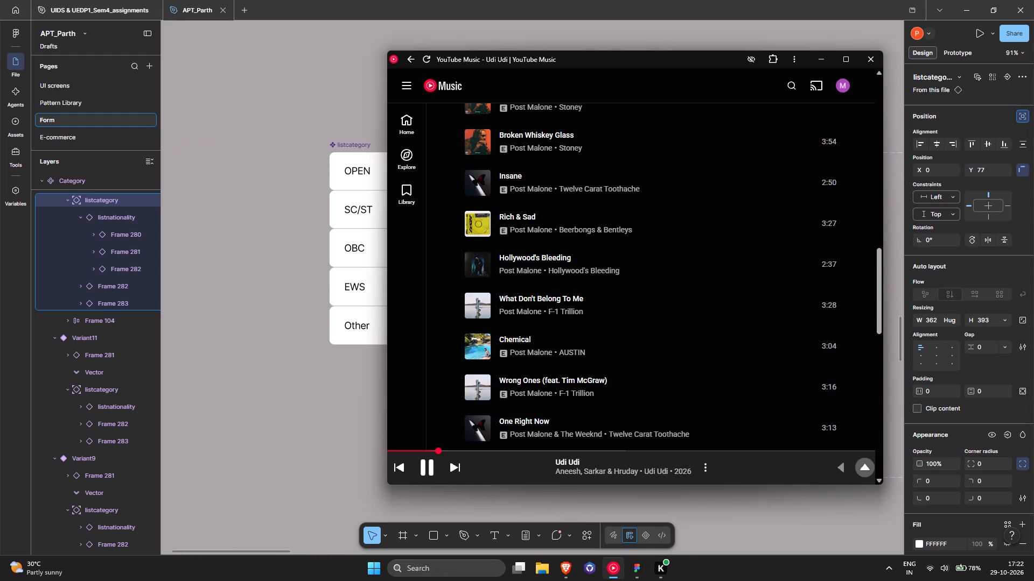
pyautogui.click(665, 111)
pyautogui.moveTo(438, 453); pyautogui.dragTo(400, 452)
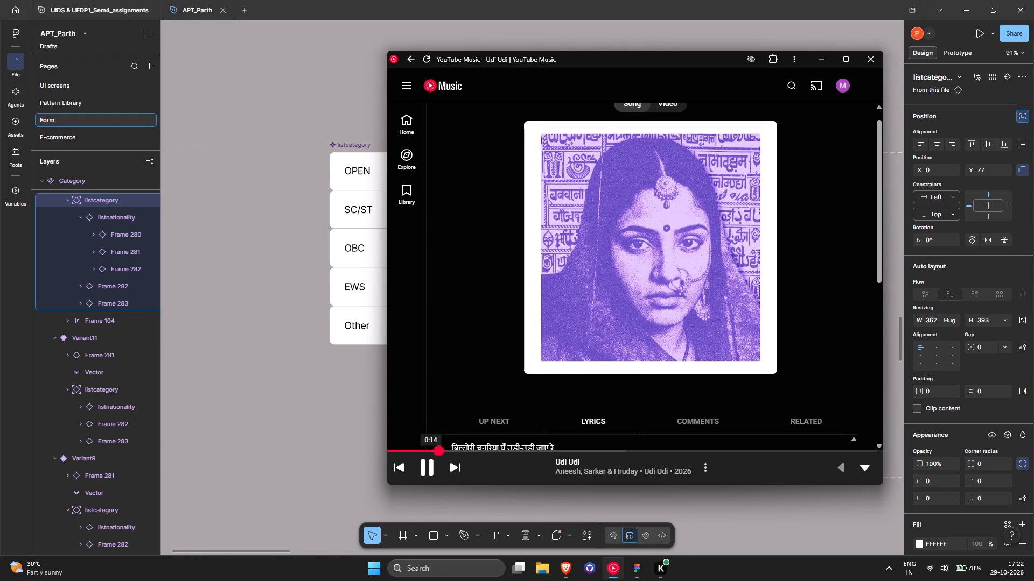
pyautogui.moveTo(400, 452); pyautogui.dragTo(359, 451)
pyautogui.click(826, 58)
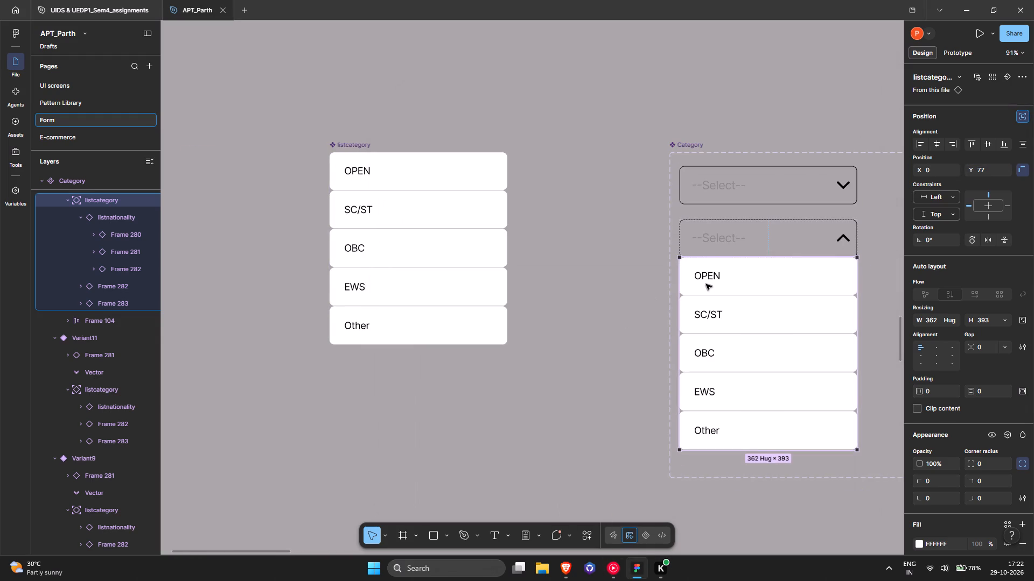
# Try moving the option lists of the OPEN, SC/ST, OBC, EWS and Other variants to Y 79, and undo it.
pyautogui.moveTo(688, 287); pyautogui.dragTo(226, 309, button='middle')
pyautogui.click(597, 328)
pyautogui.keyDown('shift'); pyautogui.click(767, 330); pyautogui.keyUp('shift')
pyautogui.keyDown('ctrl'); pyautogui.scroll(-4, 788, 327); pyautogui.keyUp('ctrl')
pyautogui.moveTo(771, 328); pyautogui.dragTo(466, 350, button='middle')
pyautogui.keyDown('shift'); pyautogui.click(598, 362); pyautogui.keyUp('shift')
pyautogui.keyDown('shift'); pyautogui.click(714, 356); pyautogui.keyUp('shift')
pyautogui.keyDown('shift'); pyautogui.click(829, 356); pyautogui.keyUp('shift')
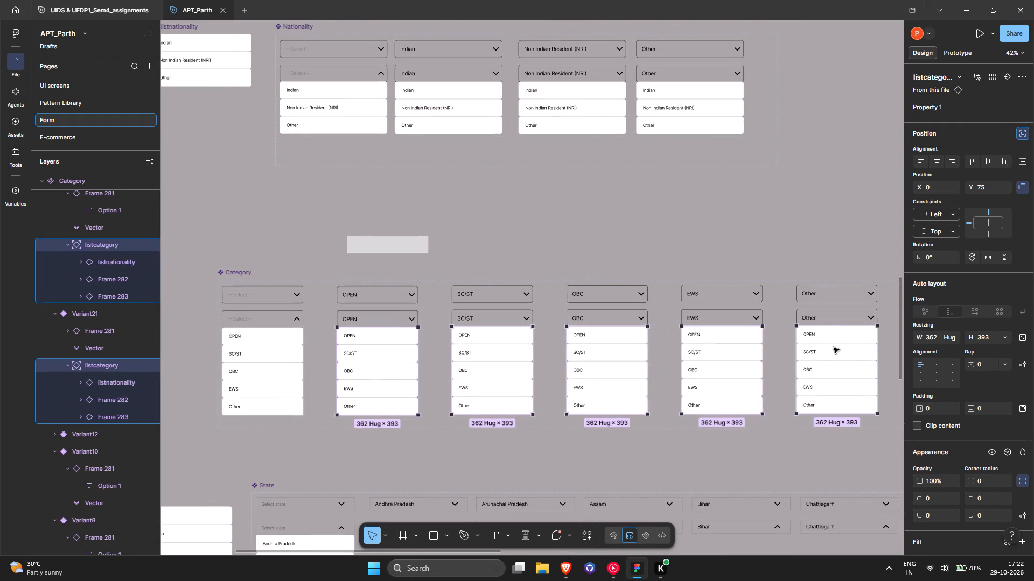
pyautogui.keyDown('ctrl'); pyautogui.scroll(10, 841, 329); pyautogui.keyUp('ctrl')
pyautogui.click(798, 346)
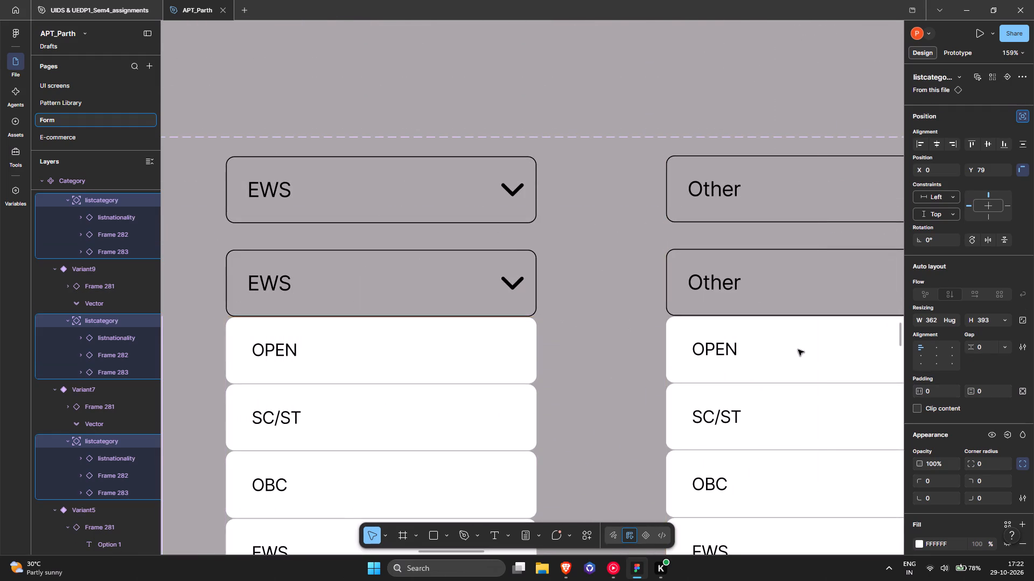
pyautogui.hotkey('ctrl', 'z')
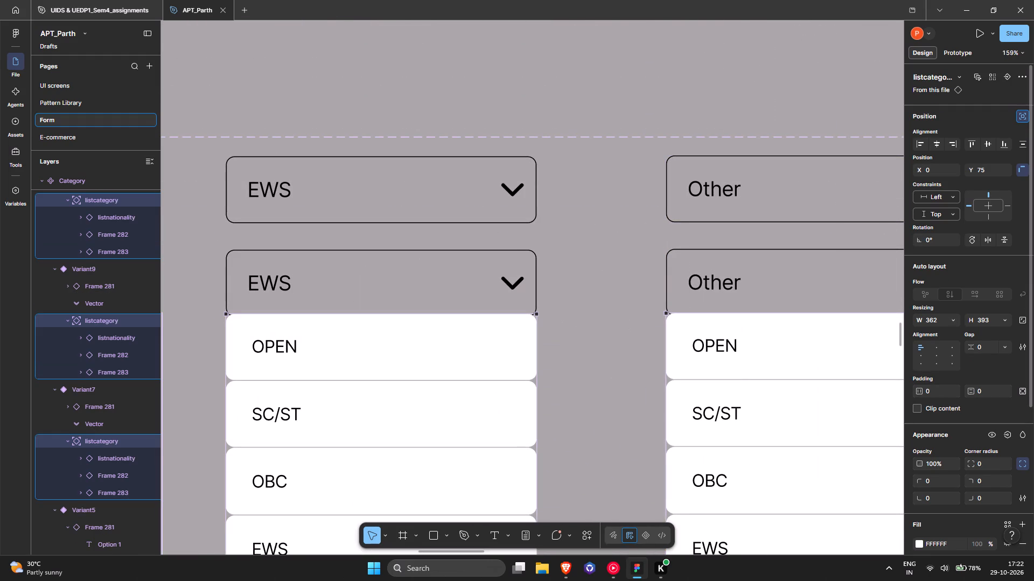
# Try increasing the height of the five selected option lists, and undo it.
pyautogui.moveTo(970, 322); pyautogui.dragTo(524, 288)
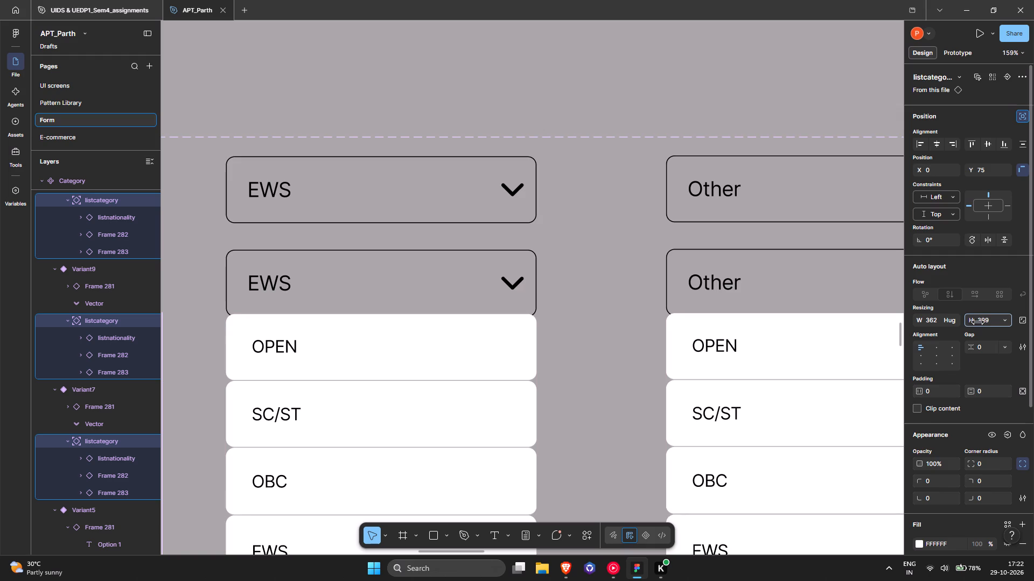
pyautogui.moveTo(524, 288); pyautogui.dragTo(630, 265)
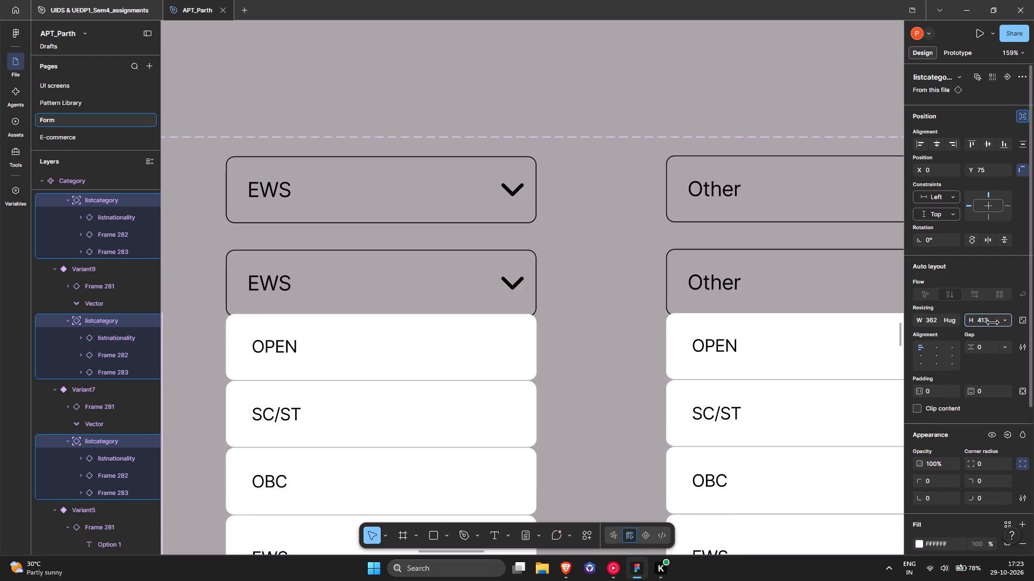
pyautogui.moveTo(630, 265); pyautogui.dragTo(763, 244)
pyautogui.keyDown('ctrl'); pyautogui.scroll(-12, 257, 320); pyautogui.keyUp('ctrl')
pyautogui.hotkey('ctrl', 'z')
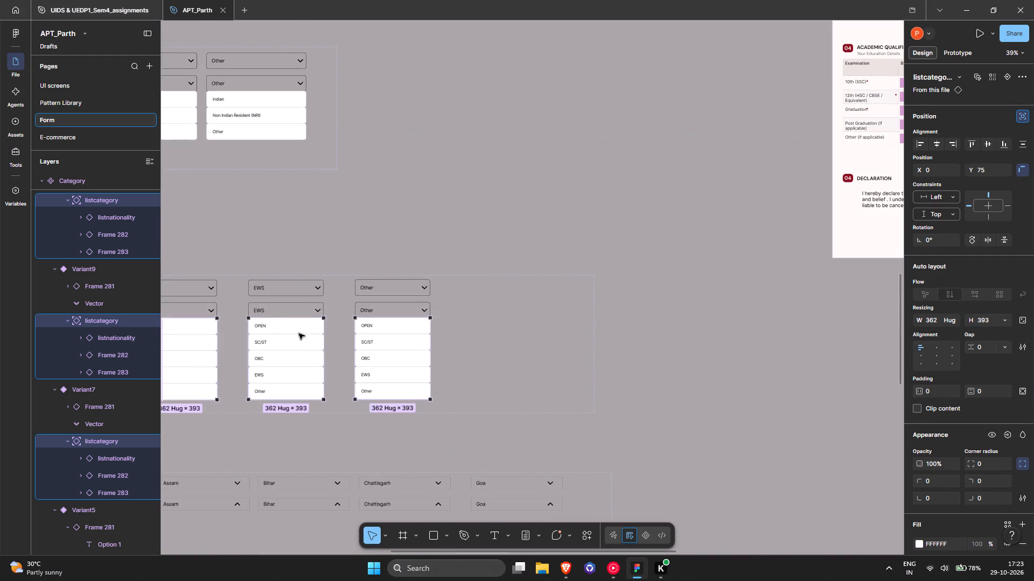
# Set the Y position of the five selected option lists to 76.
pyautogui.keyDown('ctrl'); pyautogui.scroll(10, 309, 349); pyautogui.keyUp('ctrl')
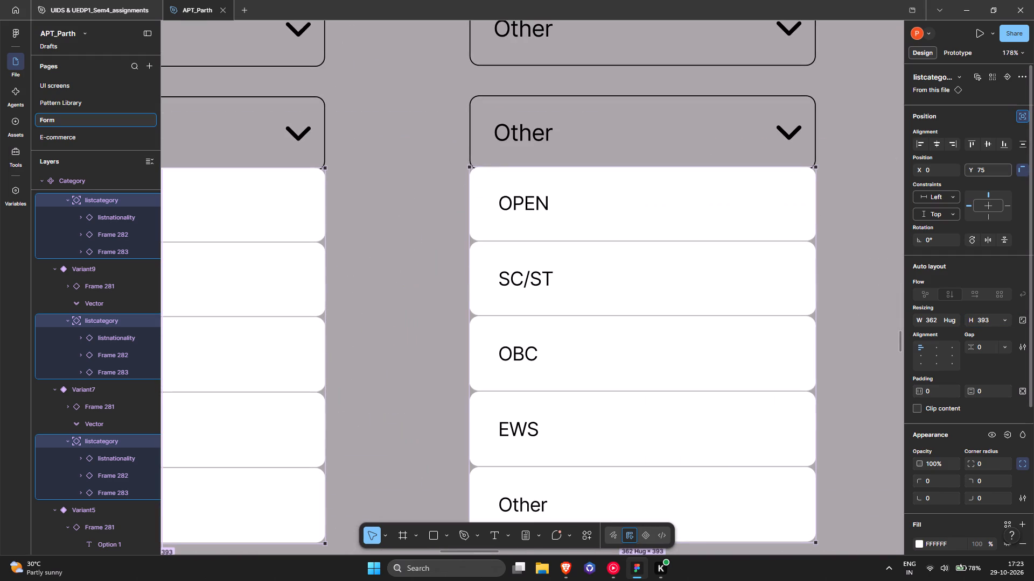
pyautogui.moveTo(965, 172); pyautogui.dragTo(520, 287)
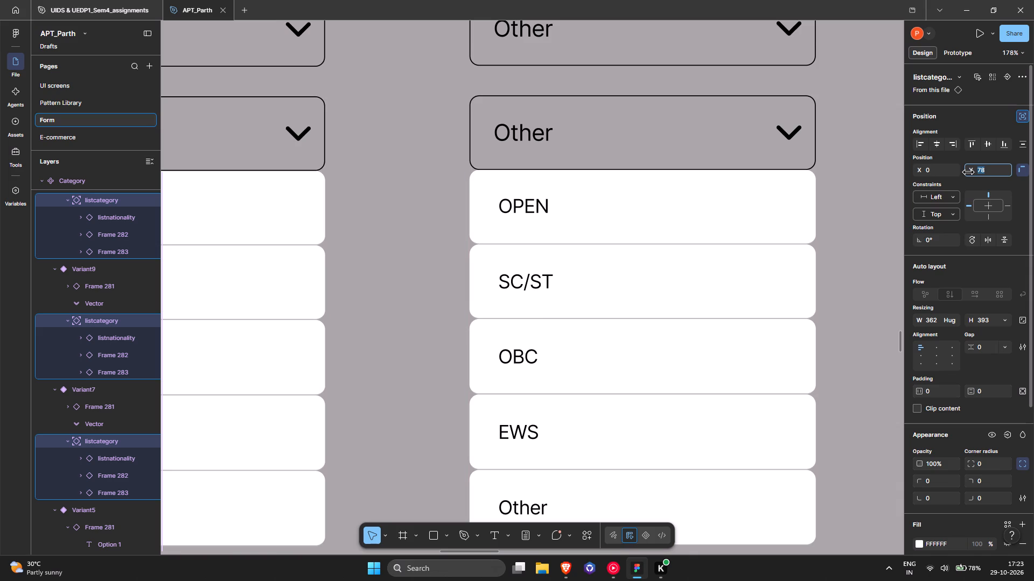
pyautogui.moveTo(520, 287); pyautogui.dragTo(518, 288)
# Set the Y position of the OPEN, SC/ST, OBC, EWS and Other option lists to 77, matching the --Select-- variant's list.
pyautogui.keyDown('ctrl'); pyautogui.scroll(-7, 439, 220); pyautogui.keyUp('ctrl')
pyautogui.moveTo(399, 230); pyautogui.dragTo(969, 178, button='middle')
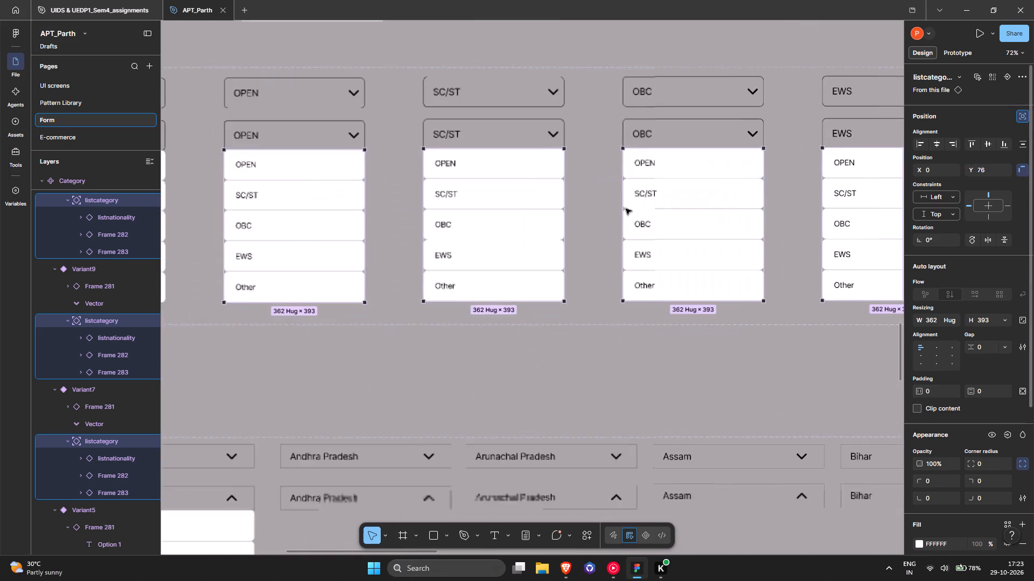
pyautogui.moveTo(490, 211); pyautogui.dragTo(668, 259, button='middle')
pyautogui.click(320, 248)
pyautogui.keyDown('ctrl'); pyautogui.scroll(-4, 436, 239); pyautogui.keyUp('ctrl')
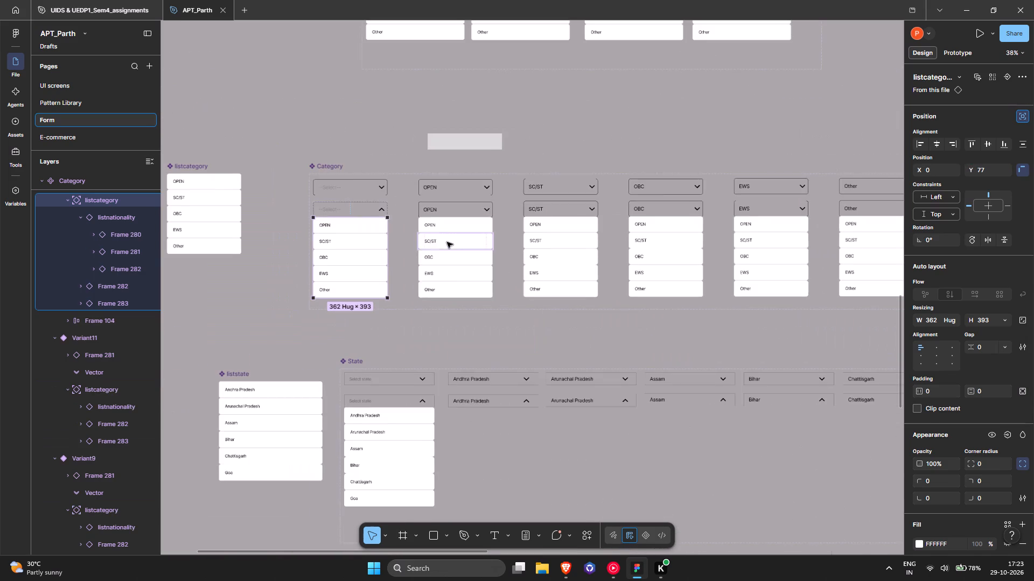
pyautogui.click(439, 245)
pyautogui.keyDown('shift'); pyautogui.click(579, 245); pyautogui.keyUp('shift')
pyautogui.keyDown('shift'); pyautogui.click(688, 245); pyautogui.keyUp('shift')
pyautogui.keyDown('shift'); pyautogui.click(773, 250); pyautogui.keyUp('shift')
pyautogui.scroll(-1, 779, 250)
pyautogui.moveTo(766, 253); pyautogui.dragTo(579, 263, button='middle')
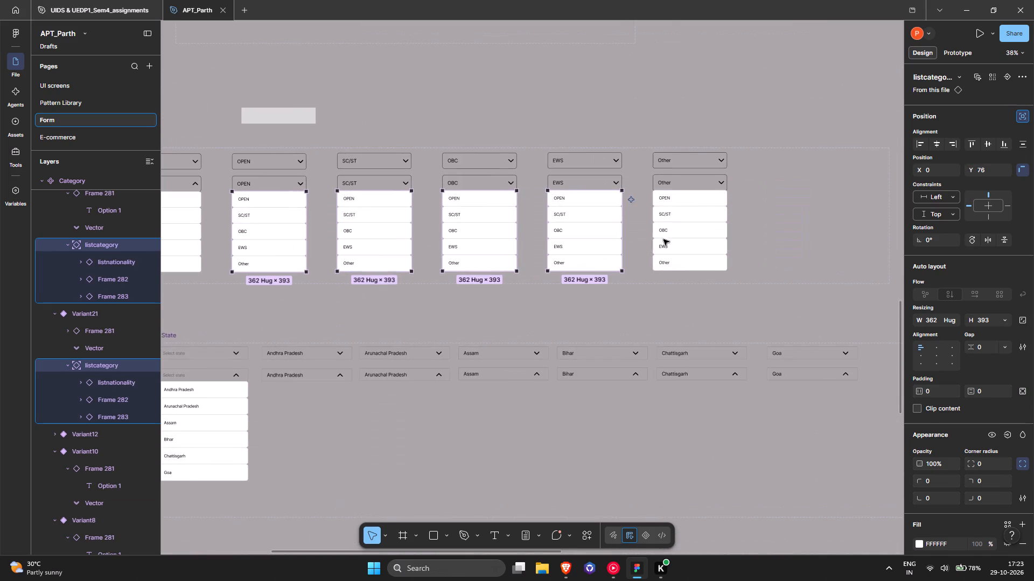
pyautogui.keyDown('shift'); pyautogui.click(666, 236); pyautogui.keyUp('shift')
pyautogui.click(998, 173)
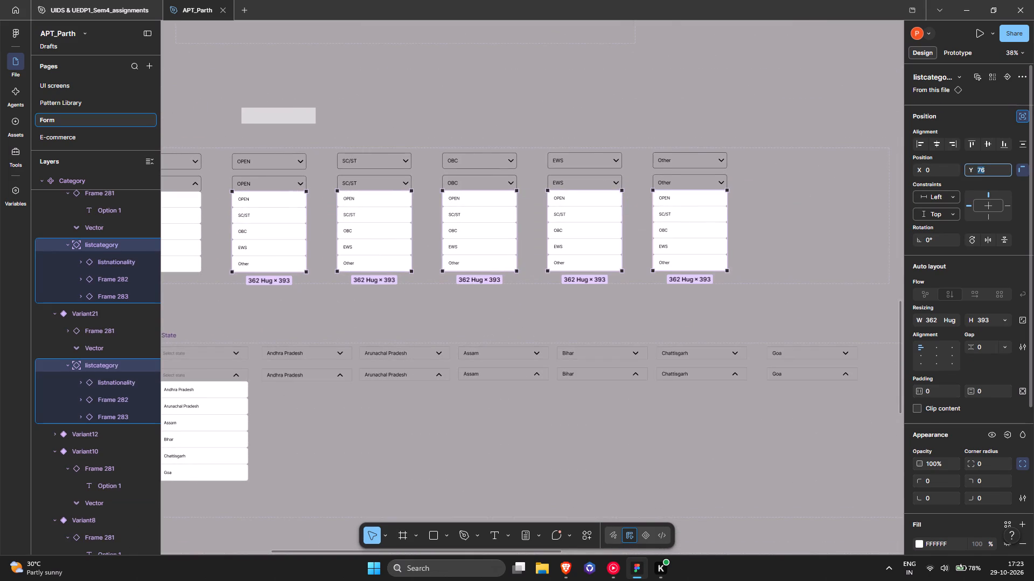
pyautogui.write('77')
pyautogui.press('Return')
# Review how the option lists meet their fields across all the Category variants.
pyautogui.moveTo(271, 238); pyautogui.dragTo(773, 230, button='middle')
pyautogui.keyDown('ctrl'); pyautogui.scroll(4, 579, 201); pyautogui.keyUp('ctrl')
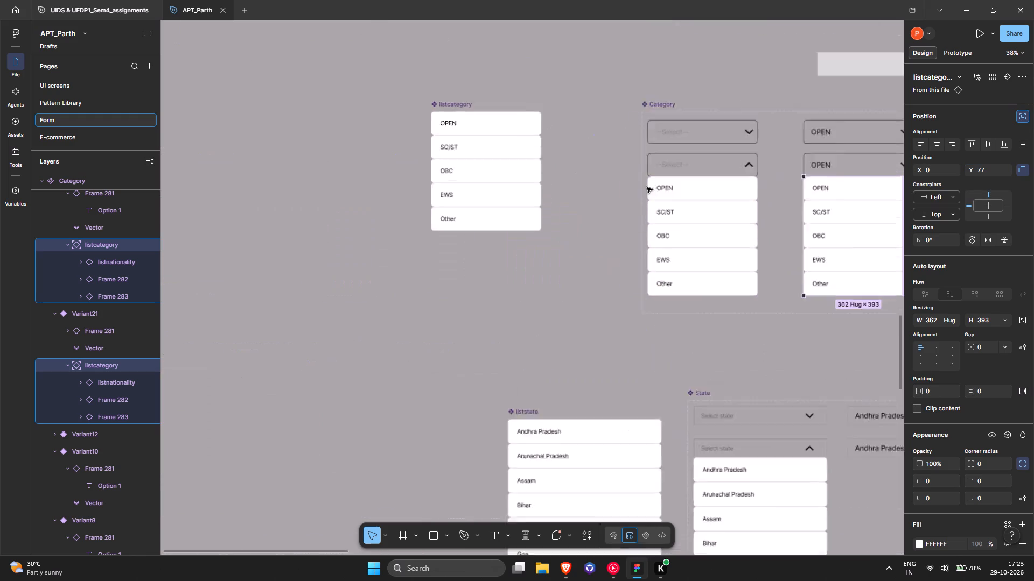
pyautogui.keyDown('ctrl'); pyautogui.scroll(12, 647, 187); pyautogui.keyUp('ctrl')
pyautogui.keyDown('ctrl'); pyautogui.scroll(-7, 787, 159); pyautogui.keyUp('ctrl')
pyautogui.moveTo(774, 165); pyautogui.dragTo(282, 205, button='middle')
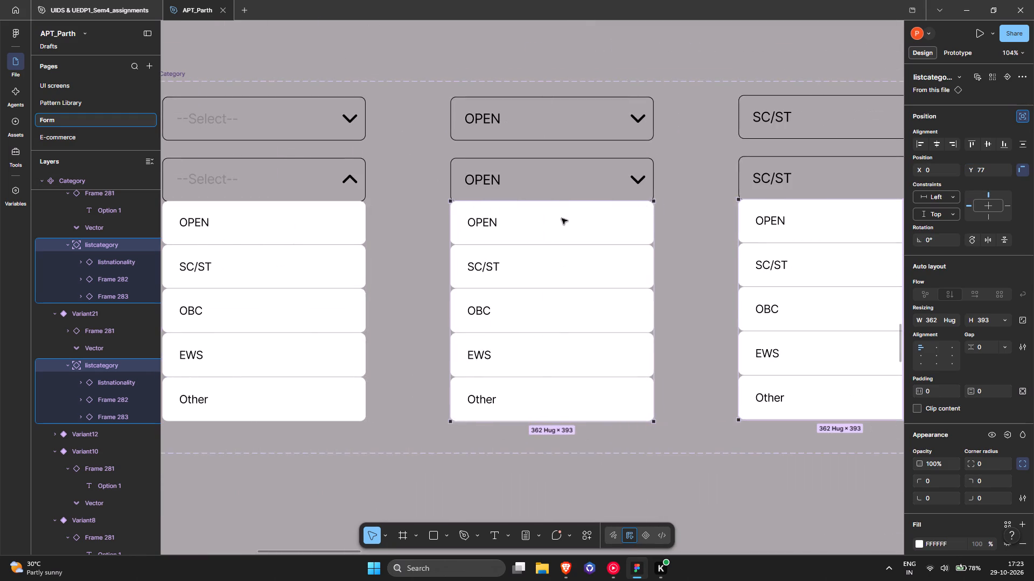
pyautogui.moveTo(289, 236); pyautogui.dragTo(92, 246, button='middle')
pyautogui.moveTo(747, 232); pyautogui.dragTo(300, 240, button='middle')
pyautogui.moveTo(791, 224); pyautogui.dragTo(621, 225, button='middle')
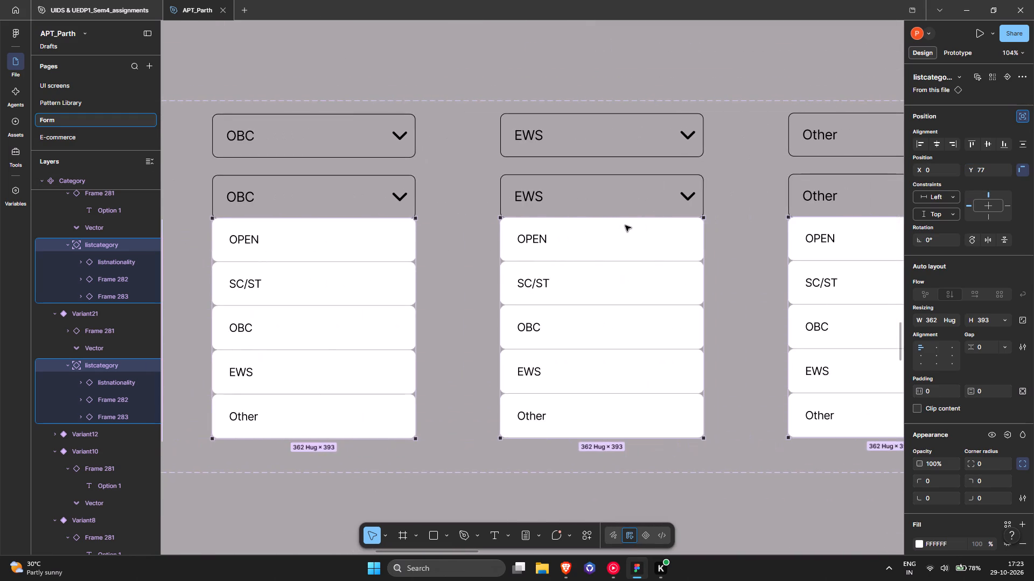
pyautogui.moveTo(835, 220); pyautogui.dragTo(448, 235, button='middle')
pyautogui.keyDown('ctrl'); pyautogui.scroll(-6, 577, 221); pyautogui.keyUp('ctrl')
pyautogui.moveTo(528, 258); pyautogui.dragTo(753, 134, button='middle')
pyautogui.keyDown('ctrl'); pyautogui.scroll(-3, 502, 254); pyautogui.keyUp('ctrl')
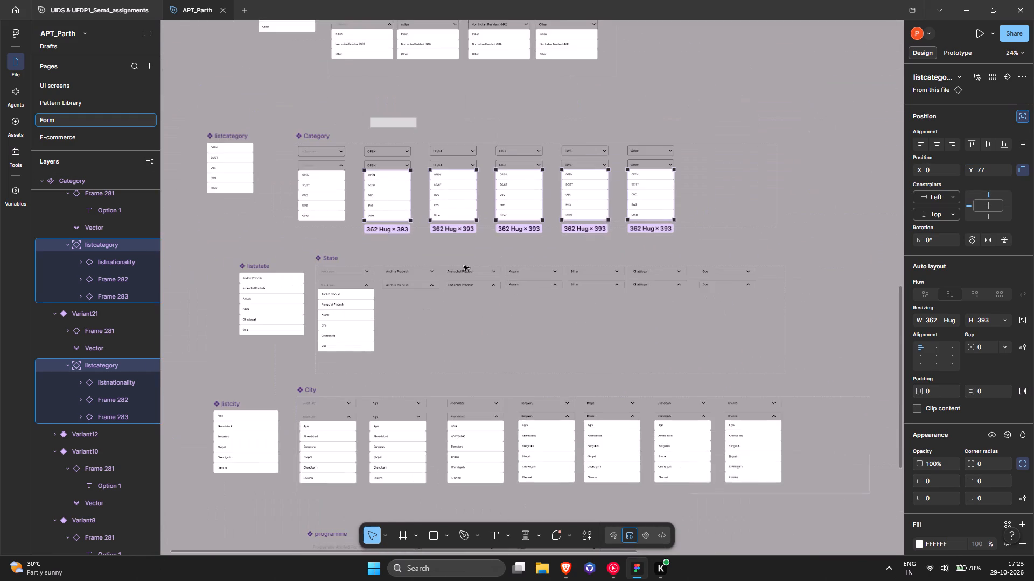
# Look over the State dropdown component and the page's overall set of components and forms.
pyautogui.click(369, 256)
pyautogui.keyDown('ctrl'); pyautogui.scroll(6, 297, 297); pyautogui.keyUp('ctrl')
pyautogui.moveTo(438, 311); pyautogui.dragTo(641, 235, button='middle')
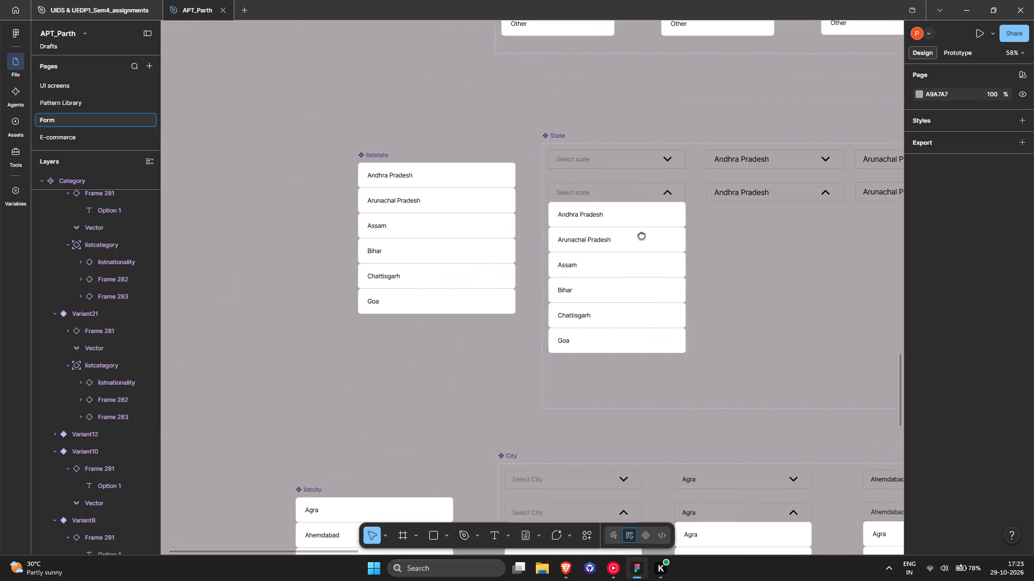
pyautogui.moveTo(641, 235); pyautogui.dragTo(641, 235, button='middle')
pyautogui.keyDown('ctrl'); pyautogui.scroll(-12, 612, 189); pyautogui.keyUp('ctrl')
pyautogui.moveTo(775, 171); pyautogui.dragTo(492, 241, button='middle')
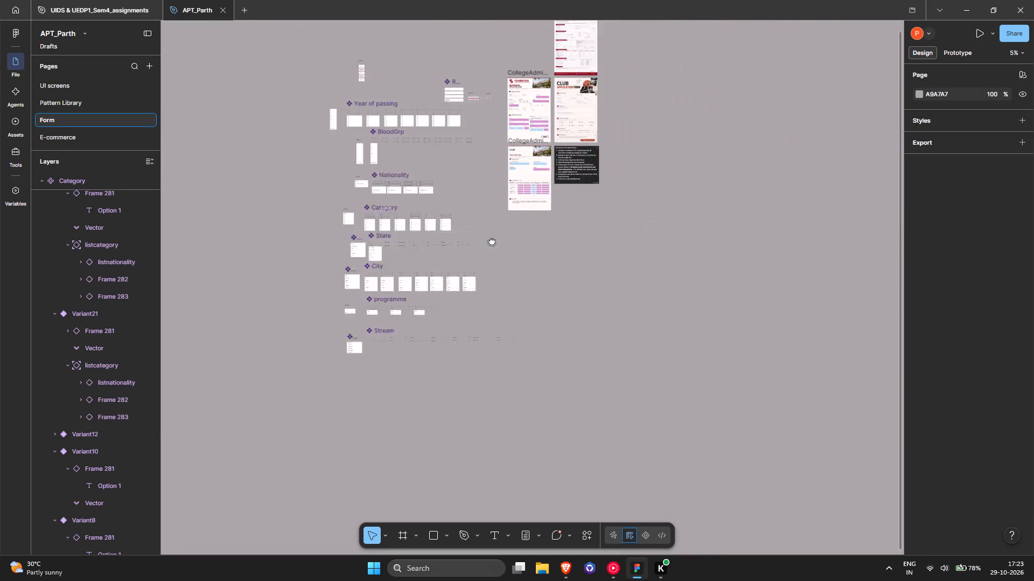
pyautogui.moveTo(492, 241); pyautogui.dragTo(488, 242, button='middle')
pyautogui.keyDown('ctrl'); pyautogui.scroll(9, 294, 233); pyautogui.keyUp('ctrl')
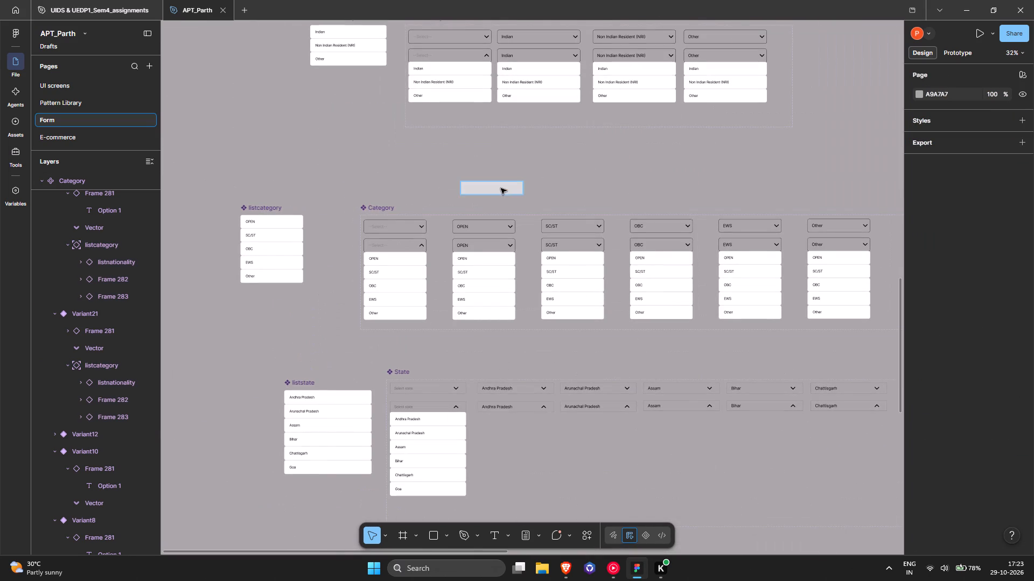
# Delete the stray empty field left above the Category component.
pyautogui.moveTo(500, 188); pyautogui.dragTo(449, 204)
pyautogui.press('Delete')
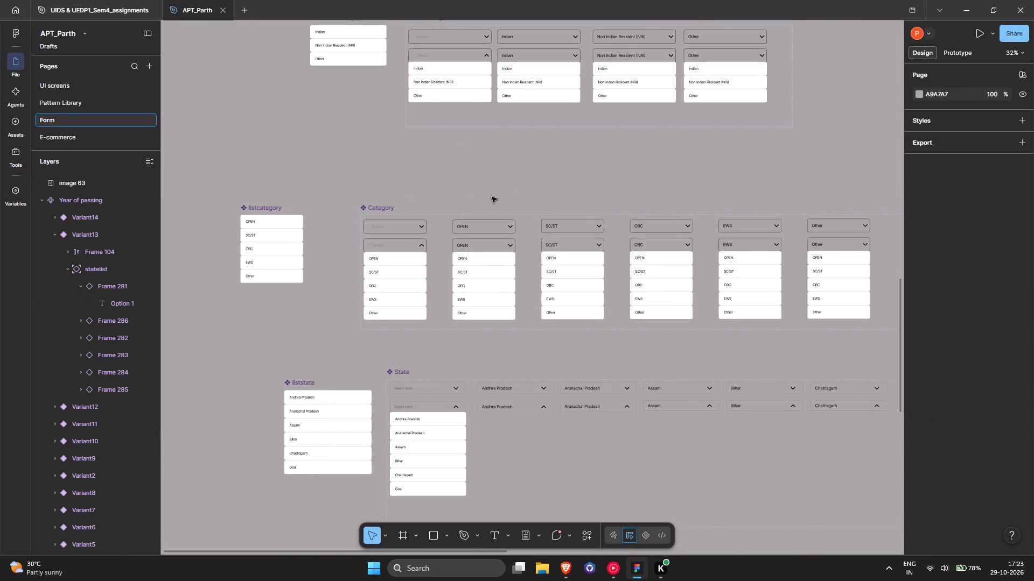
# Examine the admission form's Personal Information and Correspondence Address sections, including field layout and spacing.
pyautogui.keyDown('ctrl'); pyautogui.scroll(-5, 493, 198); pyautogui.keyUp('ctrl')
pyautogui.moveTo(547, 181); pyautogui.dragTo(367, 318, button='middle')
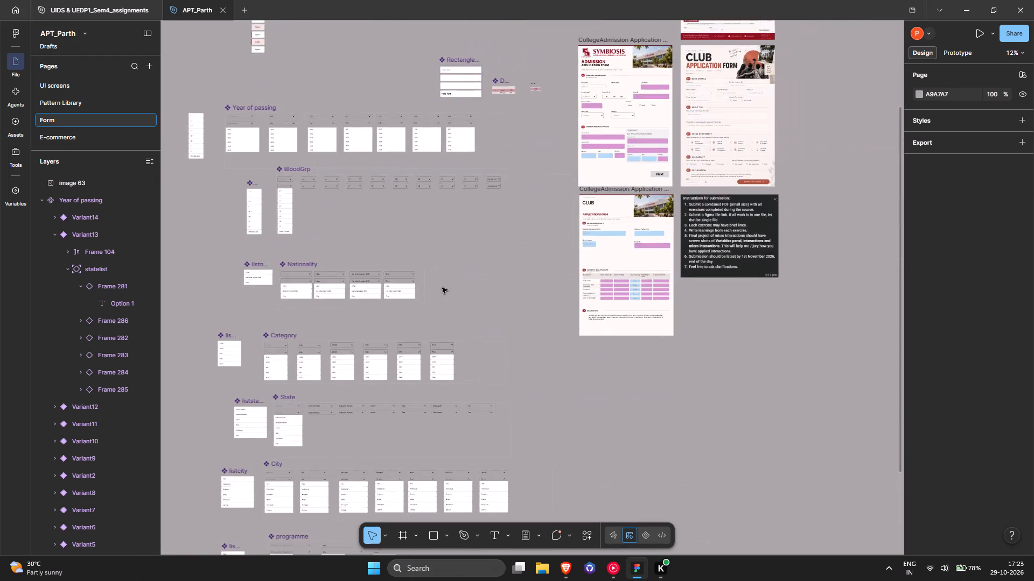
pyautogui.keyDown('ctrl'); pyautogui.scroll(13, 628, 167); pyautogui.keyUp('ctrl')
pyautogui.keyDown('ctrl'); pyautogui.scroll(5, 549, 242); pyautogui.keyUp('ctrl')
pyautogui.keyDown('ctrl'); pyautogui.scroll(-6, 548, 242); pyautogui.keyUp('ctrl')
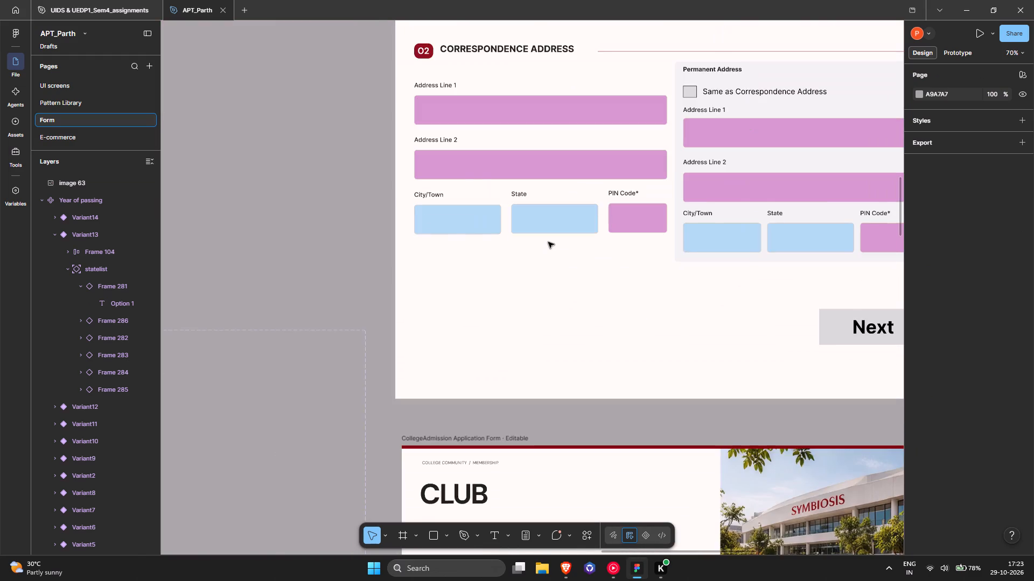
pyautogui.scroll(5, 548, 242)
pyautogui.keyDown('ctrl'); pyautogui.scroll(-4, 549, 242); pyautogui.keyUp('ctrl')
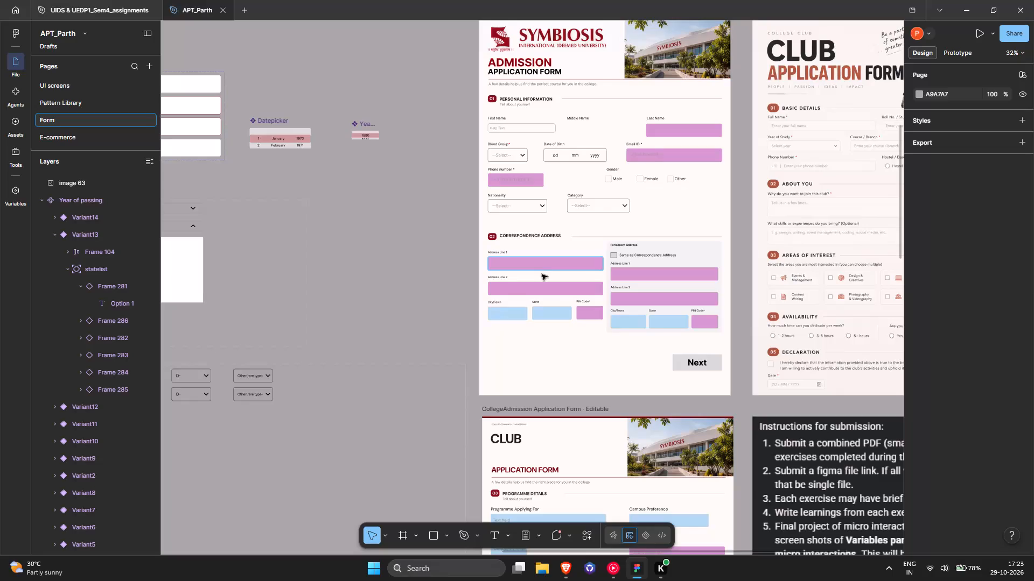
pyautogui.keyDown('ctrl'); pyautogui.scroll(5, 502, 314); pyautogui.keyUp('ctrl')
pyautogui.scroll(7, 555, 296)
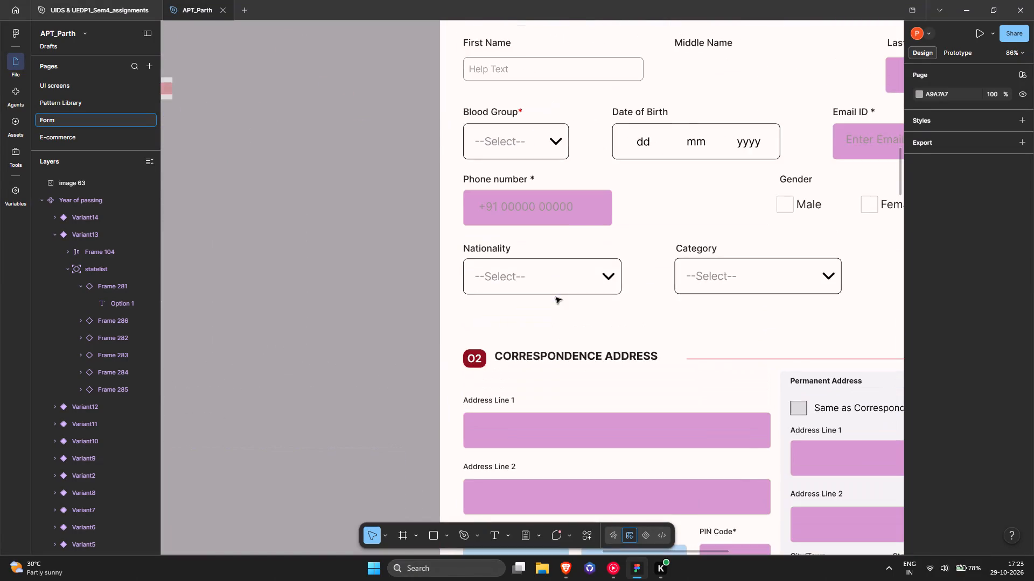
pyautogui.keyDown('ctrl'); pyautogui.scroll(-2, 556, 297); pyautogui.keyUp('ctrl')
pyautogui.moveTo(564, 295); pyautogui.dragTo(455, 250, button='middle')
pyautogui.scroll(-1, 502, 270)
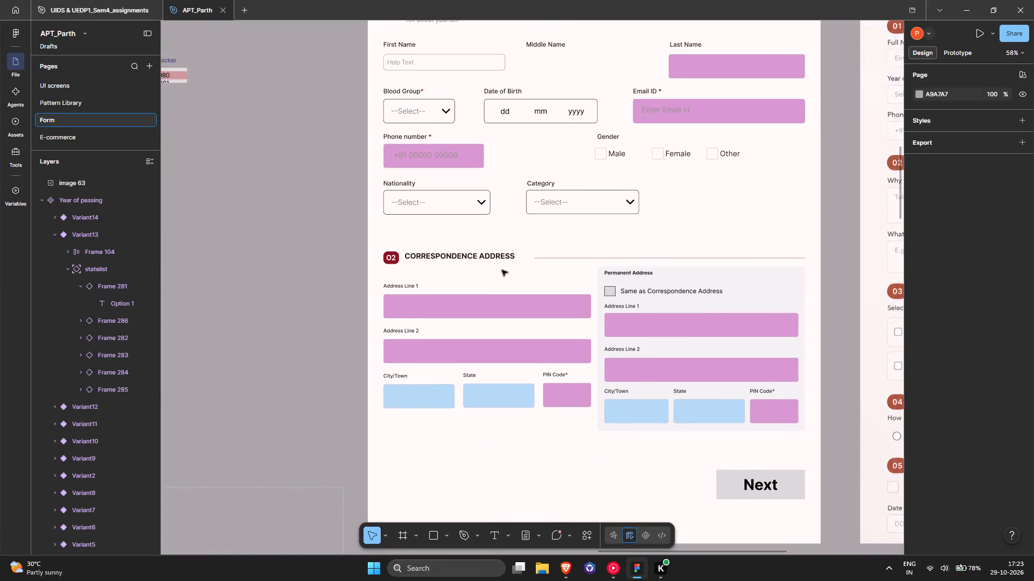
pyautogui.scroll(-1, 502, 270)
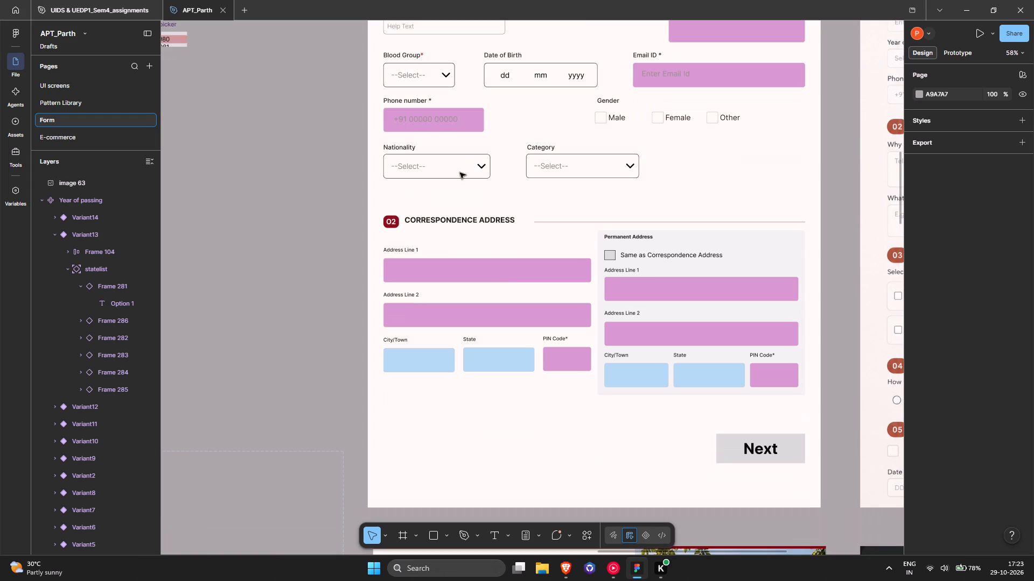
# Move the 02 Correspondence Address heading and its divider line up, closer to the Nationality and Category fields.
pyautogui.moveTo(381, 201); pyautogui.dragTo(595, 224)
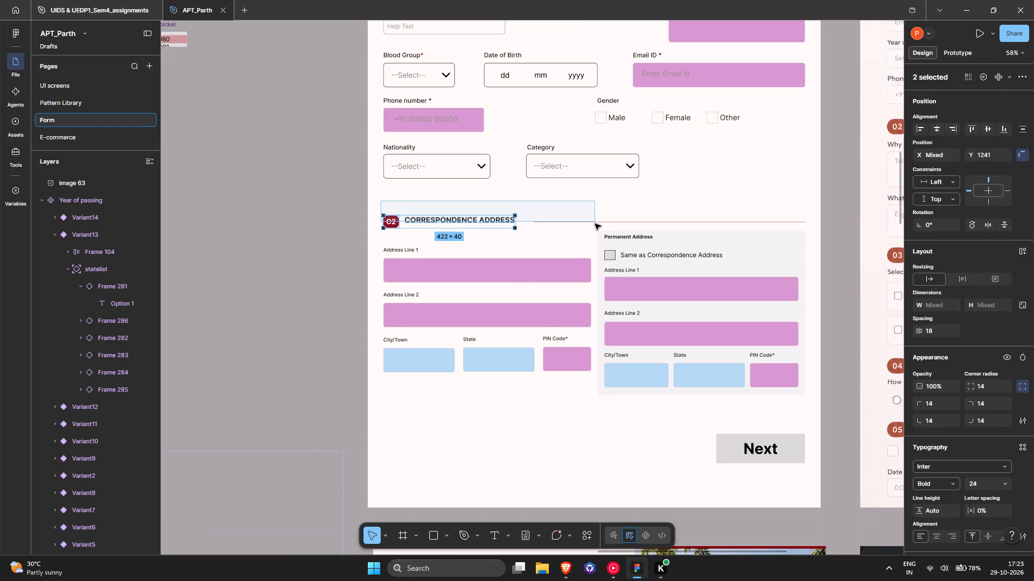
pyautogui.moveTo(595, 224); pyautogui.dragTo(595, 225)
pyautogui.moveTo(642, 222); pyautogui.dragTo(640, 210)
pyautogui.click(561, 238)
# Move the left-hand Address Line 1 and Address Line 2 labels and fields up, just beneath the Correspondence Address heading.
pyautogui.moveTo(373, 240); pyautogui.dragTo(458, 321)
pyautogui.moveTo(477, 313); pyautogui.dragTo(476, 286)
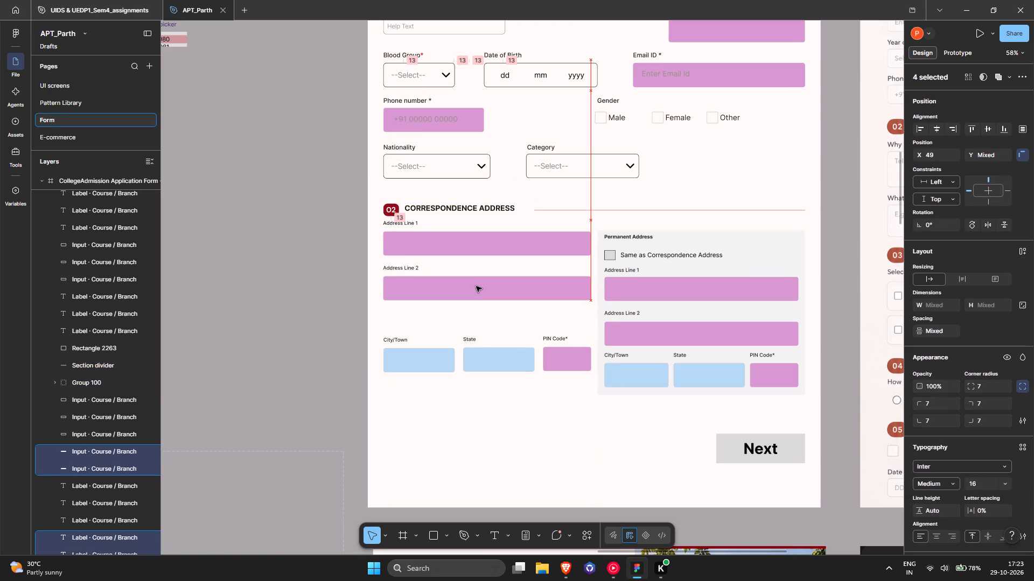
pyautogui.moveTo(476, 286); pyautogui.dragTo(476, 289)
pyautogui.click(465, 320)
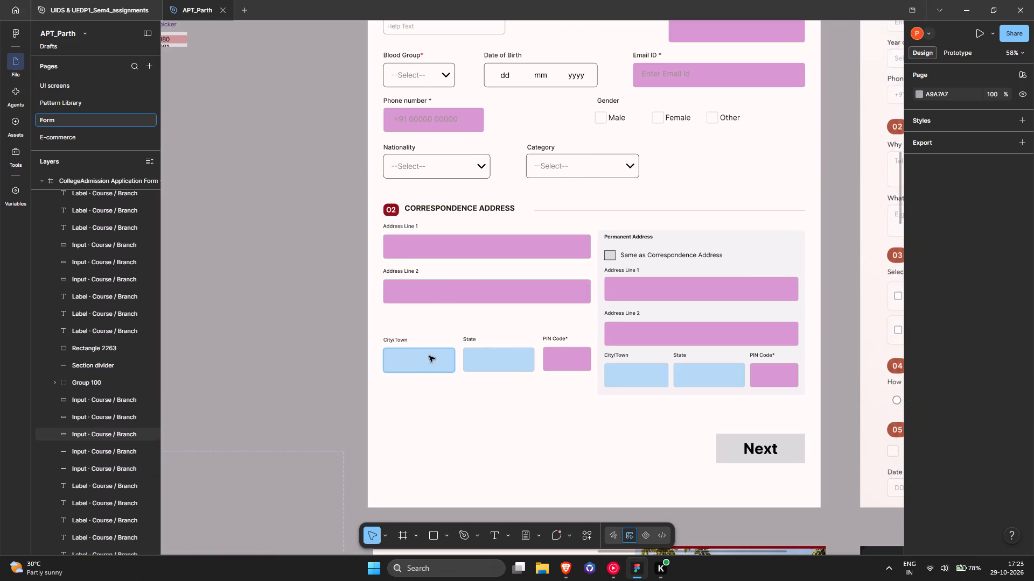
# Move the correspondence City/Town label and field up so they sit just below Address Line 2, left-aligned at X 50.
pyautogui.moveTo(397, 328); pyautogui.dragTo(418, 361)
pyautogui.moveTo(423, 359); pyautogui.dragTo(423, 325)
pyautogui.hotkey('ctrl', 'z')
pyautogui.moveTo(388, 363); pyautogui.dragTo(389, 338)
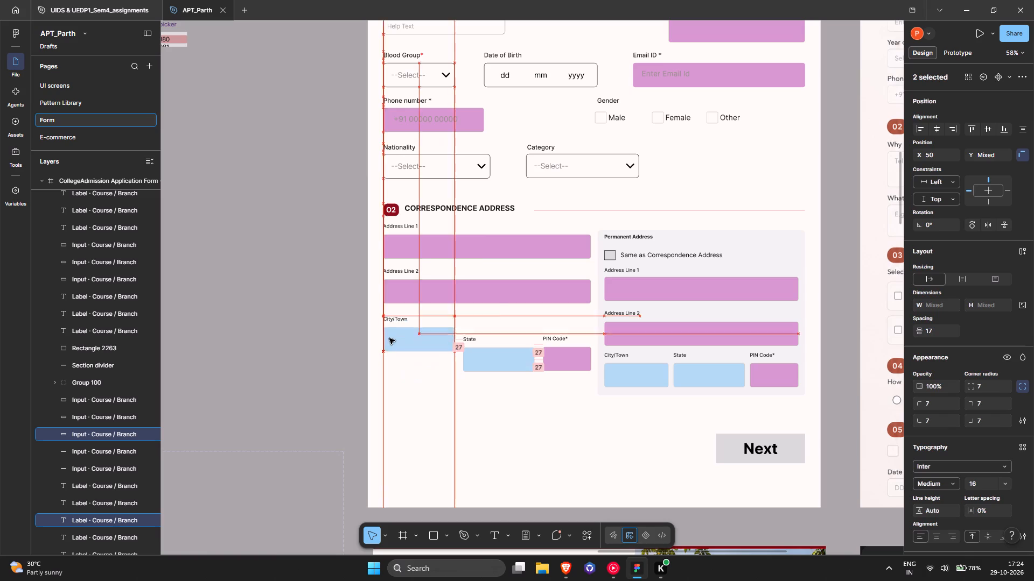
pyautogui.moveTo(389, 338); pyautogui.dragTo(388, 337)
pyautogui.click(471, 377)
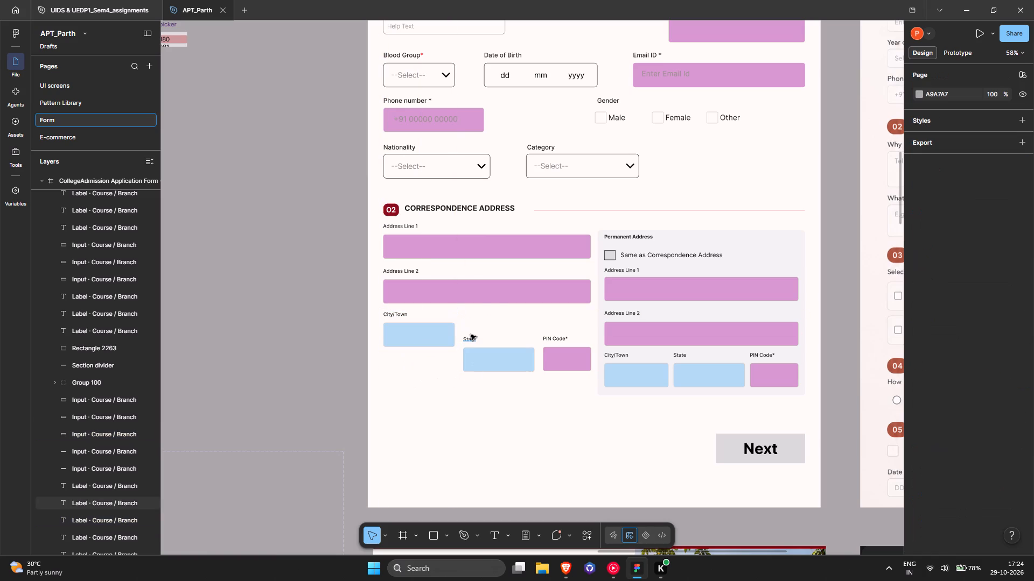
# Move the correspondence State label and field directly beneath City/Town, left-aligned at X 50.
pyautogui.click(470, 336)
pyautogui.keyDown('shift'); pyautogui.click(478, 355); pyautogui.keyUp('shift')
pyautogui.moveTo(494, 355); pyautogui.dragTo(417, 373)
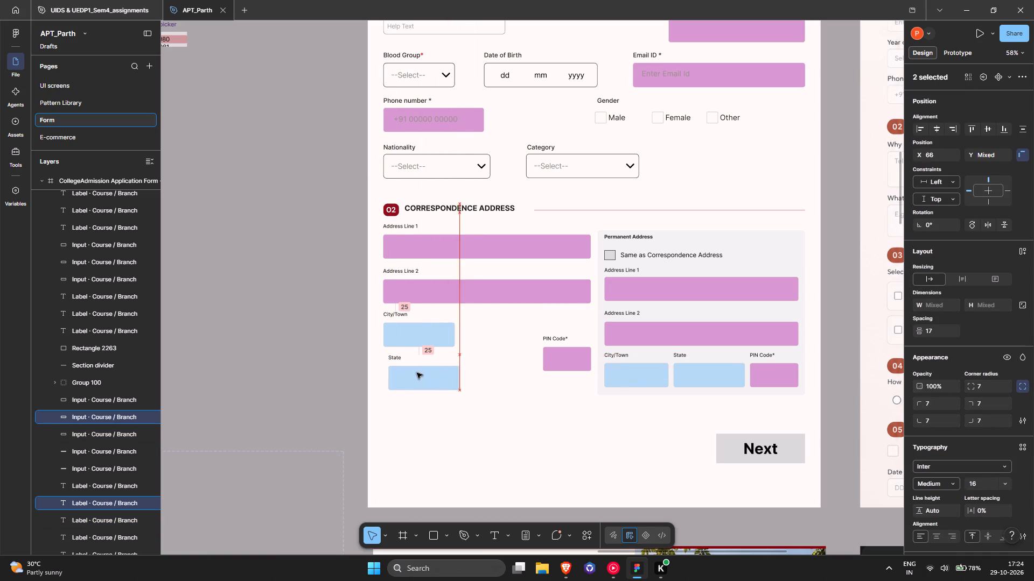
pyautogui.moveTo(417, 373); pyautogui.dragTo(415, 373)
# Widen the correspondence City/Town and State fields together to match the Nationality dropdown's width.
pyautogui.click(439, 374)
pyautogui.click(467, 375)
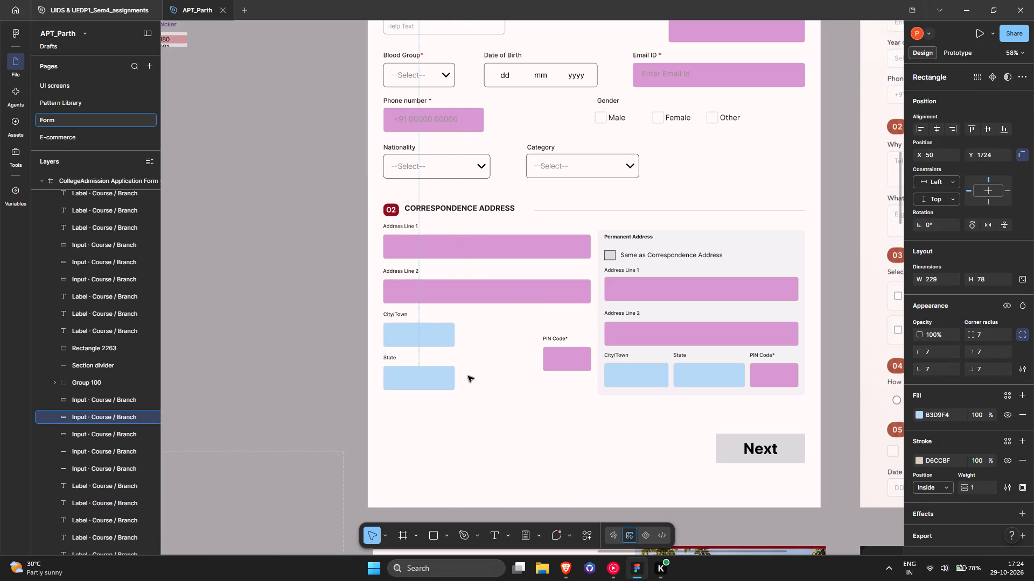
pyautogui.click(439, 377)
pyautogui.doubleClick(487, 395)
pyautogui.click(431, 382)
pyautogui.keyDown('shift'); pyautogui.click(440, 322); pyautogui.keyUp('shift')
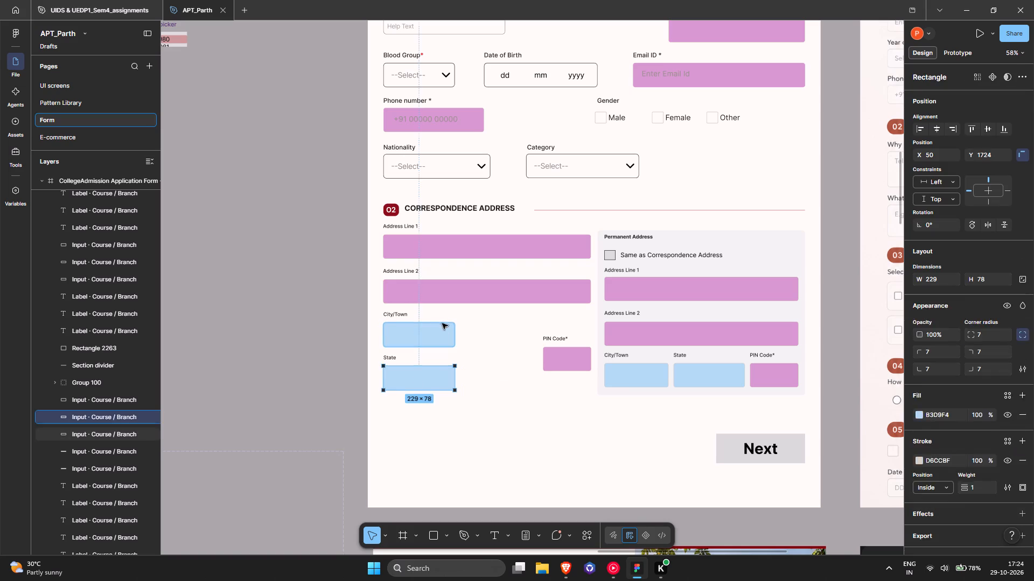
pyautogui.moveTo(453, 334); pyautogui.dragTo(491, 334)
pyautogui.click(509, 334)
# Place the correspondence PIN Code label and field beside the State field, on the same row at X 434.
pyautogui.moveTo(535, 327); pyautogui.dragTo(561, 359)
pyautogui.moveTo(569, 360); pyautogui.dragTo(530, 380)
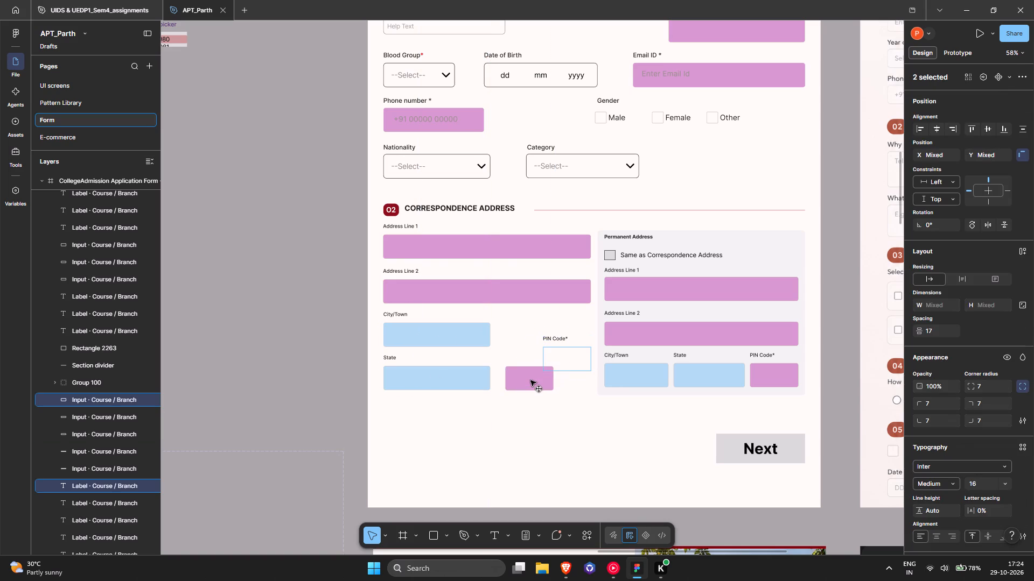
pyautogui.moveTo(530, 380); pyautogui.dragTo(530, 380)
pyautogui.moveTo(549, 356); pyautogui.dragTo(509, 373)
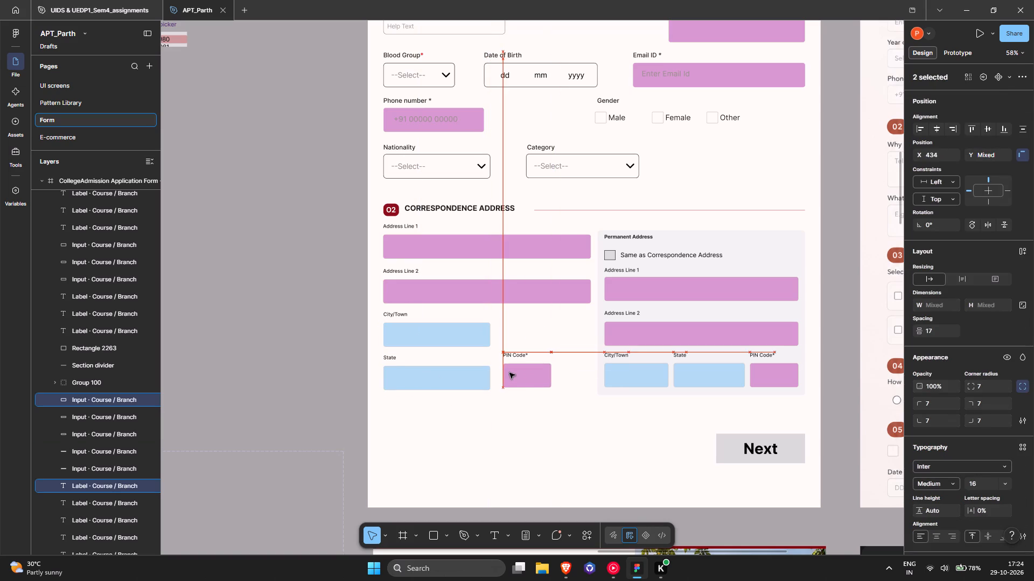
pyautogui.moveTo(509, 373); pyautogui.dragTo(509, 374)
# Widen the correspondence PIN Code field by extending its right edge toward the end of the address lines.
pyautogui.click(565, 373)
pyautogui.click(547, 373)
pyautogui.moveTo(551, 374); pyautogui.dragTo(567, 373)
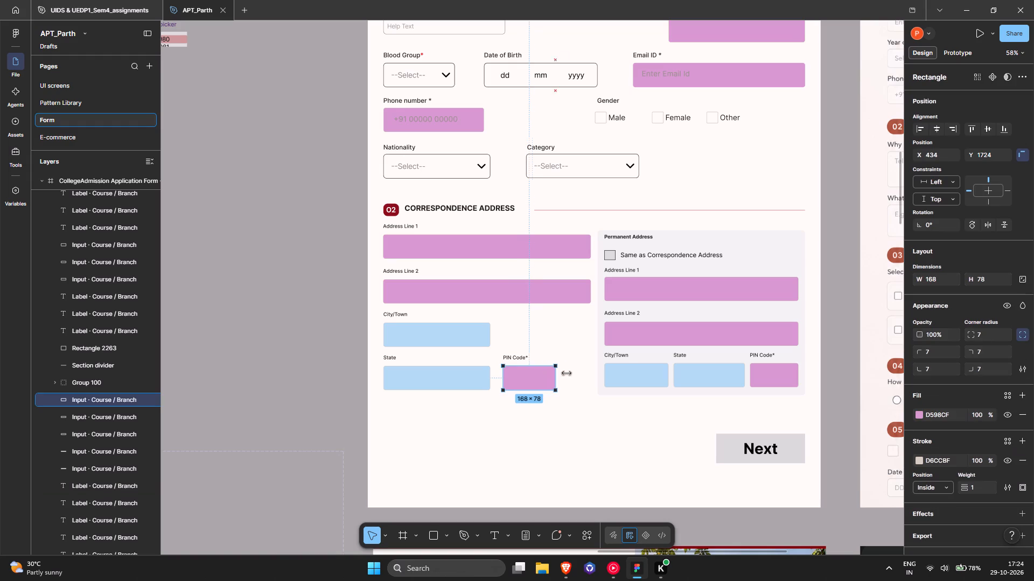
pyautogui.moveTo(567, 373); pyautogui.dragTo(576, 373)
pyautogui.click(563, 435)
# Compare the label-to-field spacing in Personal Information with the spacing in the rearranged correspondence address block.
pyautogui.keyDown('ctrl'); pyautogui.scroll(5, 413, 317); pyautogui.keyUp('ctrl')
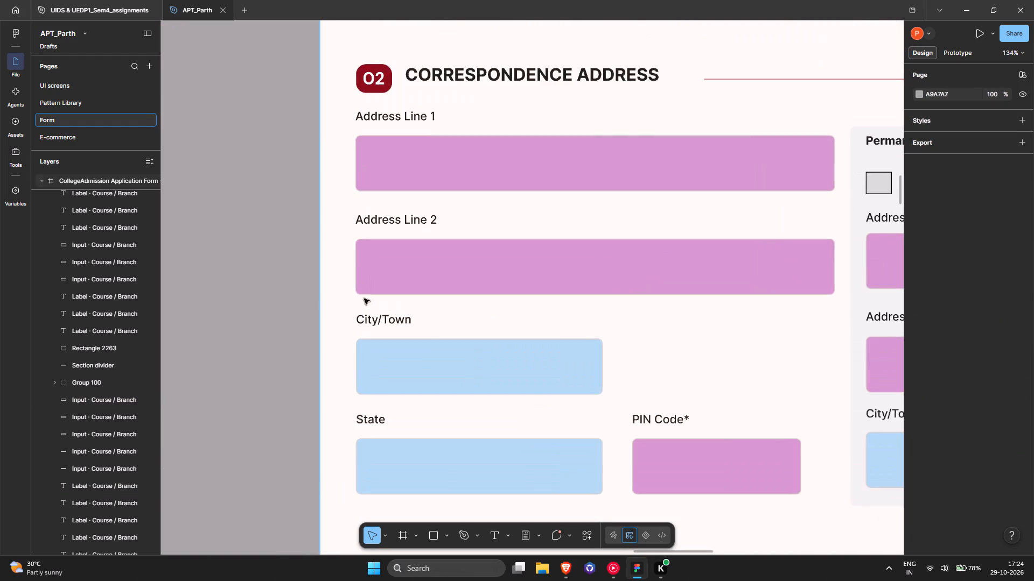
pyautogui.scroll(11, 354, 289)
pyautogui.click(397, 328)
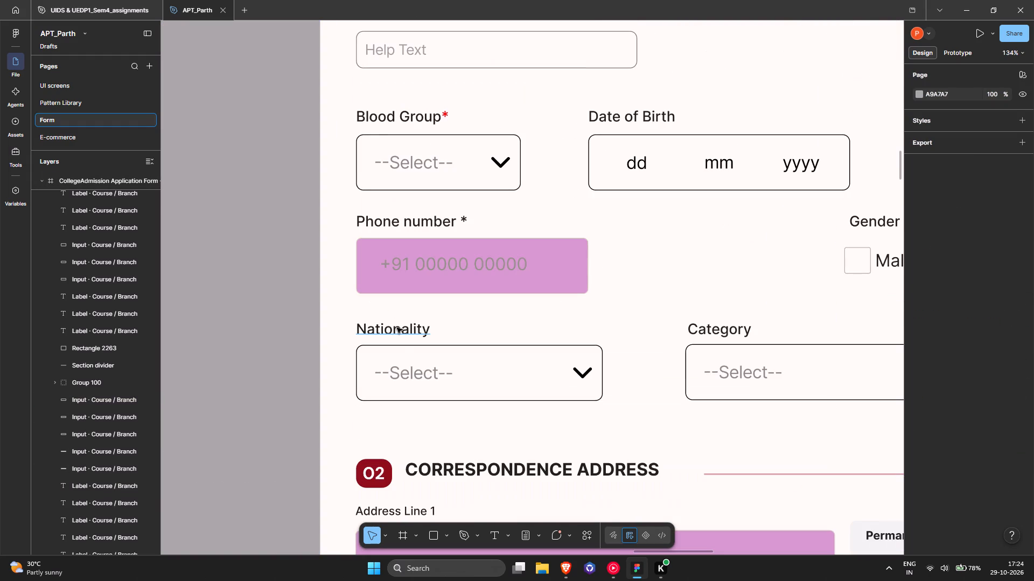
pyautogui.keyDown('shift'); pyautogui.click(698, 330); pyautogui.keyUp('shift')
pyautogui.click(775, 279)
pyautogui.keyDown('ctrl'); pyautogui.scroll(-6, 775, 279); pyautogui.keyUp('ctrl')
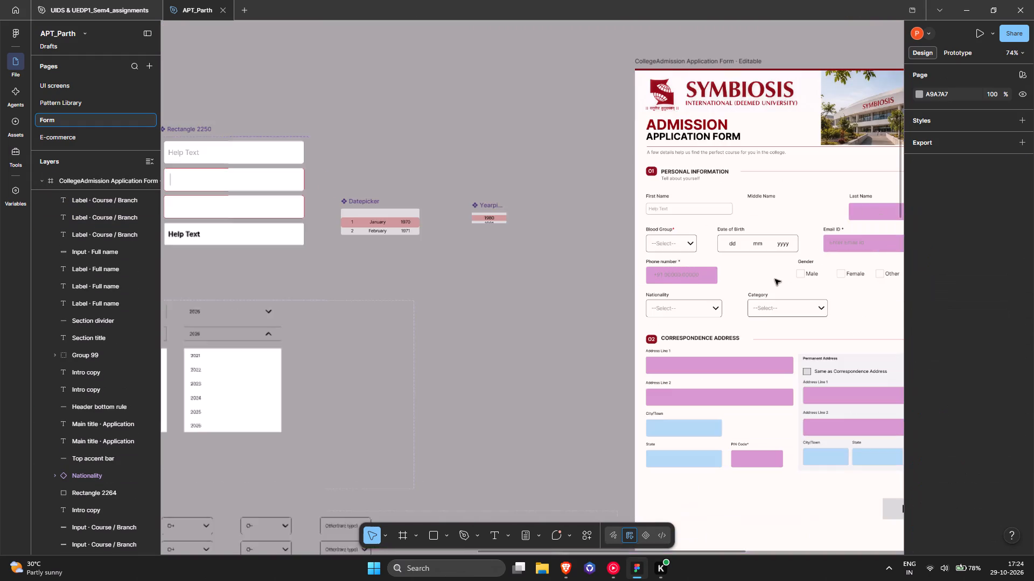
pyautogui.moveTo(767, 279); pyautogui.dragTo(687, 285, button='middle')
pyautogui.scroll(-5, 659, 255)
pyautogui.keyDown('ctrl'); pyautogui.scroll(8, 590, 253); pyautogui.keyUp('ctrl')
pyautogui.keyDown('ctrl'); pyautogui.scroll(-4, 590, 275); pyautogui.keyUp('ctrl')
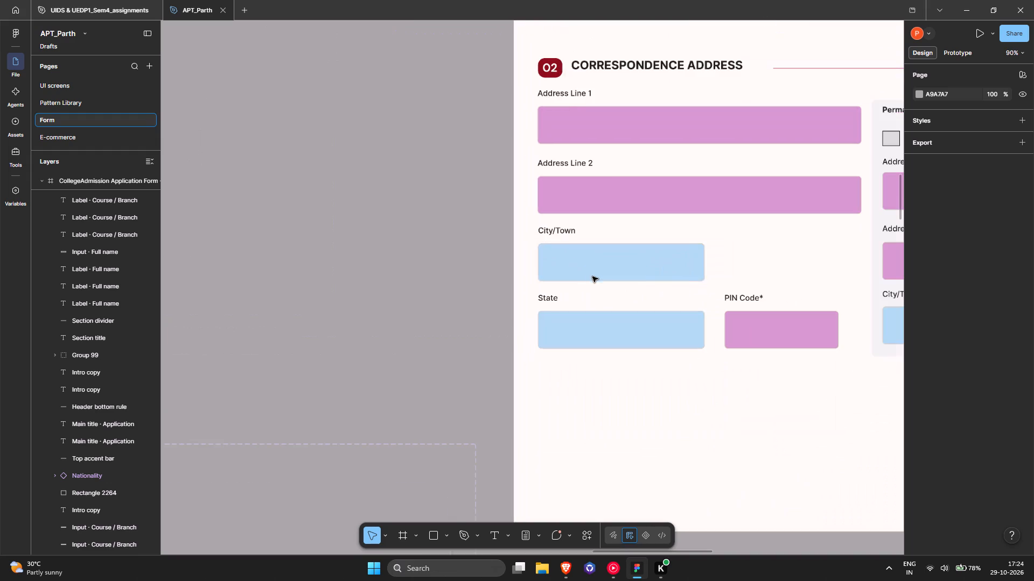
# Move the correspondence State, City/Town and PIN Code labels down closer to their fields, with the PIN Code label at Y 1698.
pyautogui.keyDown('ctrl'); pyautogui.scroll(6, 551, 300); pyautogui.keyUp('ctrl')
pyautogui.moveTo(548, 298); pyautogui.dragTo(549, 314)
pyautogui.moveTo(541, 88); pyautogui.dragTo(541, 110)
pyautogui.keyDown('ctrl'); pyautogui.scroll(-4, 541, 110); pyautogui.keyUp('ctrl')
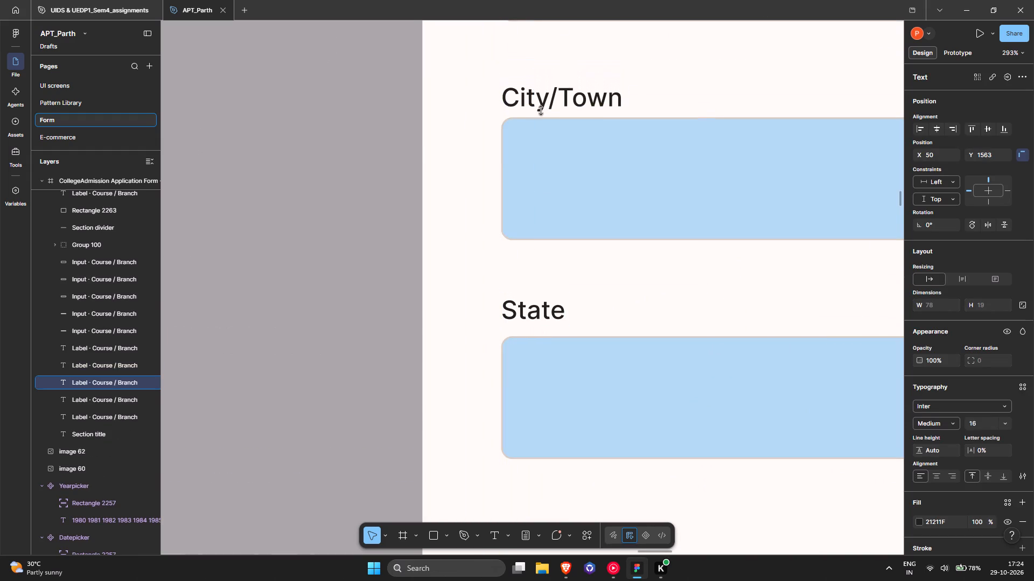
pyautogui.keyDown('ctrl'); pyautogui.scroll(-1, 541, 110); pyautogui.keyUp('ctrl')
pyautogui.moveTo(612, 188); pyautogui.dragTo(456, 232, button='middle')
pyautogui.hotkey('ctrl', 'z')
pyautogui.keyDown('ctrl'); pyautogui.scroll(5, 387, 139); pyautogui.keyUp('ctrl')
pyautogui.moveTo(395, 140); pyautogui.dragTo(395, 153)
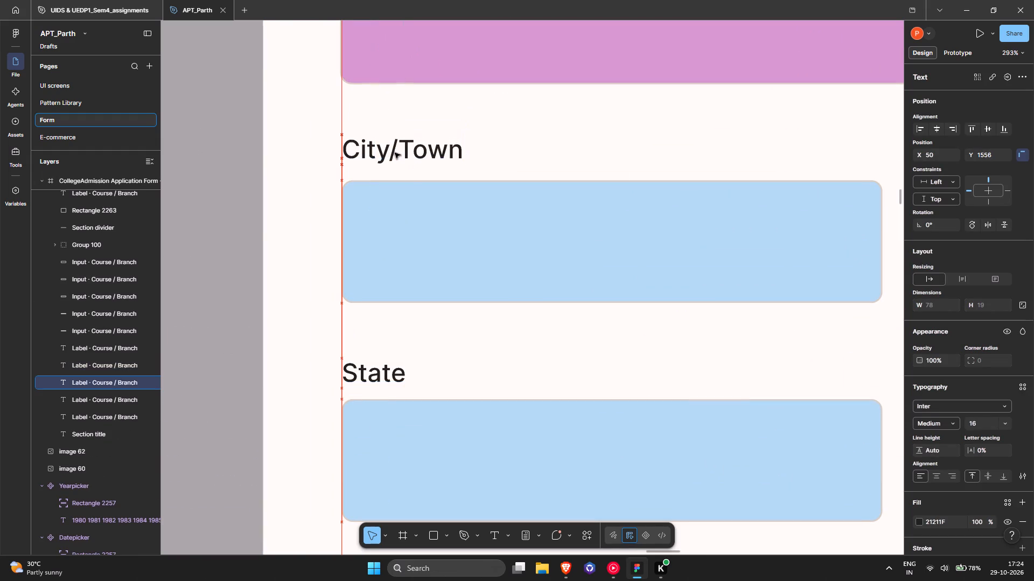
pyautogui.moveTo(395, 153); pyautogui.dragTo(395, 161)
pyautogui.click(571, 358)
pyautogui.moveTo(477, 354); pyautogui.dragTo(233, 340, button='middle')
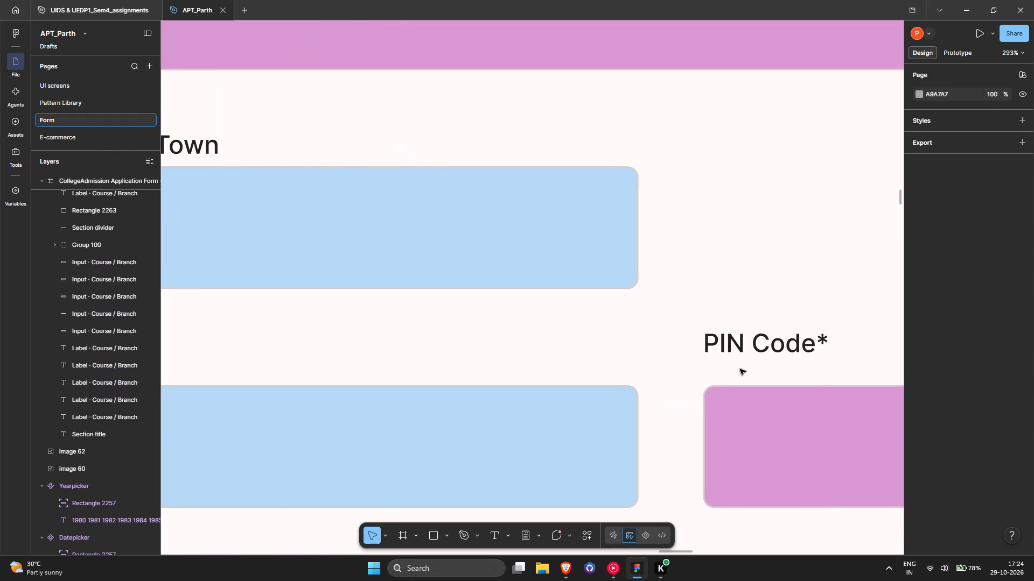
pyautogui.moveTo(751, 346); pyautogui.dragTo(750, 362)
# Move the Permanent Address background panel up to Y 1243, just below the section divider.
pyautogui.keyDown('ctrl'); pyautogui.scroll(-6, 731, 336); pyautogui.keyUp('ctrl')
pyautogui.keyDown('ctrl'); pyautogui.scroll(1, 730, 335); pyautogui.keyUp('ctrl')
pyautogui.keyDown('ctrl'); pyautogui.scroll(-5, 730, 335); pyautogui.keyUp('ctrl')
pyautogui.moveTo(778, 301); pyautogui.dragTo(406, 355, button='middle')
pyautogui.keyDown('ctrl'); pyautogui.scroll(4, 490, 298); pyautogui.keyUp('ctrl')
pyautogui.scroll(-6, 485, 288)
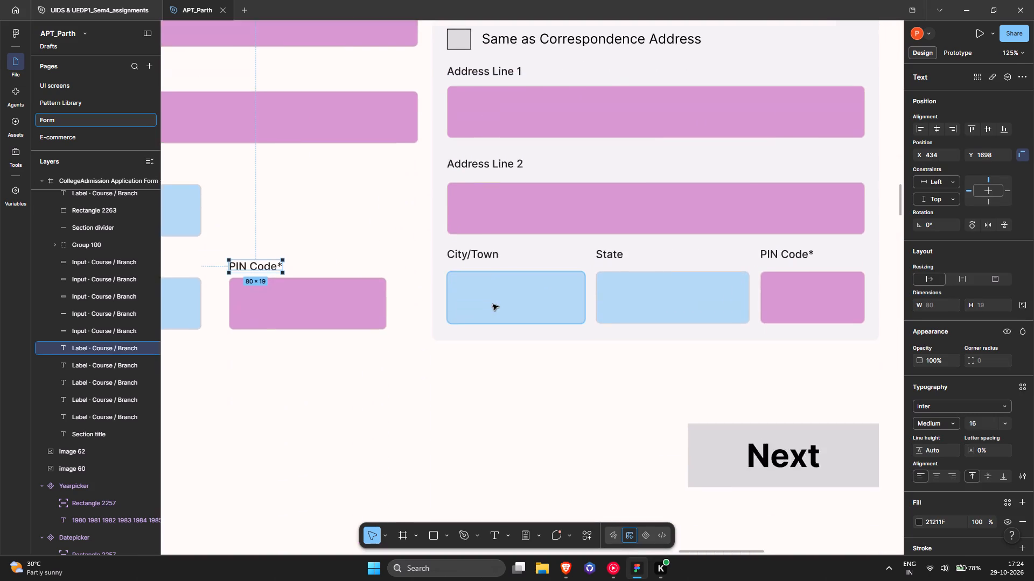
pyautogui.keyDown('ctrl'); pyautogui.scroll(-6, 493, 304); pyautogui.keyUp('ctrl')
pyautogui.scroll(-2, 493, 305)
pyautogui.keyDown('ctrl'); pyautogui.scroll(13, 476, 246); pyautogui.keyUp('ctrl')
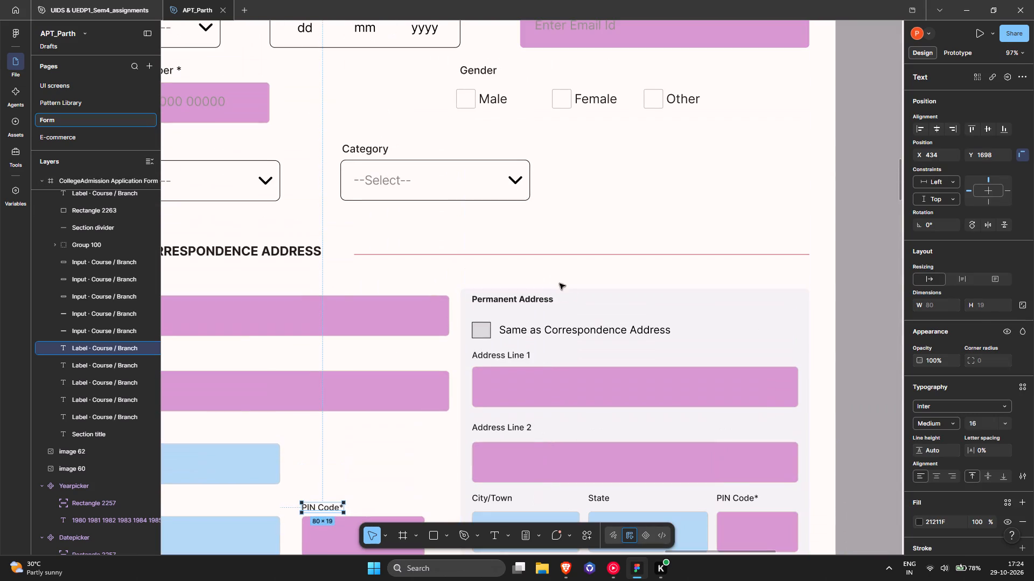
pyautogui.click(594, 301)
pyautogui.moveTo(598, 290); pyautogui.dragTo(598, 265)
pyautogui.keyDown('ctrl'); pyautogui.scroll(-3, 598, 265); pyautogui.keyUp('ctrl')
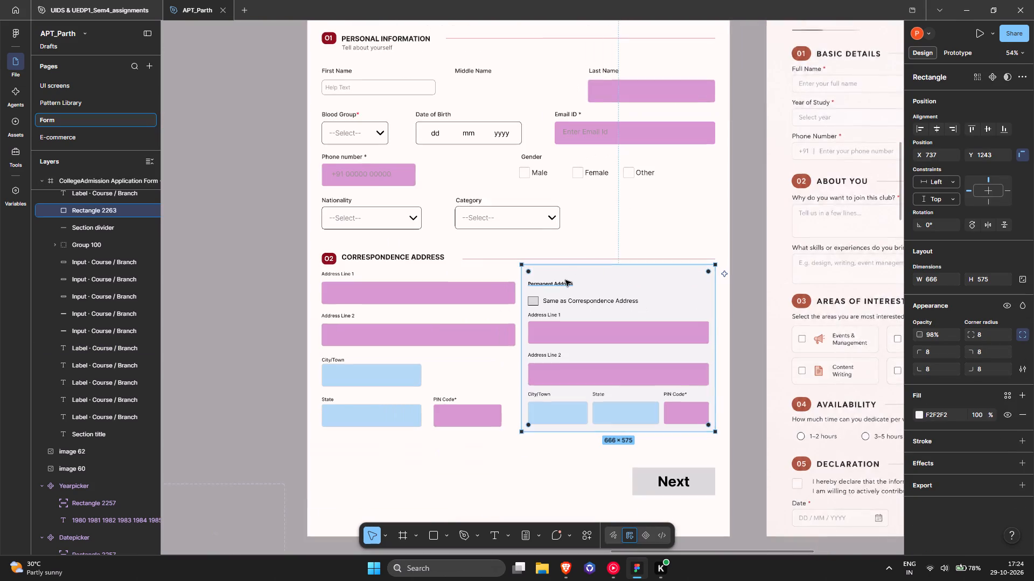
# Move the Permanent Address title, the same-address checkbox row, and both address line labels and fields up together within the panel.
pyautogui.keyDown('ctrl'); pyautogui.scroll(4, 565, 282); pyautogui.keyUp('ctrl')
pyautogui.click(555, 289)
pyautogui.keyDown('shift'); pyautogui.click(495, 323); pyautogui.keyUp('shift')
pyautogui.keyDown('shift'); pyautogui.click(560, 323); pyautogui.keyUp('shift')
pyautogui.scroll(-1, 563, 325)
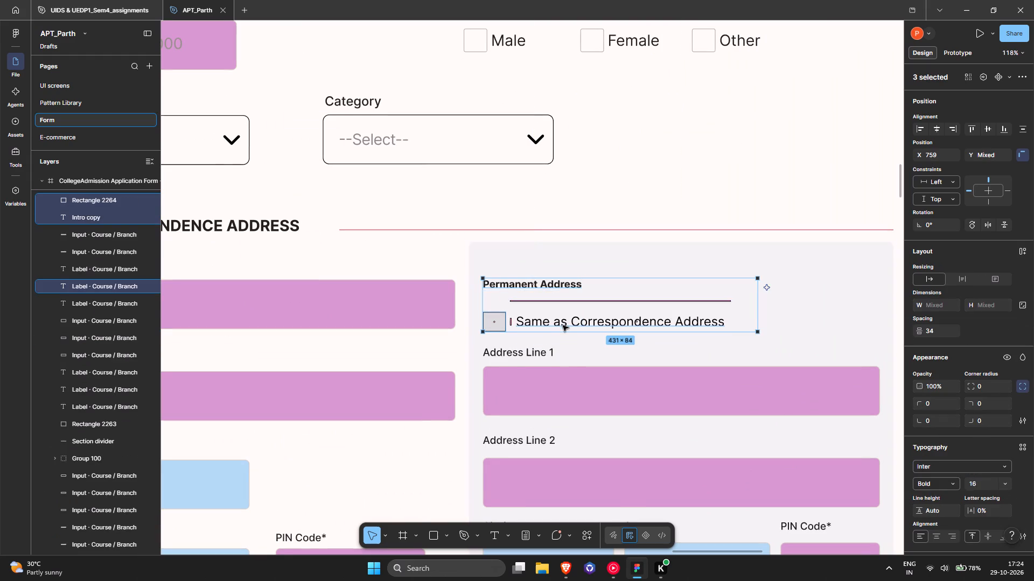
pyautogui.click(535, 321)
pyautogui.keyDown('shift'); pyautogui.click(551, 334); pyautogui.keyUp('shift')
pyautogui.keyDown('shift'); pyautogui.click(549, 287); pyautogui.keyUp('shift')
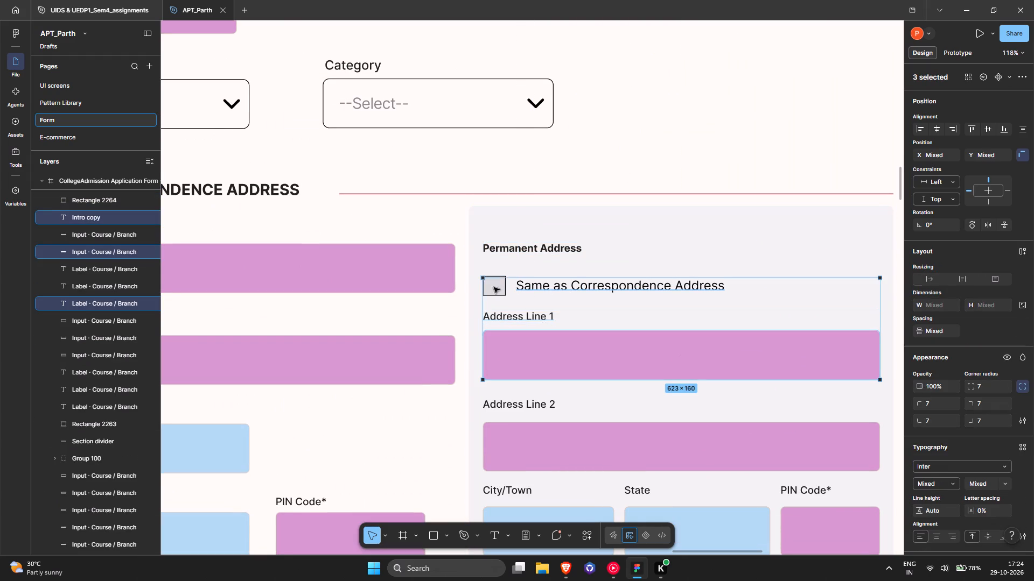
pyautogui.keyDown('shift'); pyautogui.click(494, 287); pyautogui.keyUp('shift')
pyautogui.keyDown('shift'); pyautogui.click(519, 250); pyautogui.keyUp('shift')
pyautogui.keyDown('shift'); pyautogui.click(549, 439); pyautogui.keyUp('shift')
pyautogui.keyDown('shift'); pyautogui.click(541, 401); pyautogui.keyUp('shift')
pyautogui.scroll(-5, 560, 378)
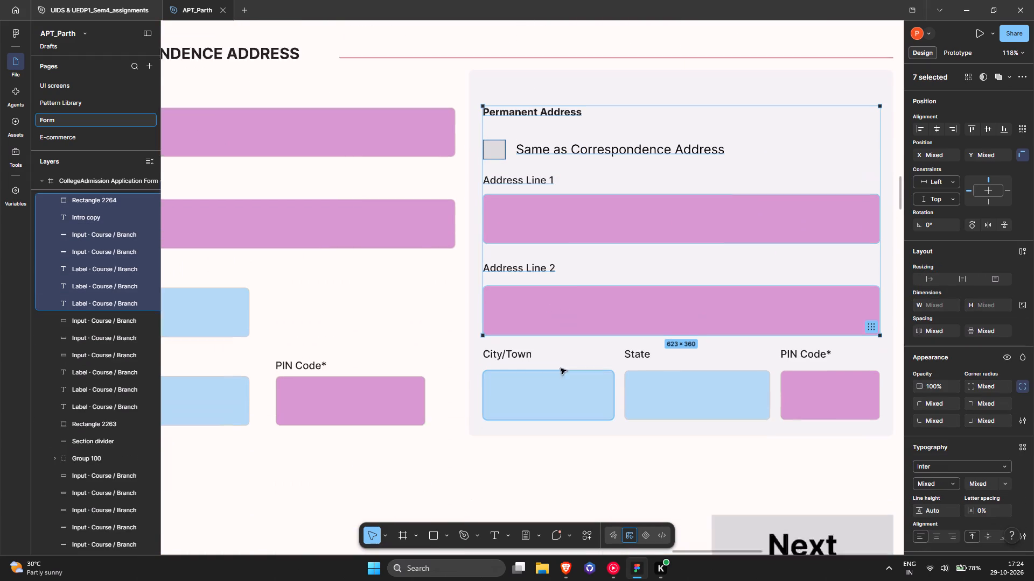
pyautogui.scroll(3, 582, 308)
pyautogui.moveTo(593, 294); pyautogui.dragTo(591, 267)
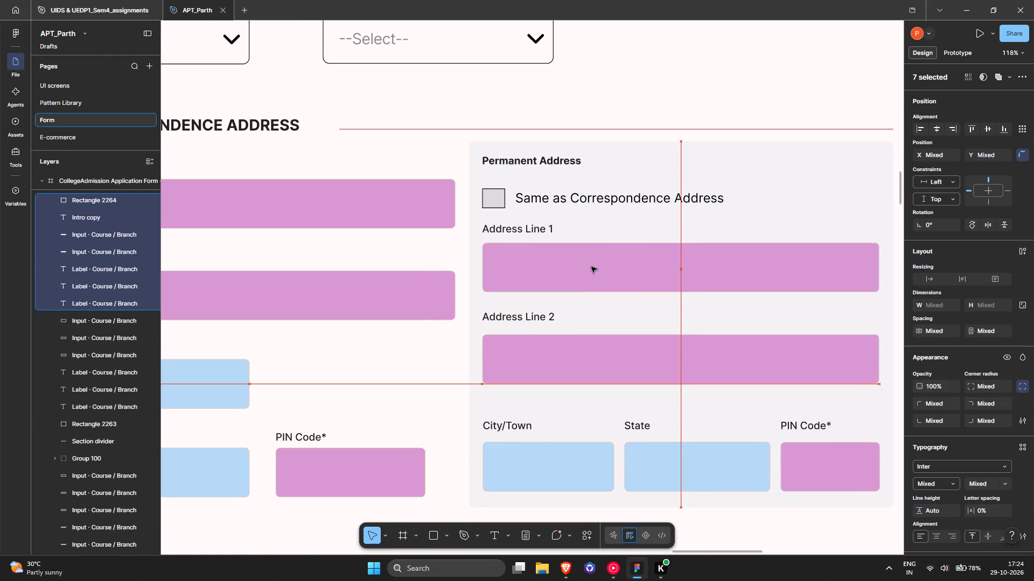
pyautogui.moveTo(591, 267); pyautogui.dragTo(591, 266)
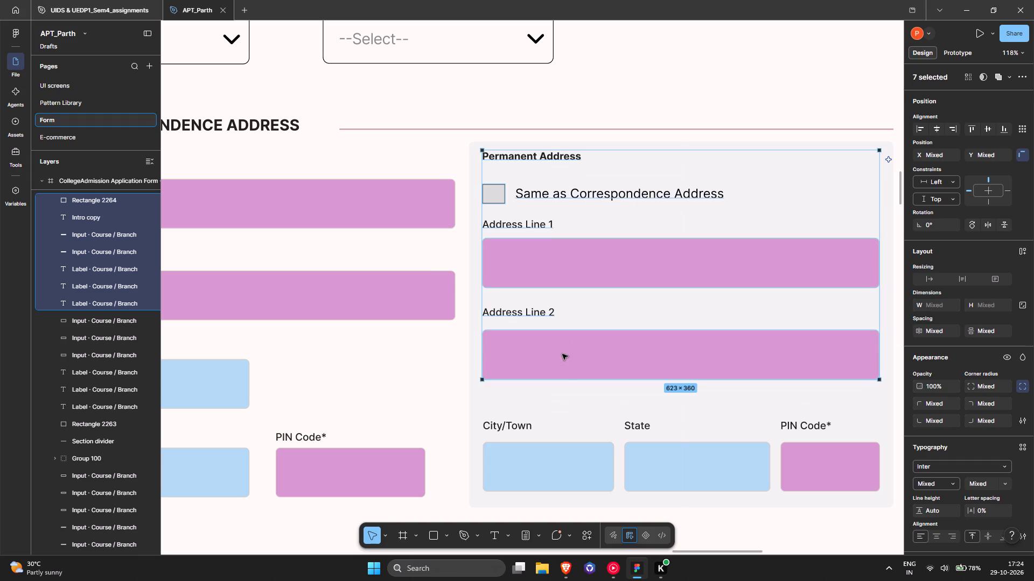
# Move the permanent City/Town label and field up together so they sit just below Address Line 2.
pyautogui.scroll(-2, 525, 447)
pyautogui.click(498, 359)
pyautogui.keyDown('shift'); pyautogui.click(516, 380); pyautogui.keyUp('shift')
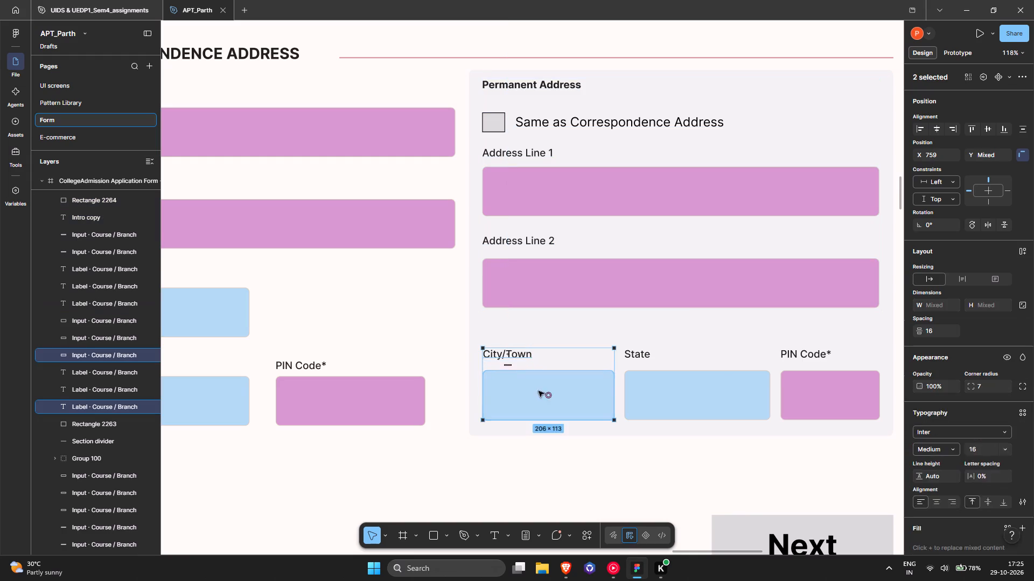
pyautogui.moveTo(541, 392); pyautogui.dragTo(539, 357)
pyautogui.click(562, 403)
pyautogui.keyDown('ctrl'); pyautogui.scroll(-3, 562, 403); pyautogui.keyUp('ctrl')
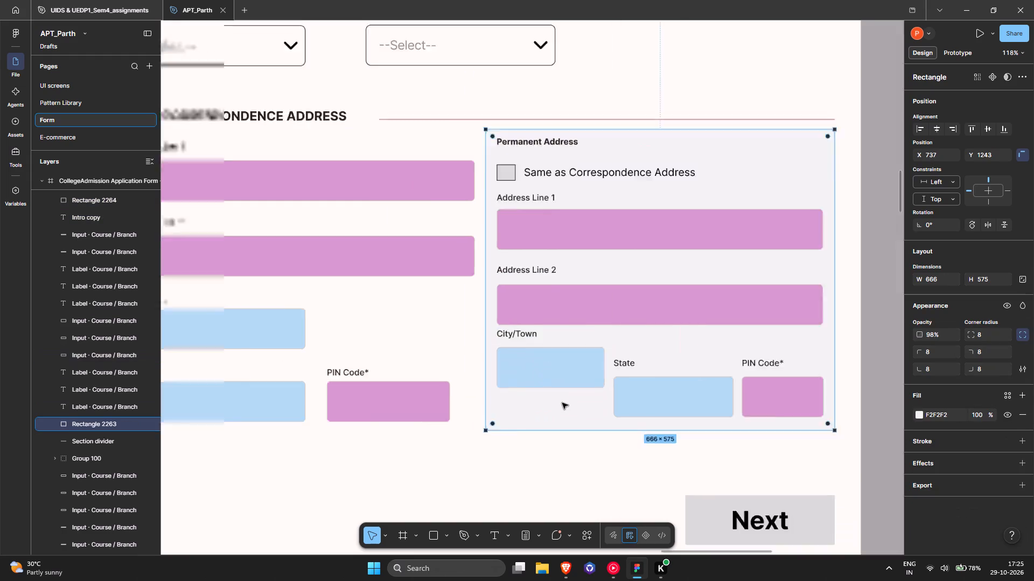
# Move the permanent State label and field together beneath the City/Town field, extending the Permanent Address background panel downward to enclose them.
pyautogui.moveTo(568, 422); pyautogui.dragTo(568, 433)
pyautogui.click(614, 388)
pyautogui.keyDown('shift'); pyautogui.click(604, 376); pyautogui.keyUp('shift')
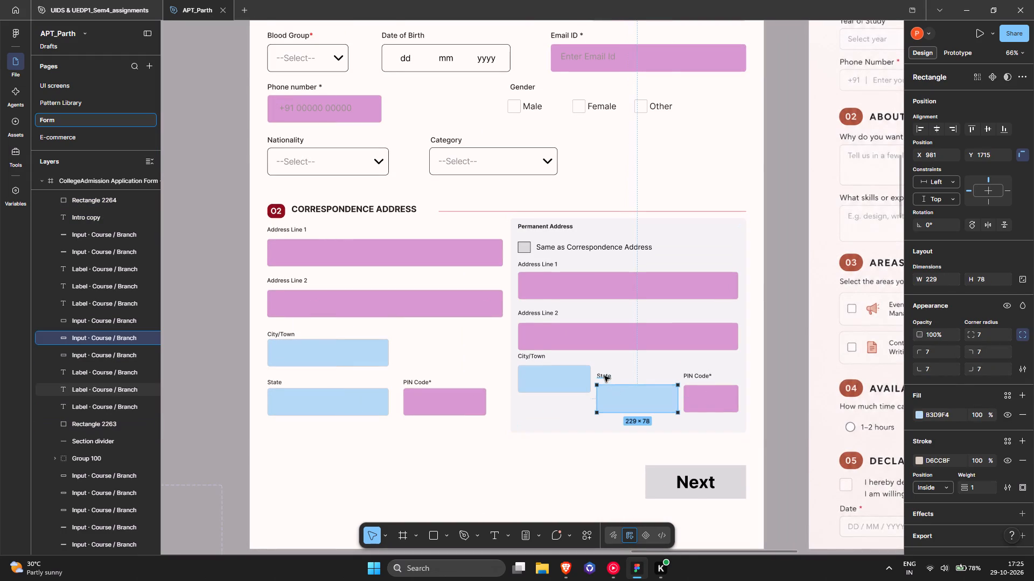
pyautogui.moveTo(610, 402); pyautogui.dragTo(533, 423)
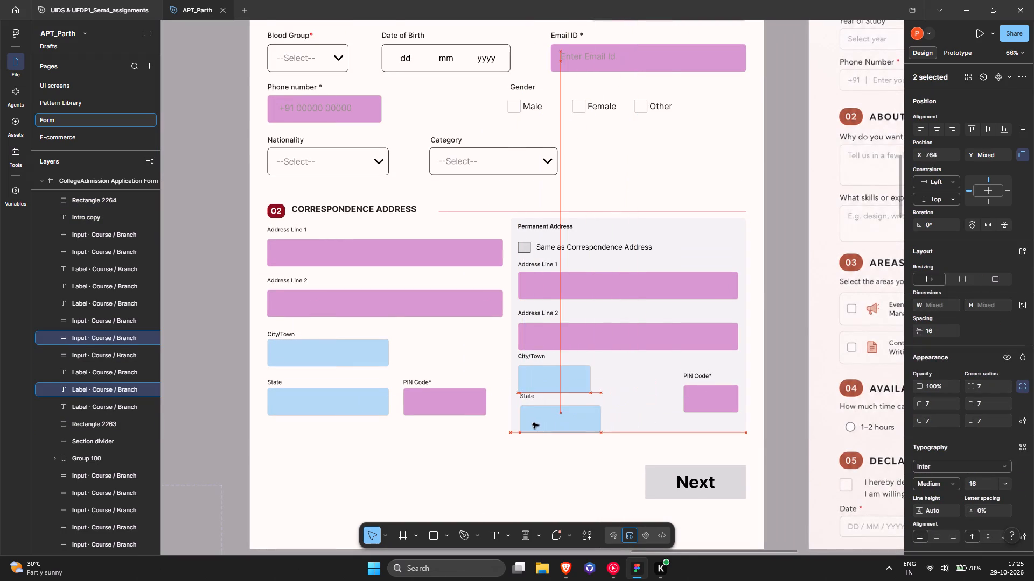
pyautogui.moveTo(533, 423); pyautogui.dragTo(532, 422)
pyautogui.click(639, 422)
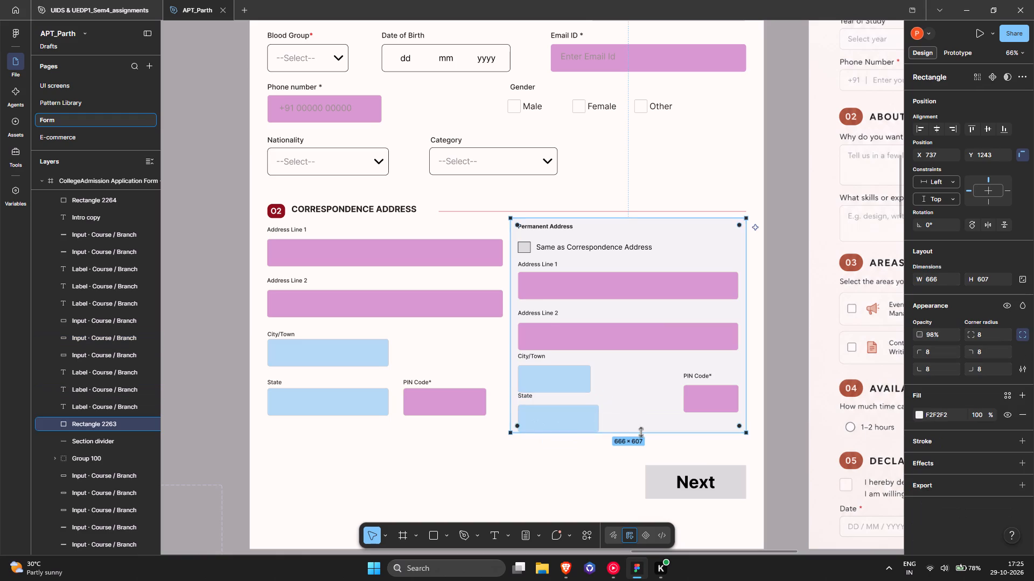
pyautogui.moveTo(641, 432); pyautogui.dragTo(638, 447)
# Move the permanent State label down to 4 px above its field, and shift both slightly lower, away from City/Town.
pyautogui.keyDown('ctrl'); pyautogui.scroll(4, 529, 400); pyautogui.keyUp('ctrl')
pyautogui.click(525, 392)
pyautogui.moveTo(526, 392); pyautogui.dragTo(526, 396)
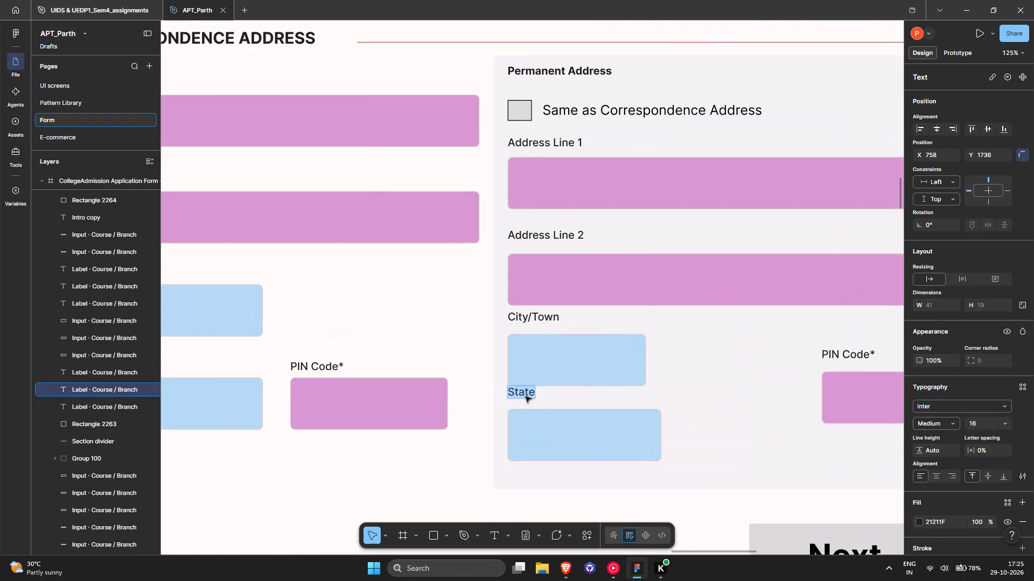
pyautogui.moveTo(526, 396); pyautogui.dragTo(526, 399)
pyautogui.click(573, 399)
pyautogui.moveTo(529, 391); pyautogui.dragTo(529, 399)
pyautogui.keyDown('shift'); pyautogui.click(555, 422); pyautogui.keyUp('shift')
pyautogui.moveTo(584, 421); pyautogui.dragTo(585, 430)
pyautogui.click(698, 395)
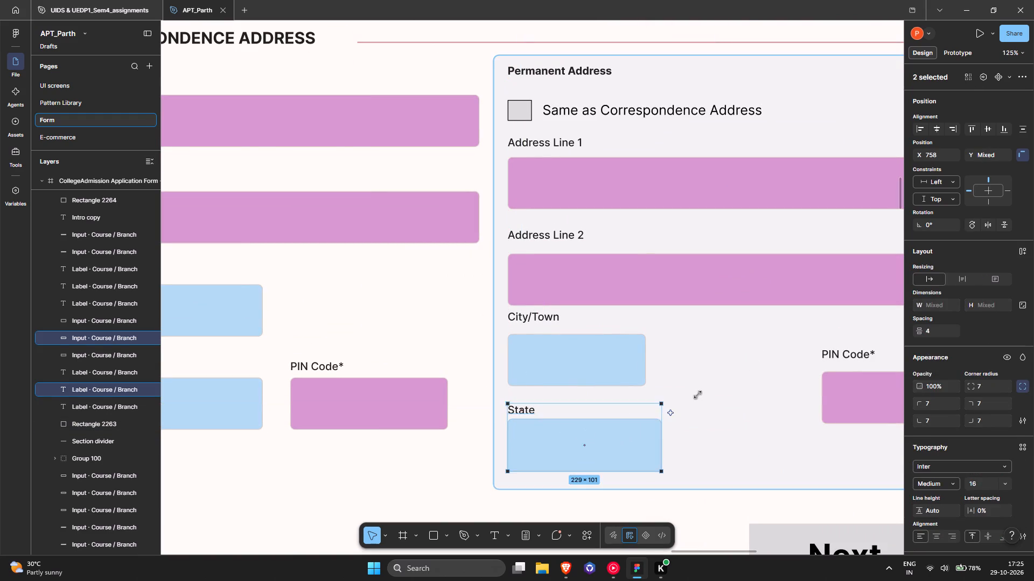
# Duplicate the 343 × 78 correspondence City/Town field onto the permanent City/Town field at X 758 and bring it to the front.
pyautogui.keyDown('ctrl'); pyautogui.scroll(-2, 698, 395); pyautogui.keyUp('ctrl')
pyautogui.moveTo(691, 395); pyautogui.dragTo(628, 395, button='middle')
pyautogui.keyDown('alt'); pyautogui.moveTo(287, 339); pyautogui.dragTo(450, 352); pyautogui.keyUp('alt')
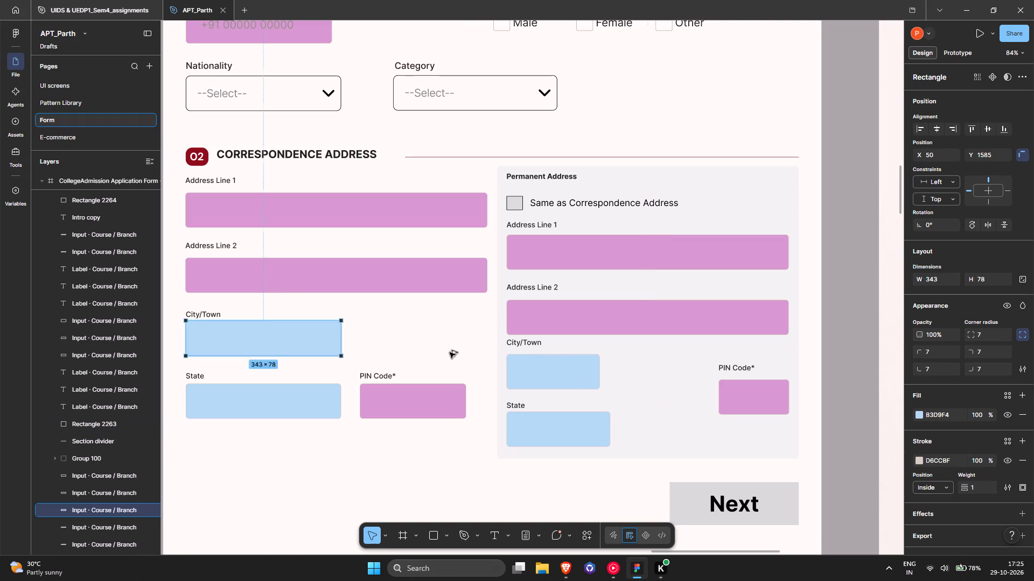
pyautogui.keyDown('alt'); pyautogui.moveTo(450, 352); pyautogui.dragTo(608, 373); pyautogui.keyUp('alt')
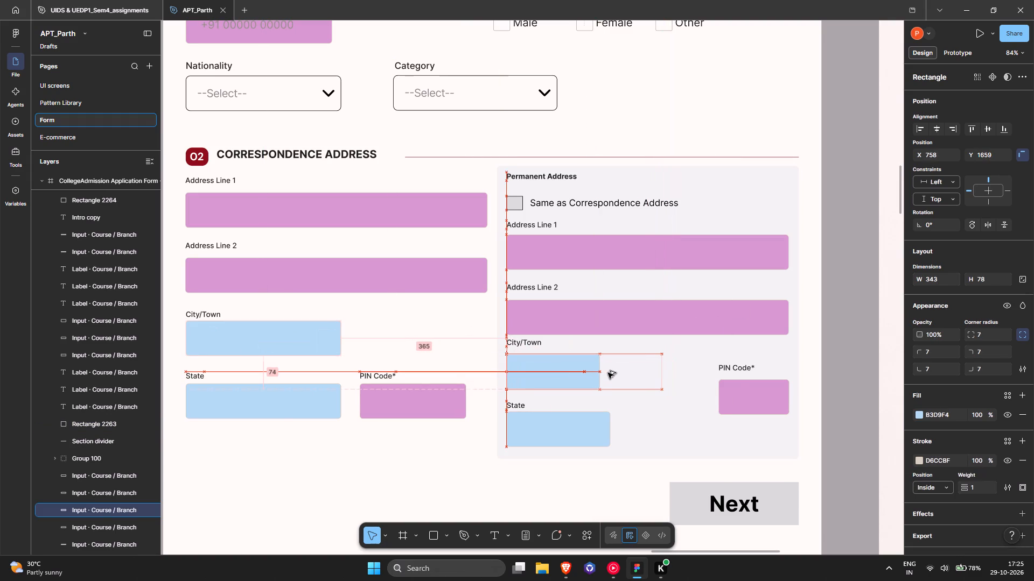
pyautogui.hotkey('ctrl', 'shift', ']')
pyautogui.keyDown('ctrl'); pyautogui.scroll(5, 610, 374); pyautogui.keyUp('ctrl')
pyautogui.click(569, 369)
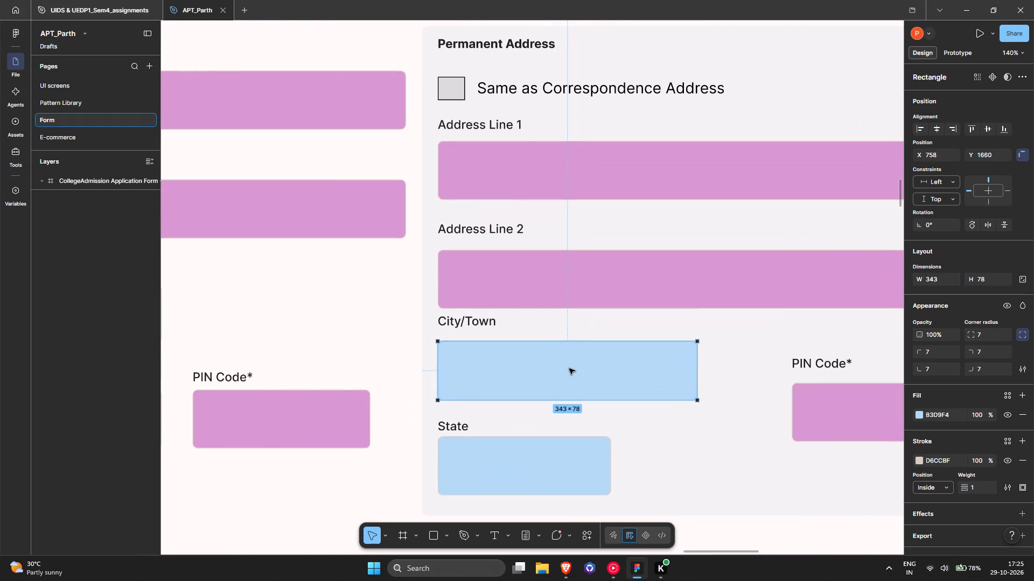
# Shift the duplicated field up to expose the old 206 × 78 permanent City/Town field, and delete the old one.
pyautogui.keyDown('shift'); pyautogui.moveTo(569, 369); pyautogui.dragTo(566, 342); pyautogui.keyUp('shift')
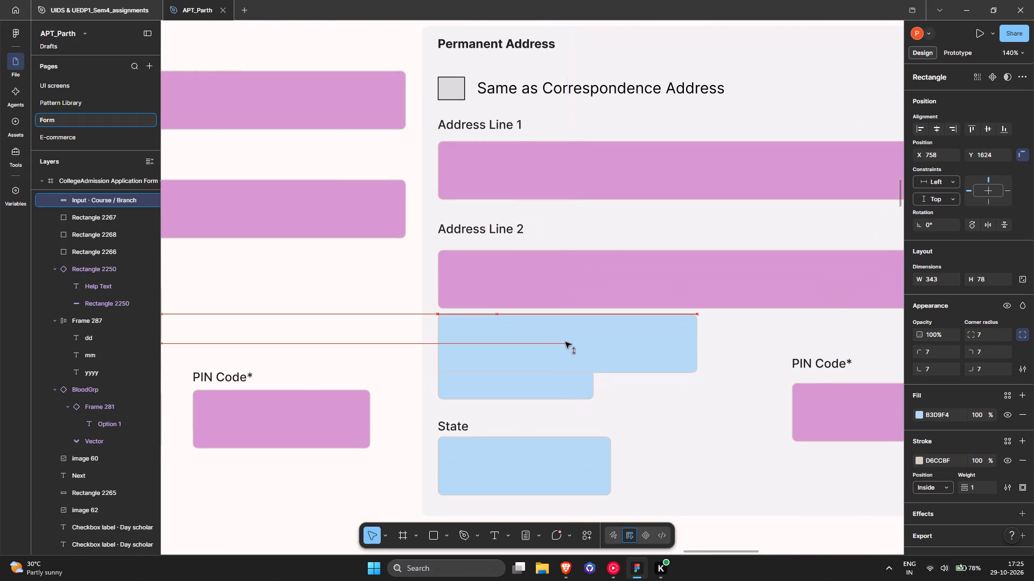
pyautogui.click(556, 396)
pyautogui.press('pageup')
pyautogui.press('Delete')
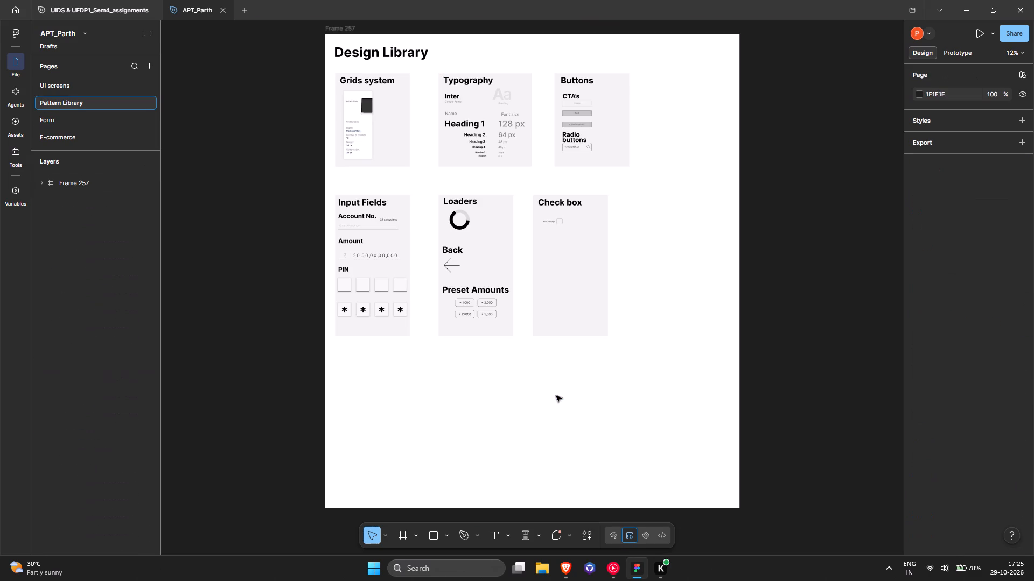
pyautogui.click(69, 116)
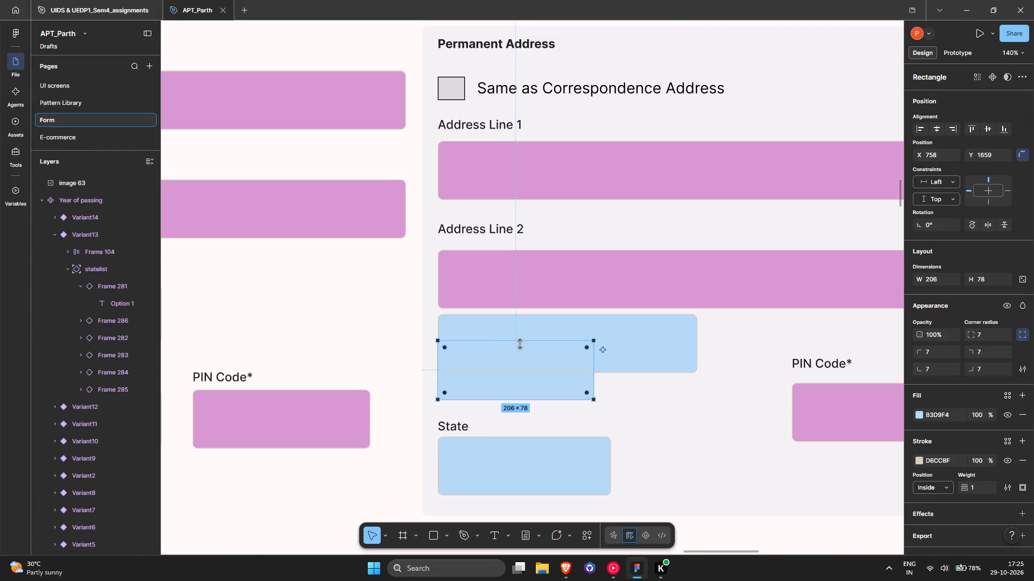
pyautogui.scroll(3, 558, 368)
pyautogui.scroll(-4, 551, 408)
pyautogui.keyDown('ctrl'); pyautogui.scroll(4, 506, 325); pyautogui.keyUp('ctrl')
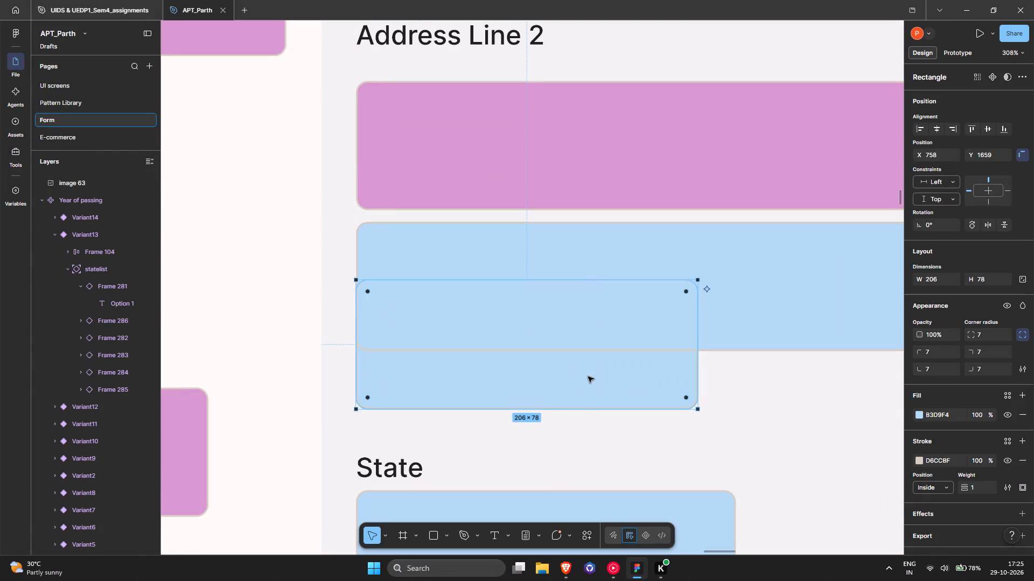
pyautogui.click(588, 377)
pyautogui.press('Delete')
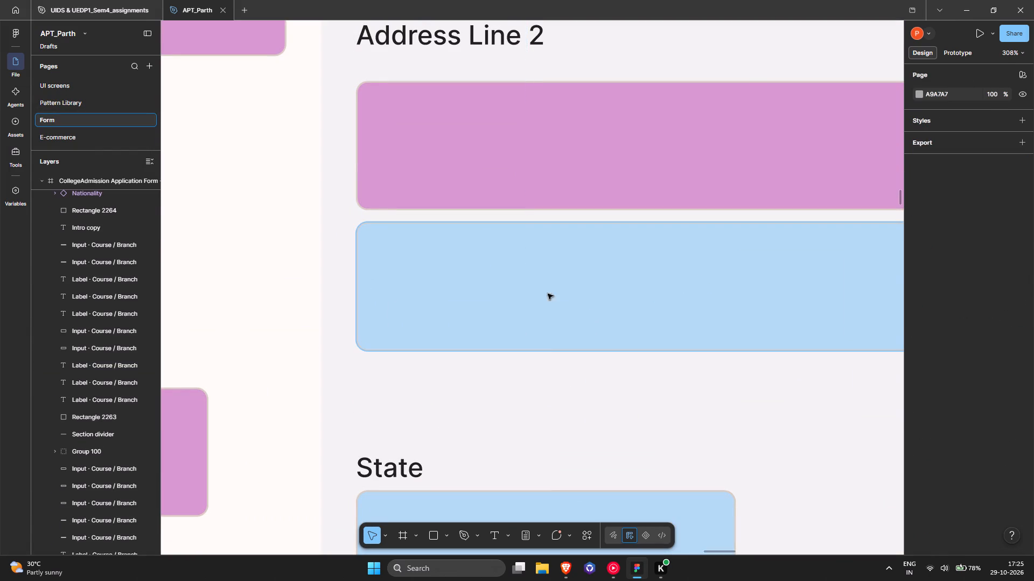
# Place the new permanent City/Town field at X 758, Y 1664, with its label moved down just above it.
pyautogui.moveTo(548, 295); pyautogui.dragTo(543, 336)
pyautogui.scroll(-4, 543, 336)
pyautogui.keyDown('ctrl'); pyautogui.scroll(-4, 543, 336); pyautogui.keyUp('ctrl')
pyautogui.moveTo(539, 272); pyautogui.dragTo(538, 284)
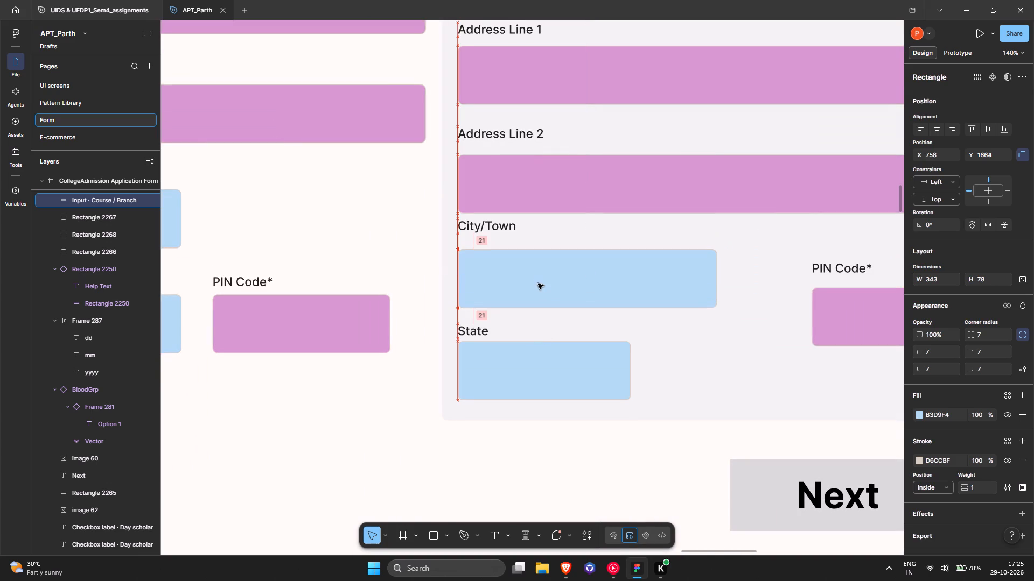
pyautogui.moveTo(538, 284); pyautogui.dragTo(541, 284)
pyautogui.click(486, 224)
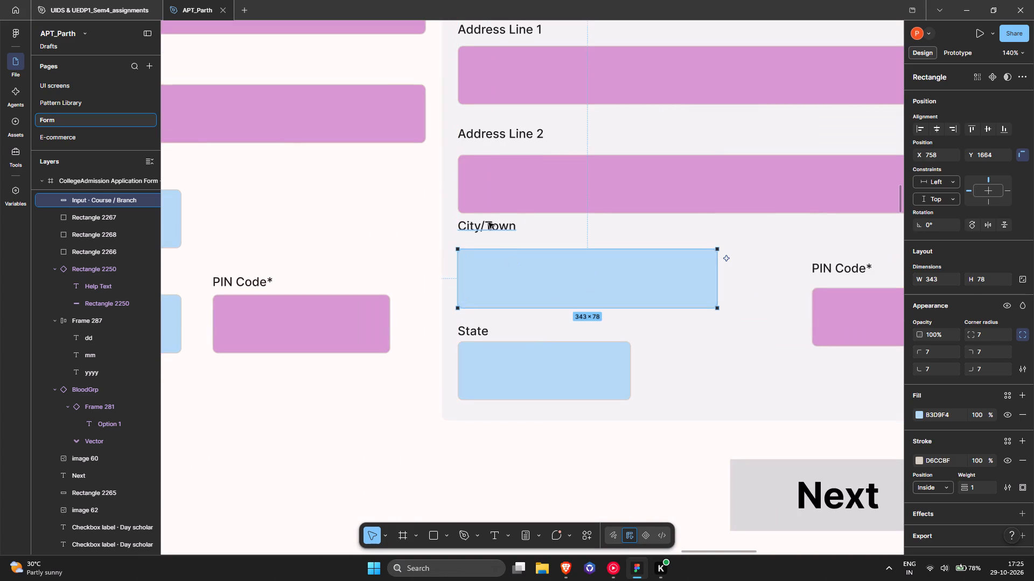
pyautogui.moveTo(488, 223); pyautogui.dragTo(488, 233)
# Select the permanent State field for resizing its width.
pyautogui.click(488, 379)
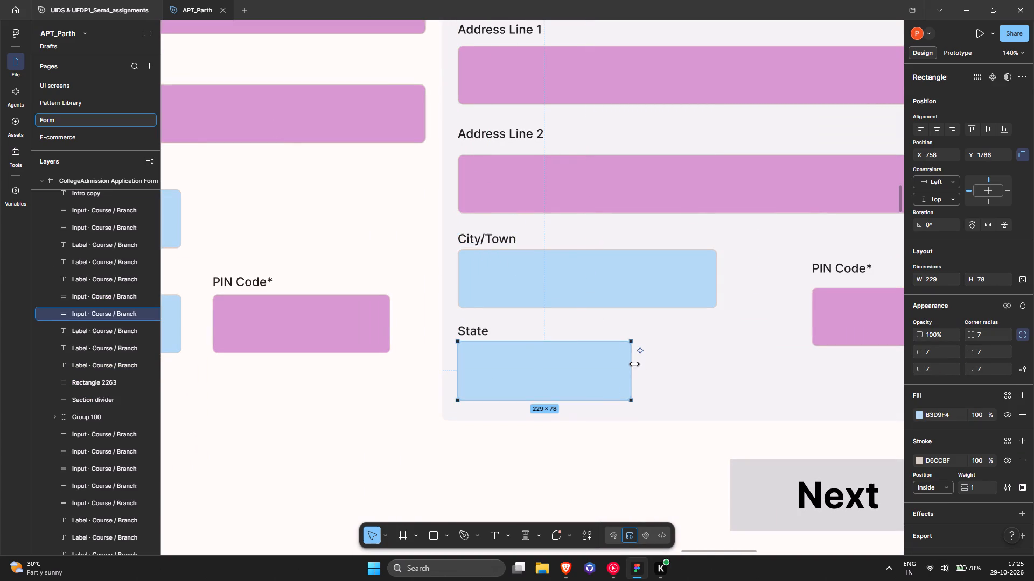
# Widen the permanent State field to 343 and compare it with the correspondence State field.
pyautogui.moveTo(634, 364); pyautogui.dragTo(718, 362)
pyautogui.moveTo(358, 346); pyautogui.dragTo(916, 315, button='middle')
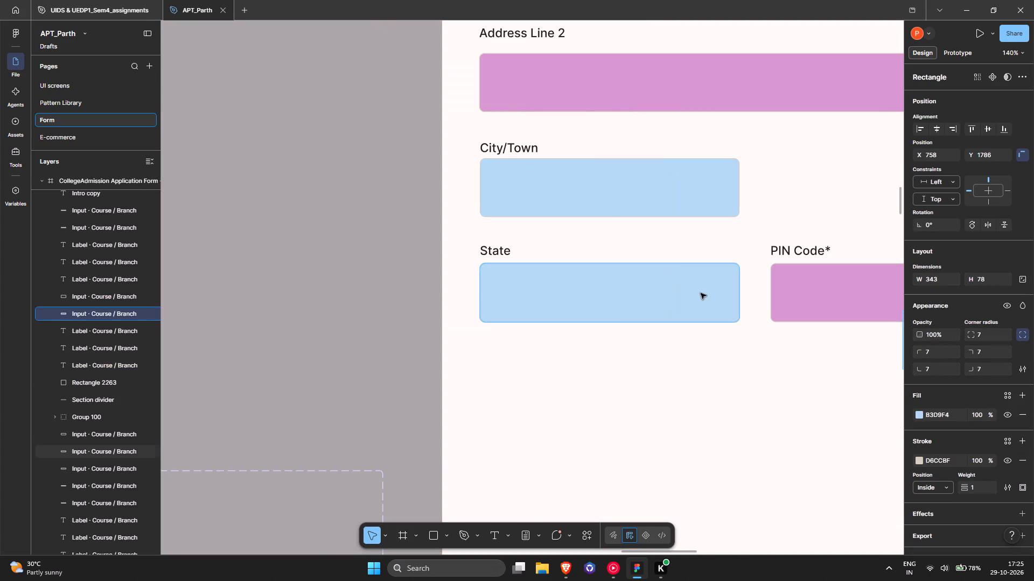
pyautogui.click(699, 294)
pyautogui.click(739, 292)
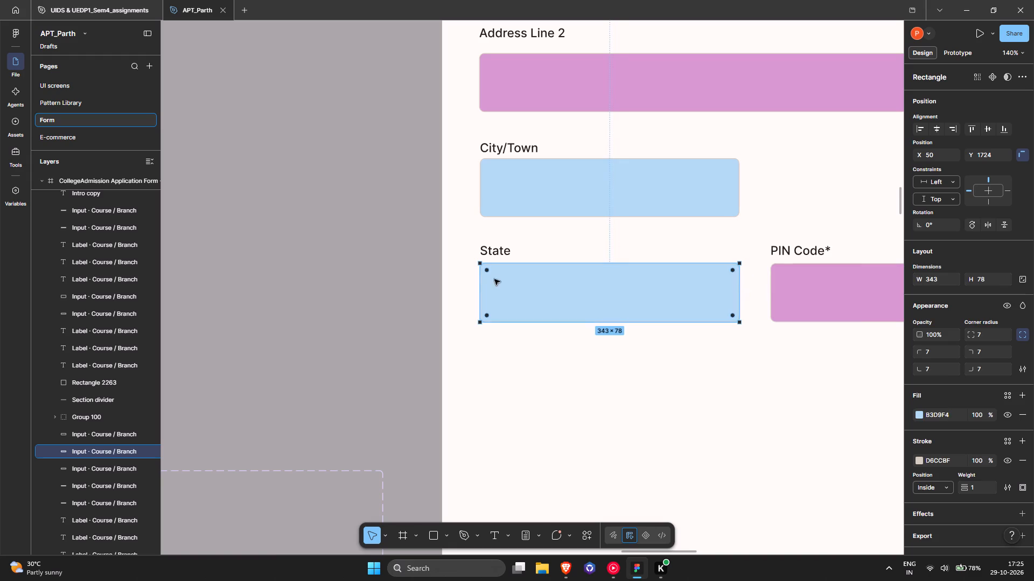
# Move the permanent PIN Code field into the State field's row and stretch it to 252 wide at X 1137, Y 1786.
pyautogui.keyDown('ctrl'); pyautogui.scroll(-6, 604, 292); pyautogui.keyUp('ctrl')
pyautogui.moveTo(739, 273); pyautogui.dragTo(418, 312, button='middle')
pyautogui.keyDown('ctrl'); pyautogui.scroll(4, 669, 317); pyautogui.keyUp('ctrl')
pyautogui.moveTo(702, 322); pyautogui.dragTo(669, 359)
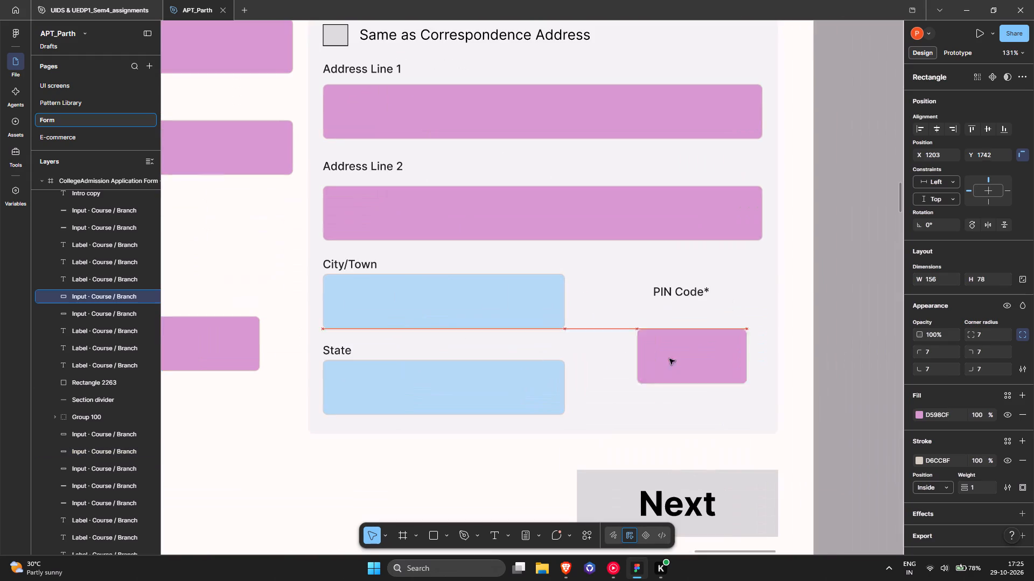
pyautogui.moveTo(669, 359); pyautogui.dragTo(653, 373)
pyautogui.moveTo(711, 378); pyautogui.dragTo(768, 380)
pyautogui.moveTo(603, 379); pyautogui.dragTo(591, 378)
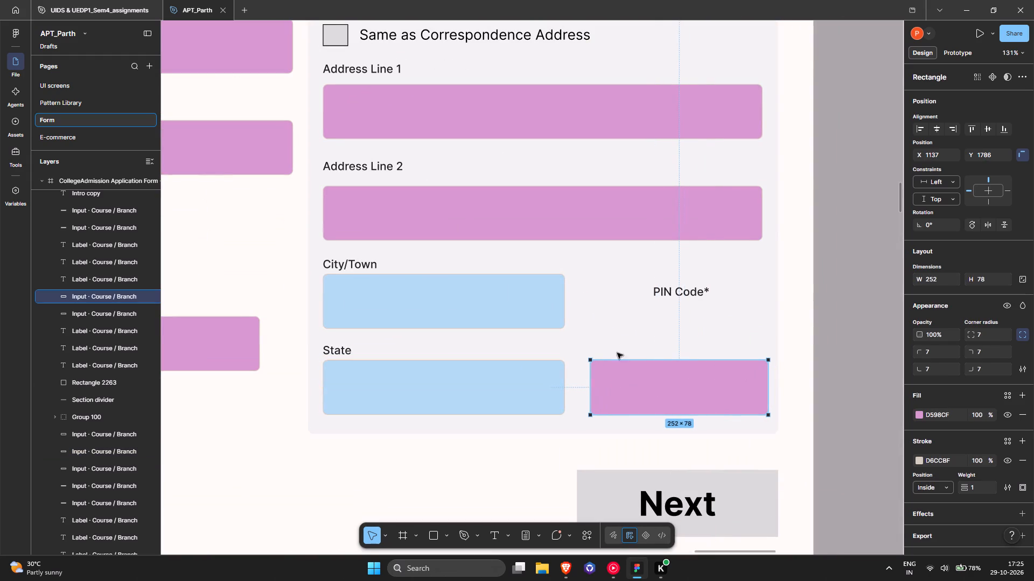
# Move the permanent PIN Code label just above its field, to X 1149, Y 1763.
pyautogui.click(668, 287)
pyautogui.moveTo(676, 290); pyautogui.dragTo(619, 350)
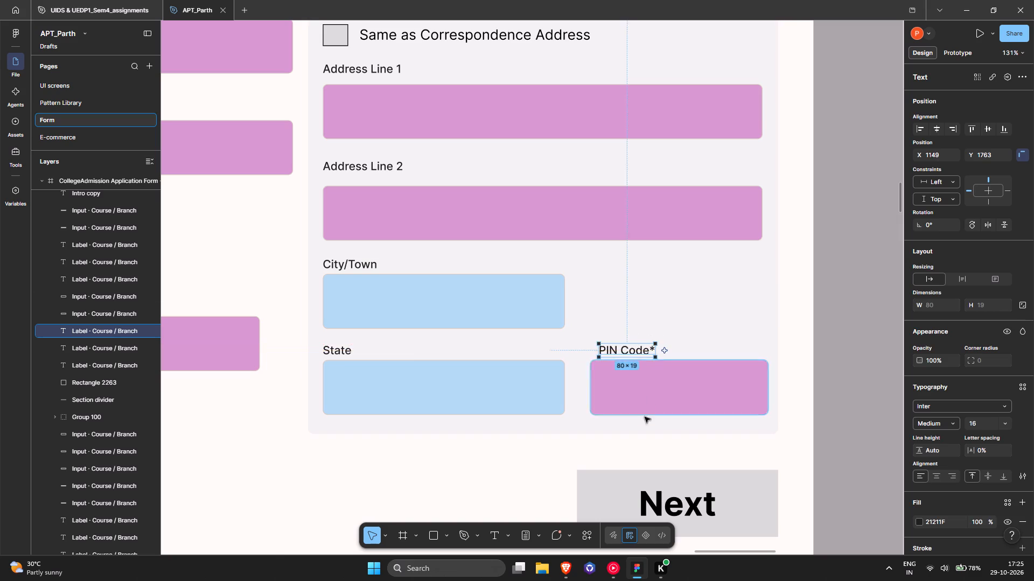
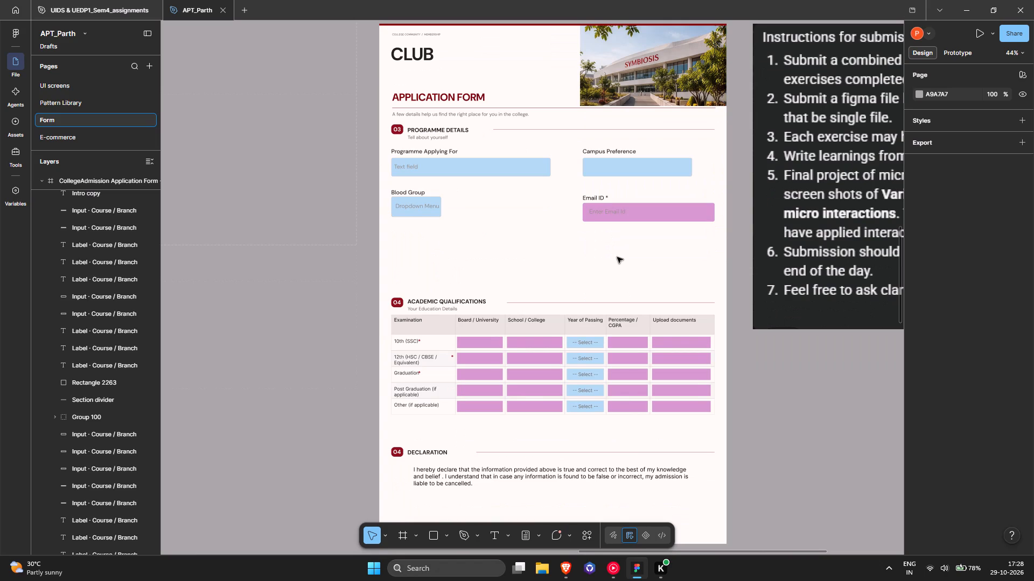
# Find the BloodGrp component set among the form's dropdown components and examine its variants and the Listblood option list.
pyautogui.scroll(10, 594, 255)
pyautogui.keyDown('ctrl'); pyautogui.scroll(-3, 594, 255); pyautogui.keyUp('ctrl')
pyautogui.scroll(10, 594, 255)
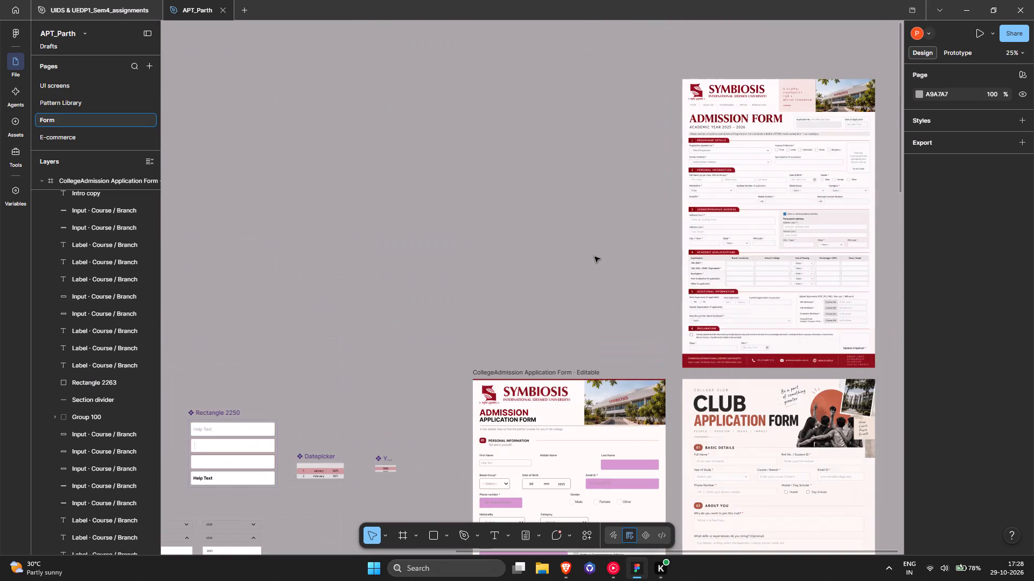
pyautogui.scroll(6, 595, 257)
pyautogui.scroll(-19, 595, 257)
pyautogui.moveTo(295, 265); pyautogui.dragTo(602, 262, button='middle')
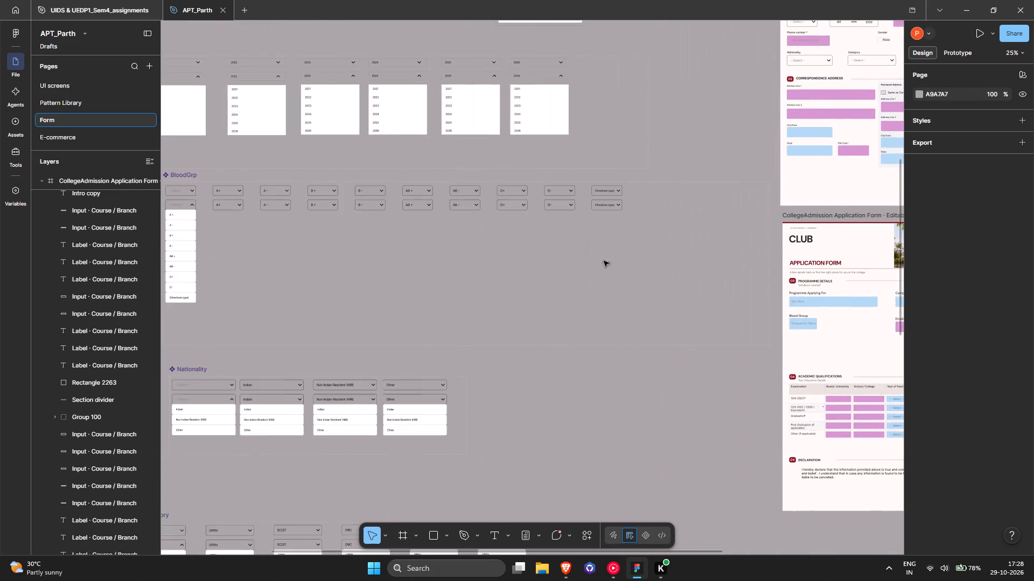
pyautogui.moveTo(414, 264); pyautogui.dragTo(685, 241, button='middle')
pyautogui.keyDown('ctrl'); pyautogui.scroll(5, 392, 209); pyautogui.keyUp('ctrl')
pyautogui.keyDown('ctrl'); pyautogui.scroll(-3, 392, 209); pyautogui.keyUp('ctrl')
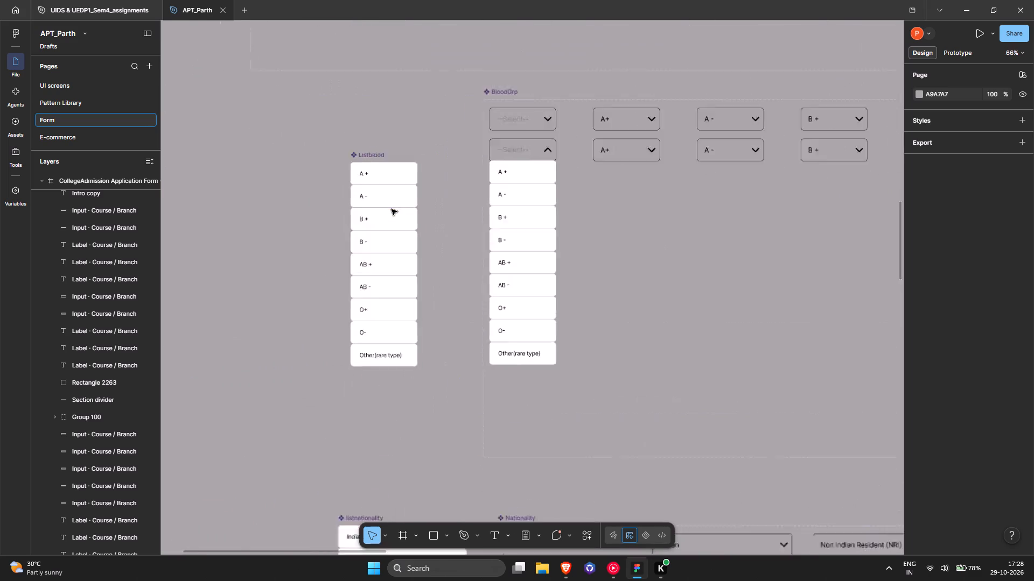
pyautogui.keyDown('ctrl'); pyautogui.scroll(-4, 392, 209); pyautogui.keyUp('ctrl')
pyautogui.moveTo(635, 225); pyautogui.dragTo(724, 242, button='middle')
pyautogui.keyDown('ctrl'); pyautogui.scroll(4, 394, 231); pyautogui.keyUp('ctrl')
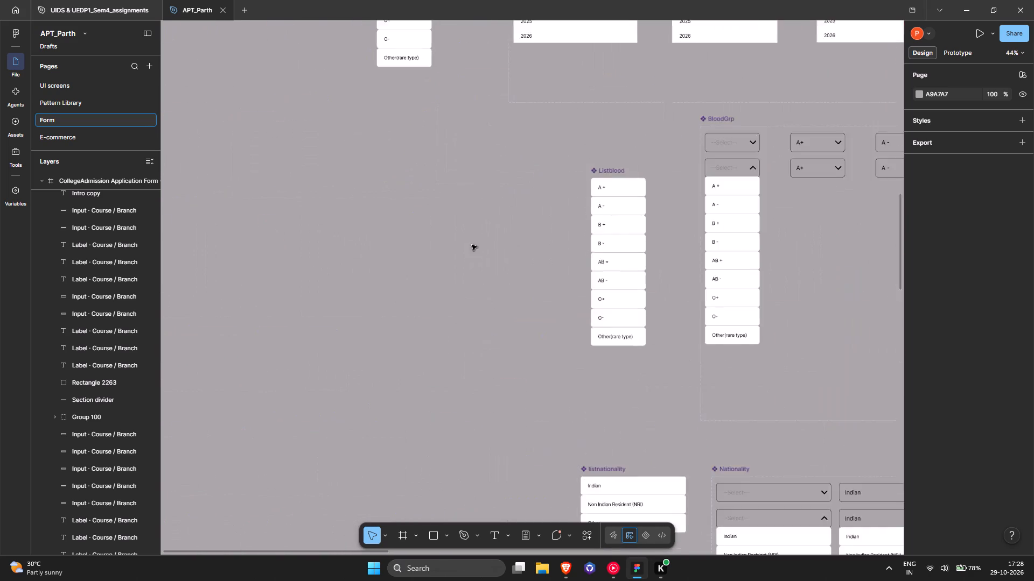
pyautogui.keyDown('ctrl'); pyautogui.scroll(3, 472, 245); pyautogui.keyUp('ctrl')
pyautogui.moveTo(658, 265); pyautogui.dragTo(260, 279, button='middle')
pyautogui.keyDown('ctrl'); pyautogui.scroll(-1, 259, 279); pyautogui.keyUp('ctrl')
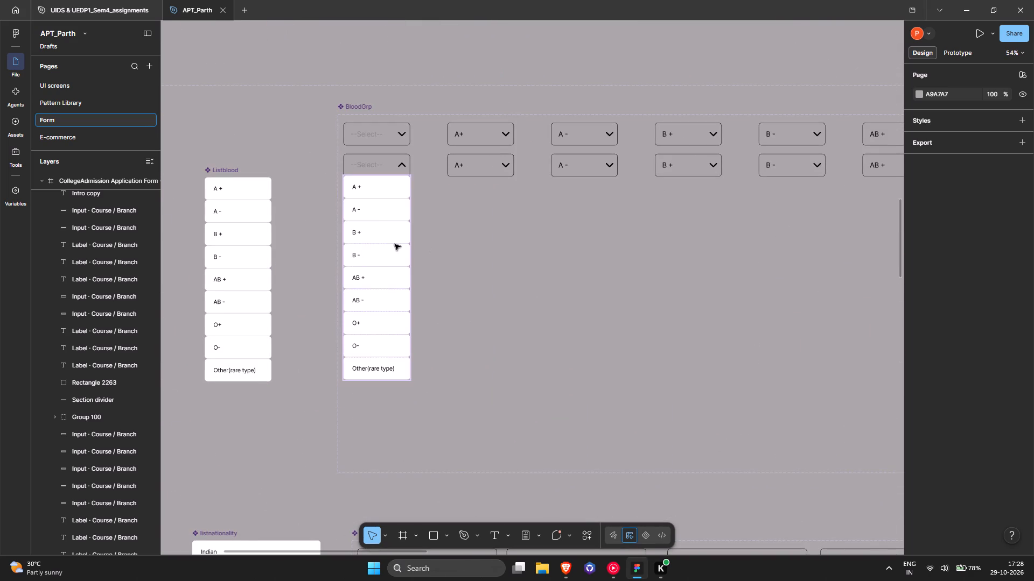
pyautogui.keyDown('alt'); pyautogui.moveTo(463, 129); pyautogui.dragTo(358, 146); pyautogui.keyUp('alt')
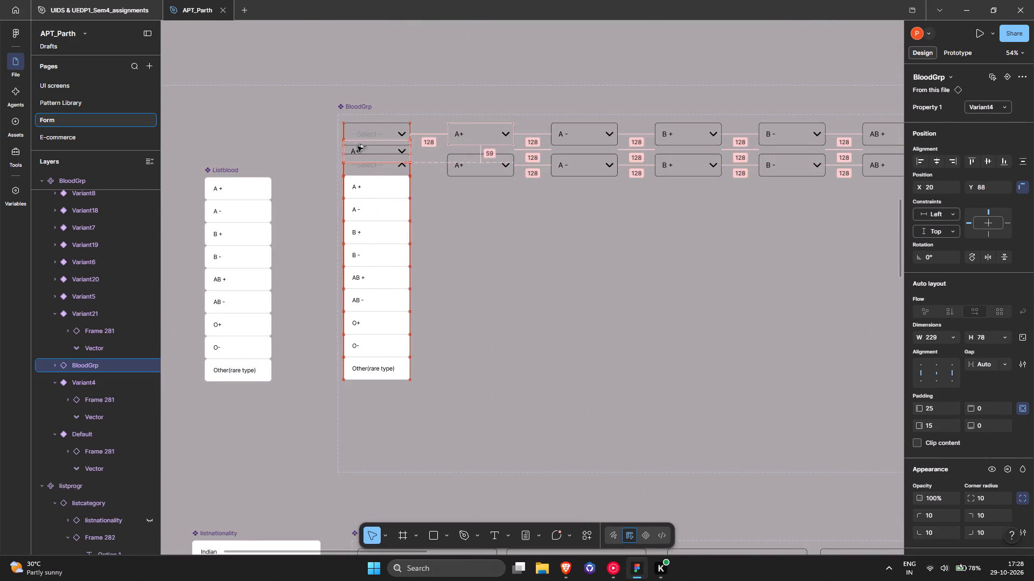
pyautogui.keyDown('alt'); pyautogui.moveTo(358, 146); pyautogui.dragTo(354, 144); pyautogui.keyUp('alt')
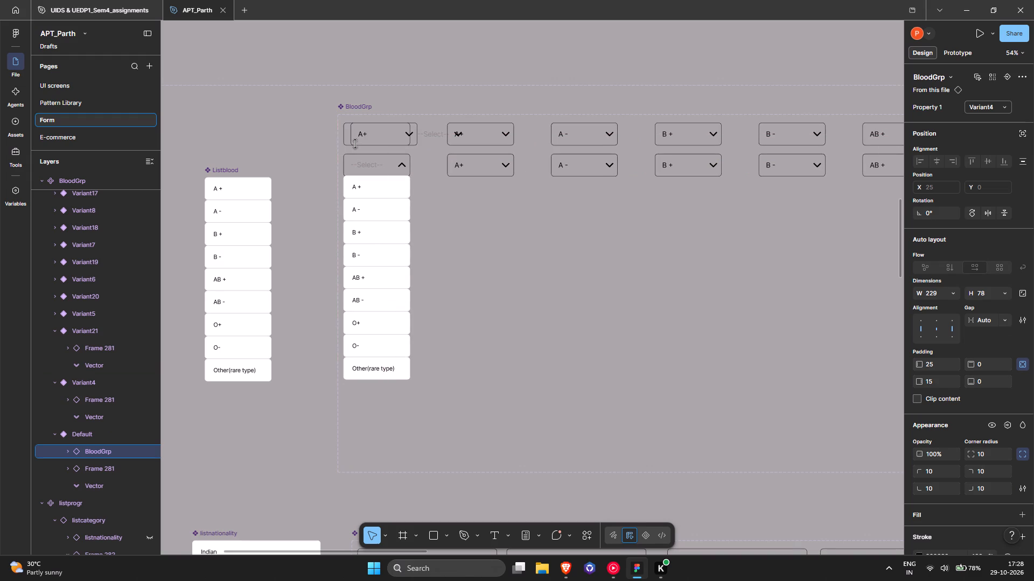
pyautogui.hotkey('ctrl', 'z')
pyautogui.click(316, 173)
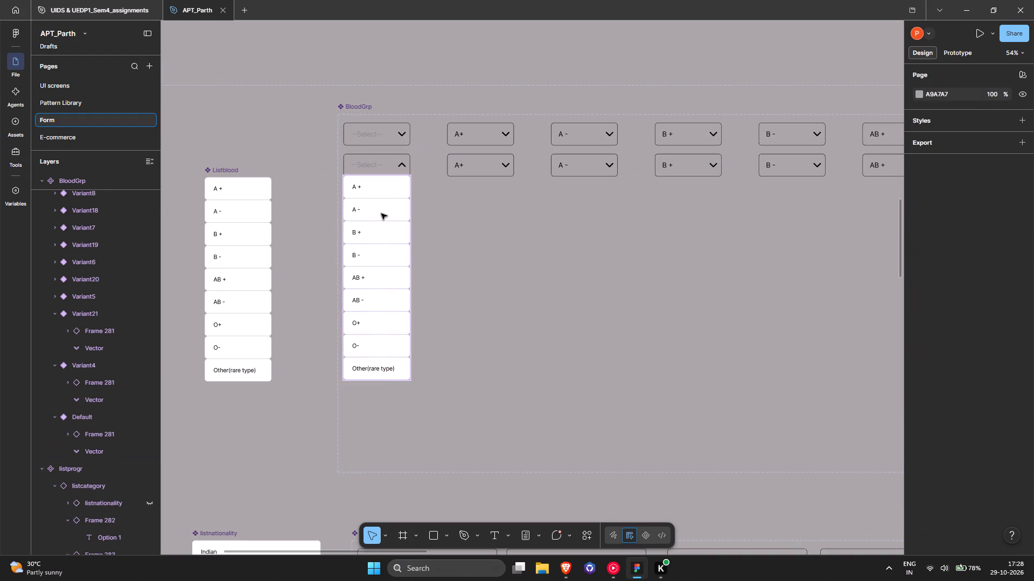
# Copy the Listblood options with their prototype interactions from the open BloodGrp dropdown into the nine expanded variants, A+ through Other(rare type).
pyautogui.click(381, 214)
pyautogui.click(946, 51)
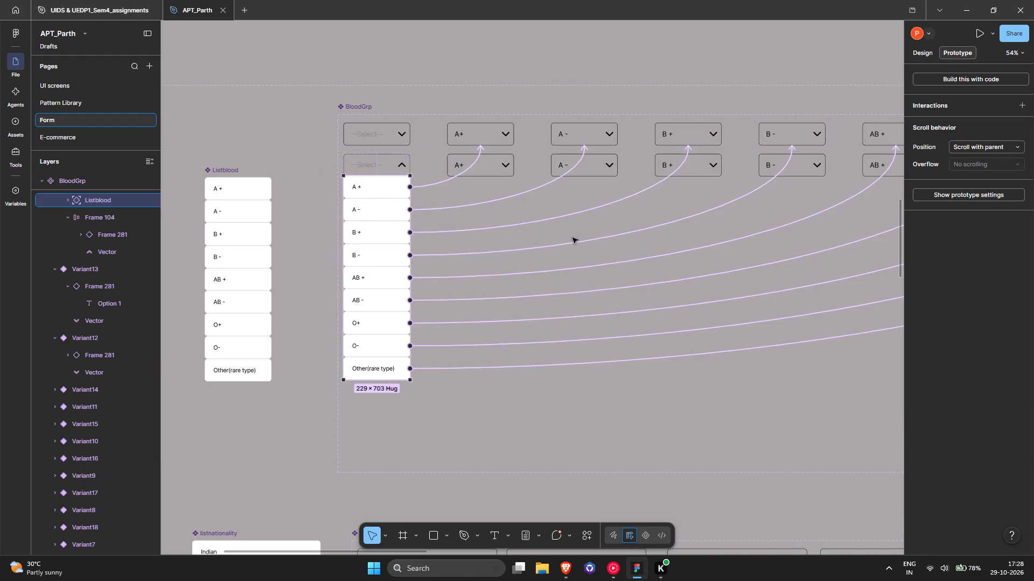
pyautogui.hotkey('ctrl', 'c')
pyautogui.click(292, 207)
pyautogui.moveTo(330, 190); pyautogui.dragTo(330, 197, button='middle')
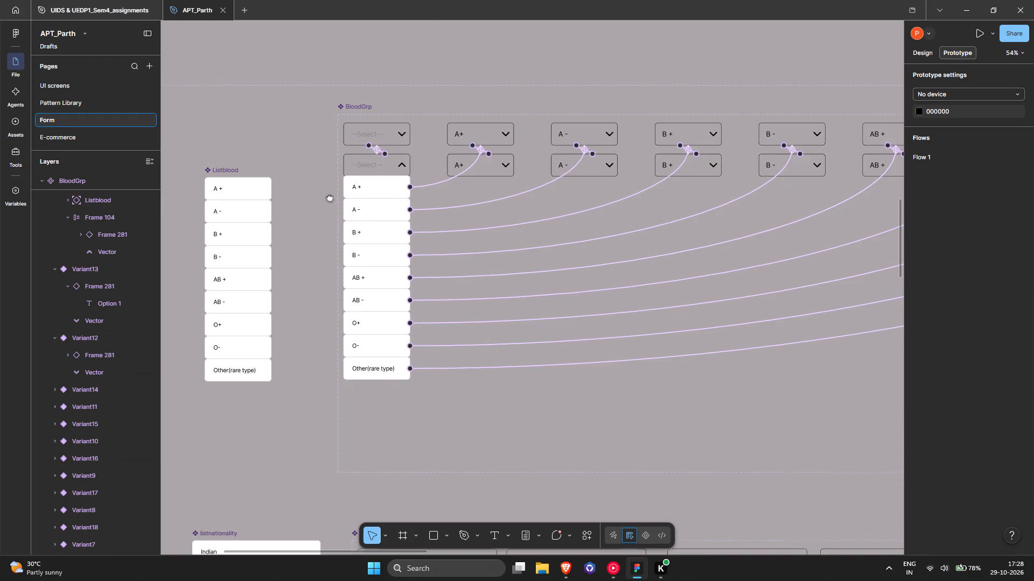
pyautogui.moveTo(330, 197); pyautogui.dragTo(251, 331, button='middle')
pyautogui.keyDown('ctrl'); pyautogui.scroll(-3, 266, 297); pyautogui.keyUp('ctrl')
pyautogui.moveTo(842, 301); pyautogui.dragTo(351, 303)
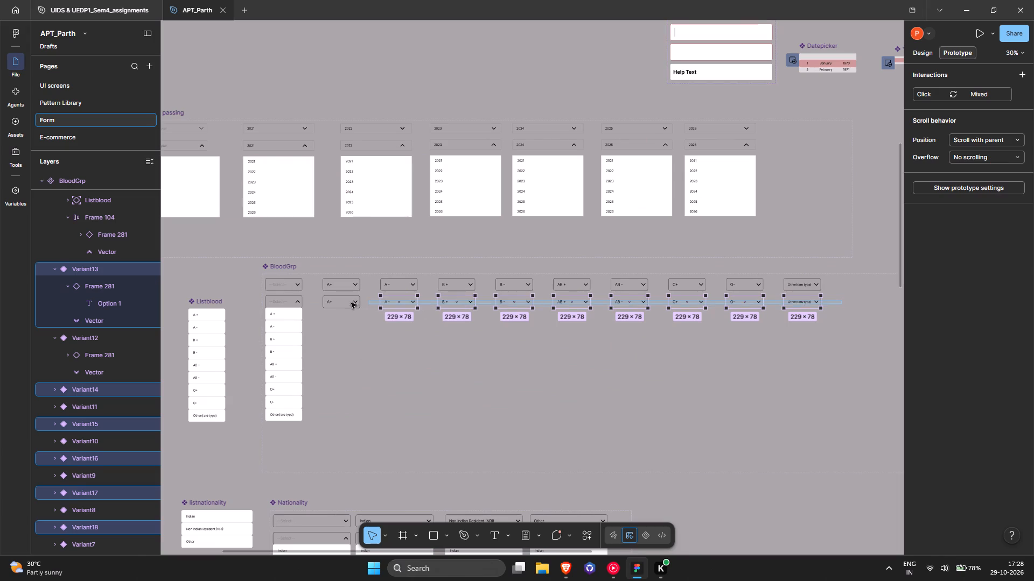
pyautogui.moveTo(351, 303); pyautogui.dragTo(336, 302)
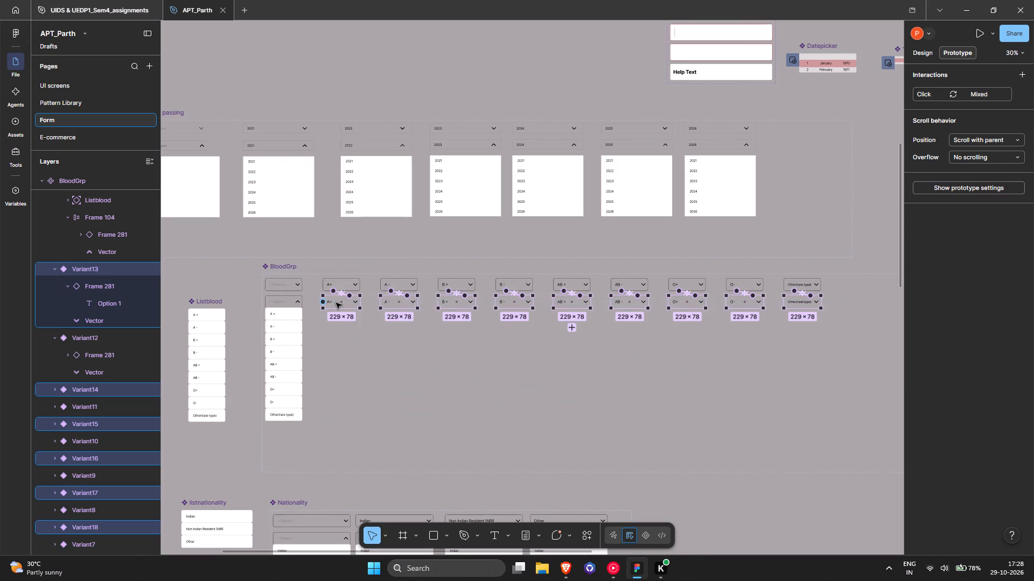
pyautogui.hotkey('ctrl', 'v')
pyautogui.click(847, 373)
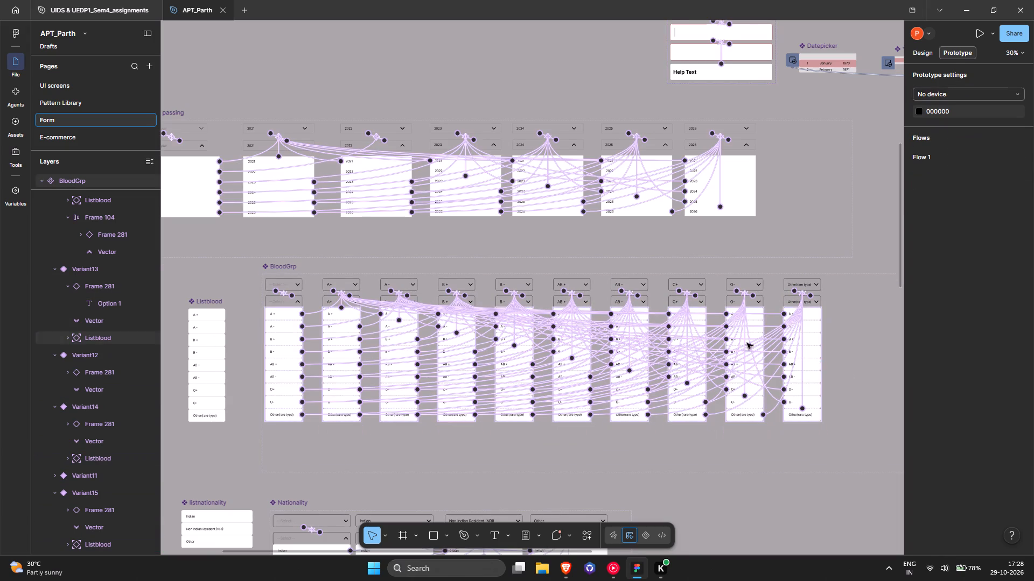
pyautogui.click(508, 255)
# Find the State component set and examine its expanded Select state variant and option list.
pyautogui.scroll(-13, 507, 254)
pyautogui.keyDown('ctrl'); pyautogui.scroll(-7, 507, 254); pyautogui.keyUp('ctrl')
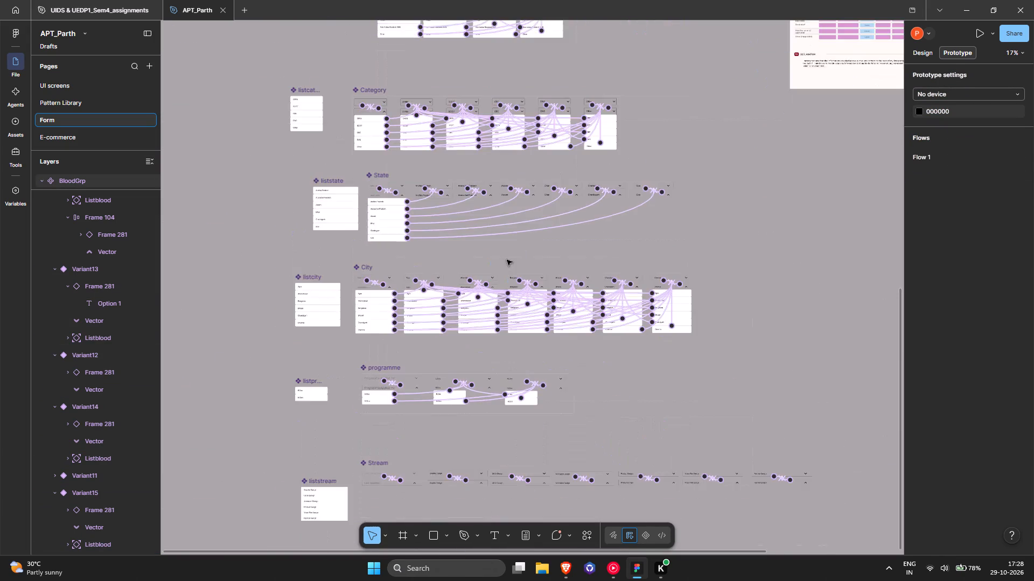
pyautogui.keyDown('ctrl'); pyautogui.scroll(5, 407, 181); pyautogui.keyUp('ctrl')
pyautogui.keyDown('ctrl'); pyautogui.scroll(6, 366, 243); pyautogui.keyUp('ctrl')
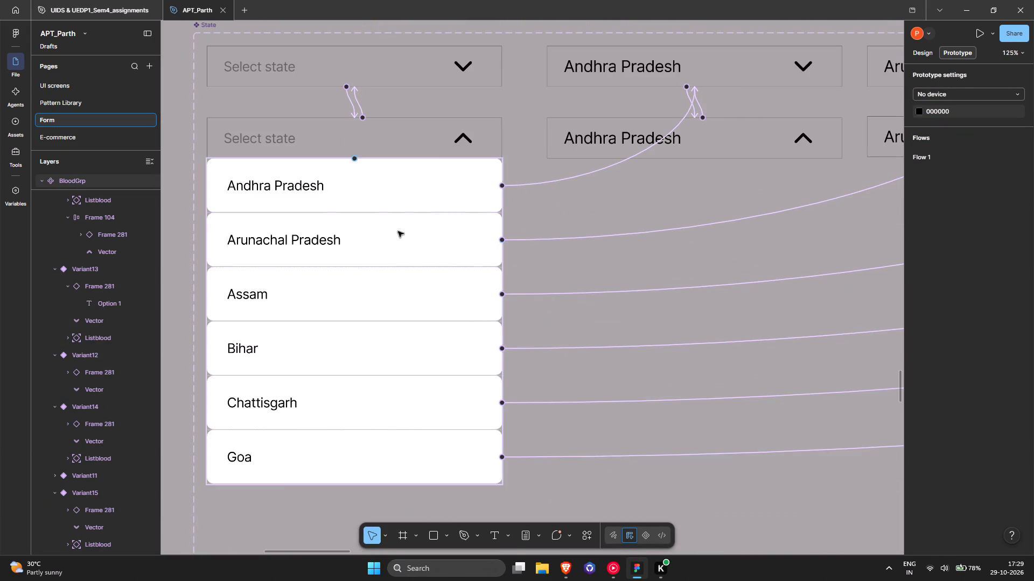
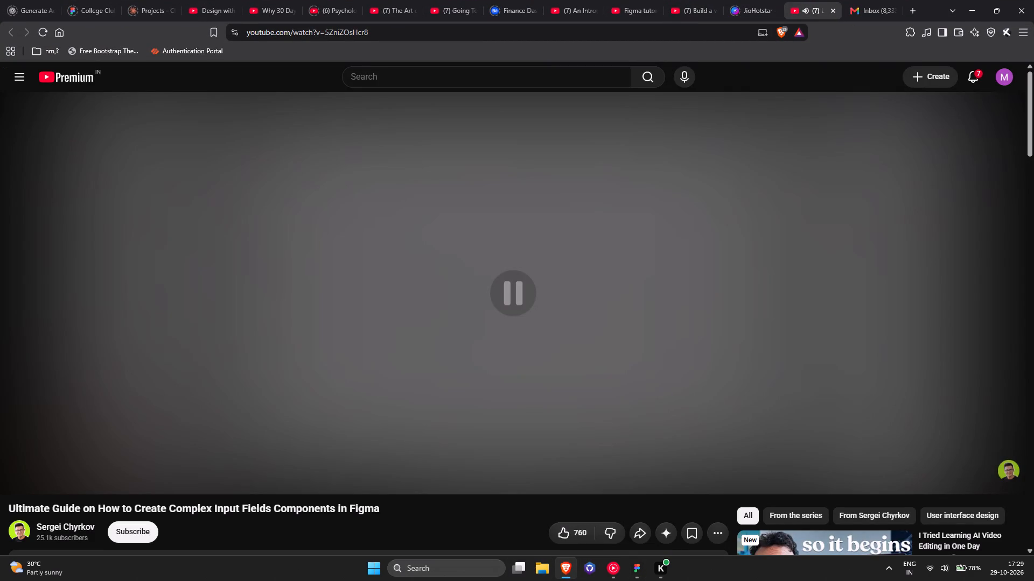
# Pause the tutorial video on complex input field components and return to the Figma form file.
pyautogui.click(321, 249)
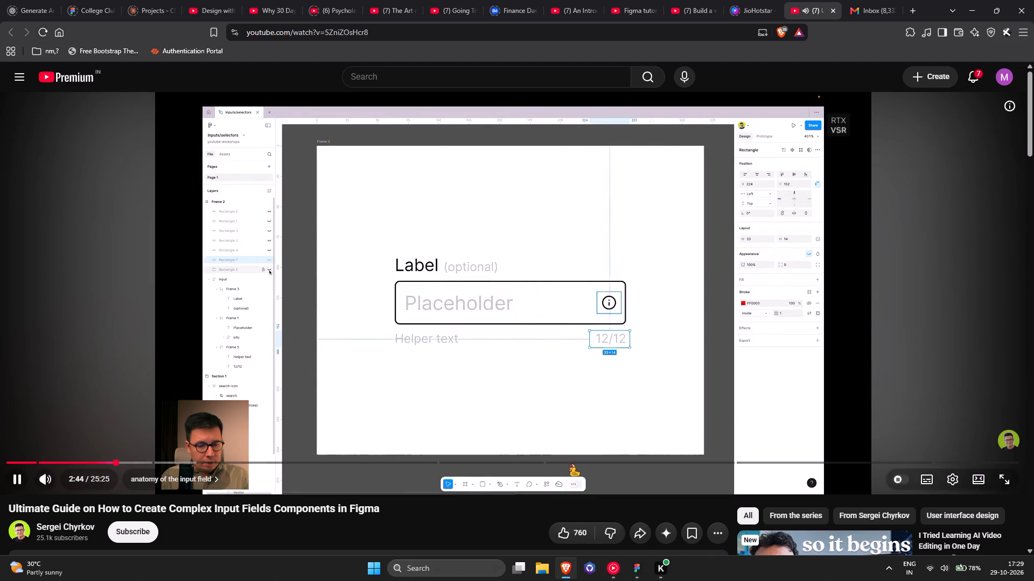
pyautogui.click(698, 212)
pyautogui.click(967, 0)
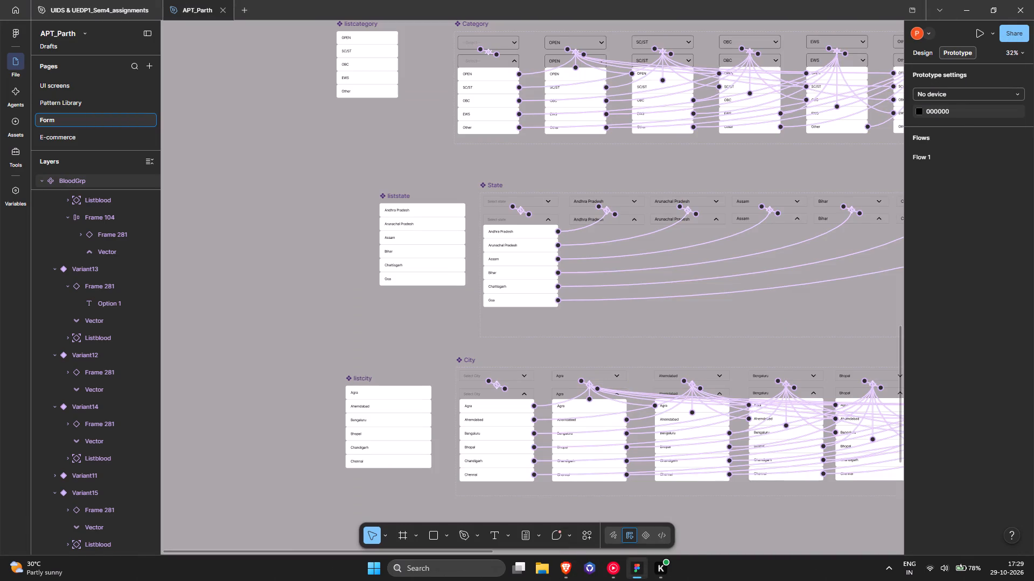
# Switch to YouTube Music, play Udi Udi from an earlier point in the song, and return to Figma.
pyautogui.click(620, 577)
pyautogui.click(591, 264)
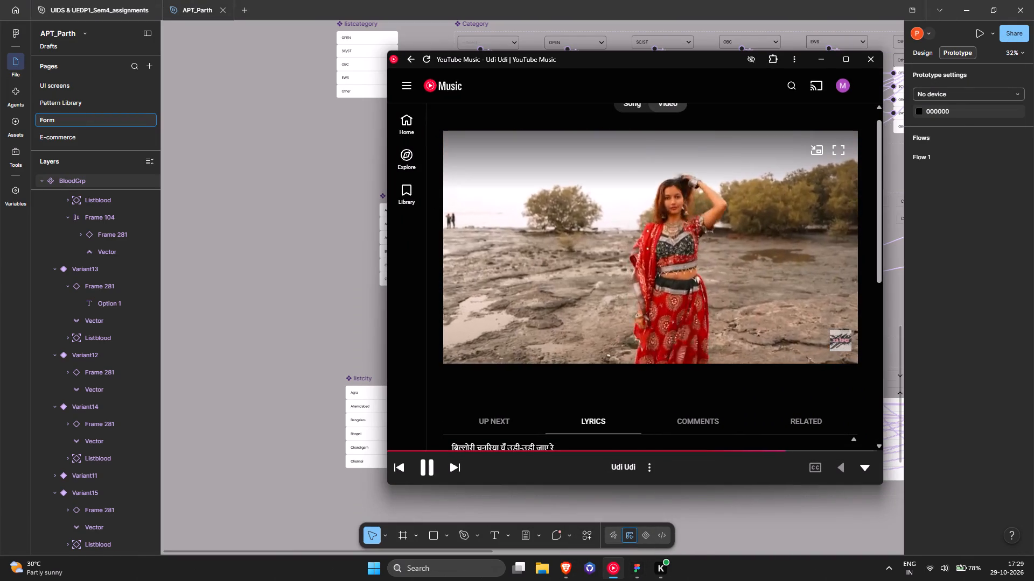
pyautogui.click(691, 450)
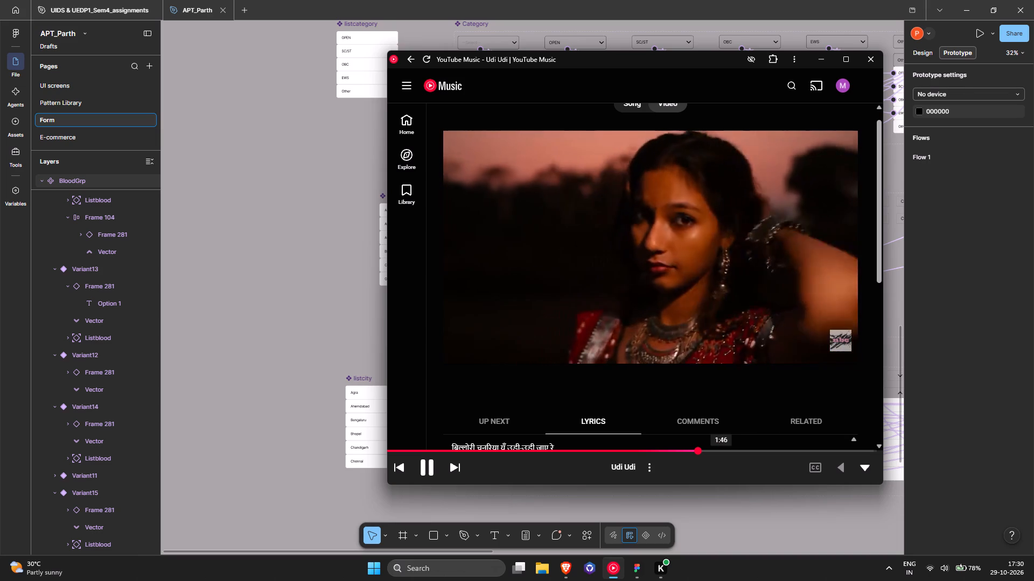
pyautogui.click(653, 452)
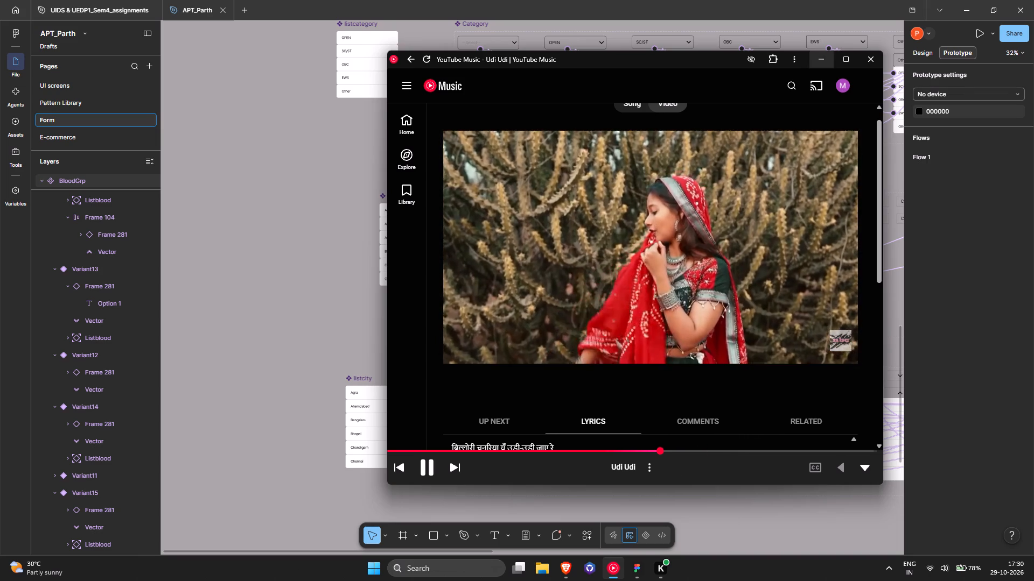
pyautogui.click(824, 61)
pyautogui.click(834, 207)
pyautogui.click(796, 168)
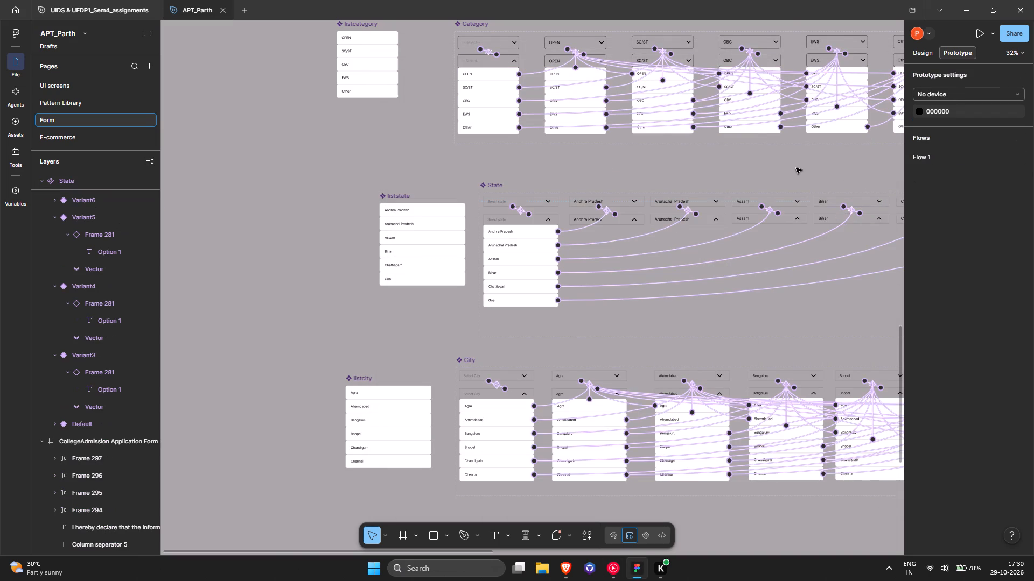
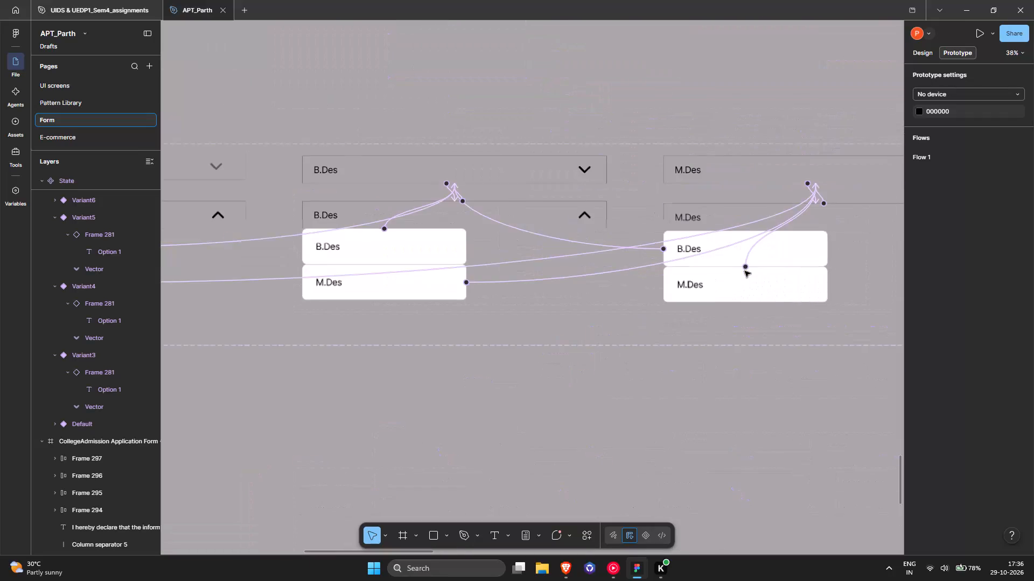
# Duplicate the blue Programme Applying For input rectangle from the form and bring the copy to the programme component set.
pyautogui.moveTo(484, 299); pyautogui.dragTo(779, 365, button='middle')
pyautogui.keyDown('ctrl'); pyautogui.scroll(-4, 397, 272); pyautogui.keyUp('ctrl')
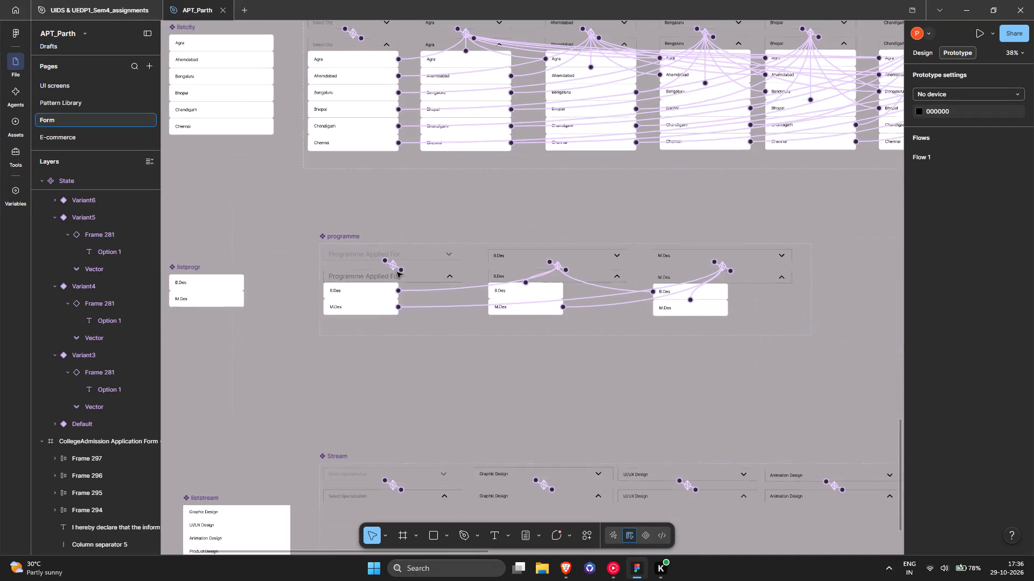
pyautogui.keyDown('ctrl'); pyautogui.scroll(-12, 466, 243); pyautogui.keyUp('ctrl')
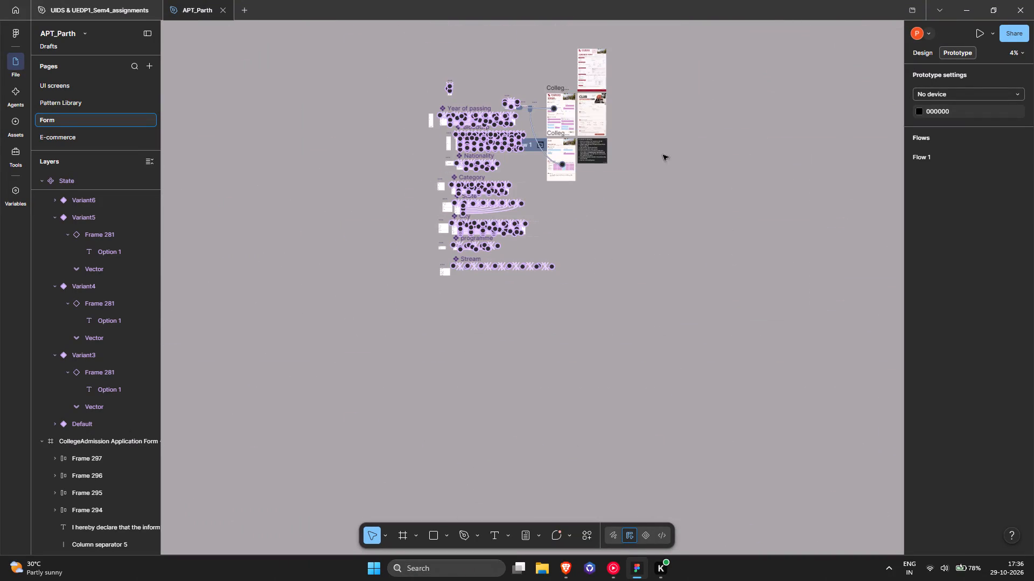
pyautogui.keyDown('ctrl'); pyautogui.scroll(16, 557, 126); pyautogui.keyUp('ctrl')
pyautogui.keyDown('ctrl'); pyautogui.scroll(5, 542, 193); pyautogui.keyUp('ctrl')
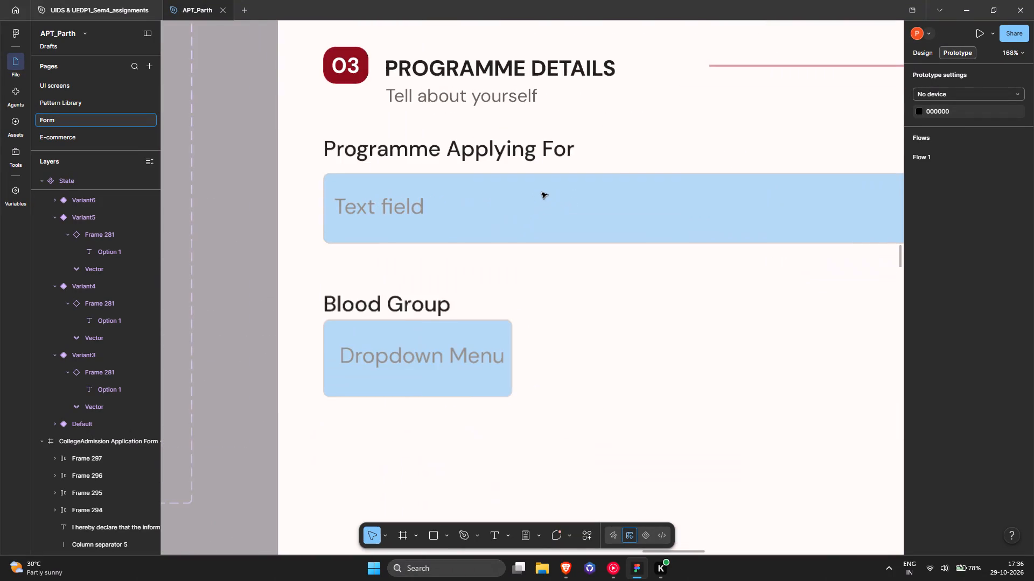
pyautogui.keyDown('ctrl'); pyautogui.scroll(-5, 551, 194); pyautogui.keyUp('ctrl')
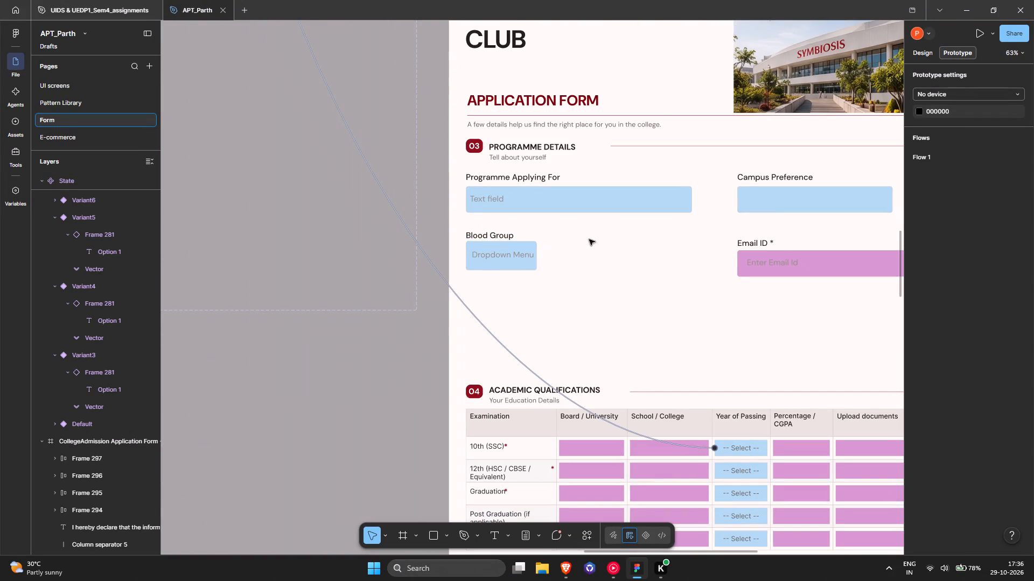
pyautogui.keyDown('ctrl'); pyautogui.scroll(-6, 305, 338); pyautogui.keyUp('ctrl')
pyautogui.moveTo(273, 387); pyautogui.dragTo(570, 308, button='middle')
pyautogui.keyDown('ctrl'); pyautogui.scroll(5, 687, 224); pyautogui.keyUp('ctrl')
pyautogui.keyDown('alt'); pyautogui.moveTo(712, 201); pyautogui.dragTo(389, 454); pyautogui.keyUp('alt')
pyautogui.keyDown('ctrl'); pyautogui.scroll(-4, 313, 470); pyautogui.keyUp('ctrl')
pyautogui.keyDown('ctrl'); pyautogui.scroll(3, 314, 467); pyautogui.keyUp('ctrl')
pyautogui.keyDown('ctrl'); pyautogui.scroll(-4, 314, 467); pyautogui.keyUp('ctrl')
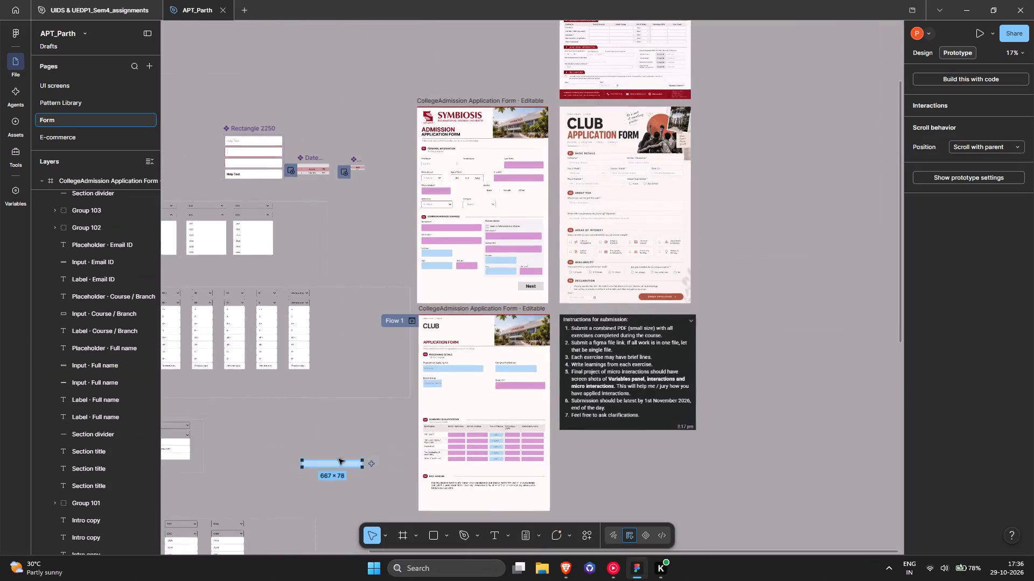
pyautogui.moveTo(381, 444); pyautogui.dragTo(865, 196, button='middle')
pyautogui.moveTo(812, 216); pyautogui.dragTo(449, 489)
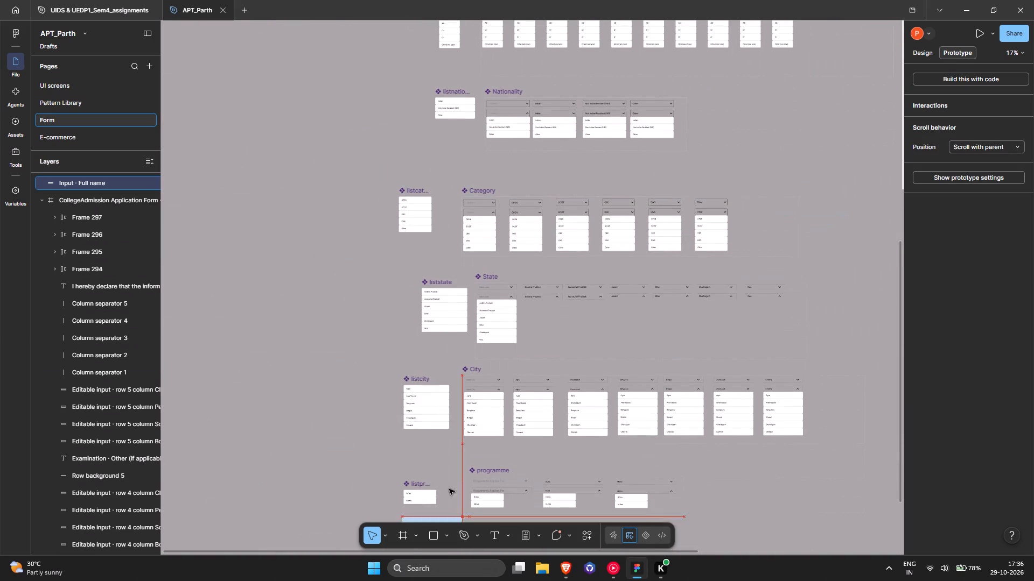
pyautogui.moveTo(449, 489); pyautogui.dragTo(498, 478)
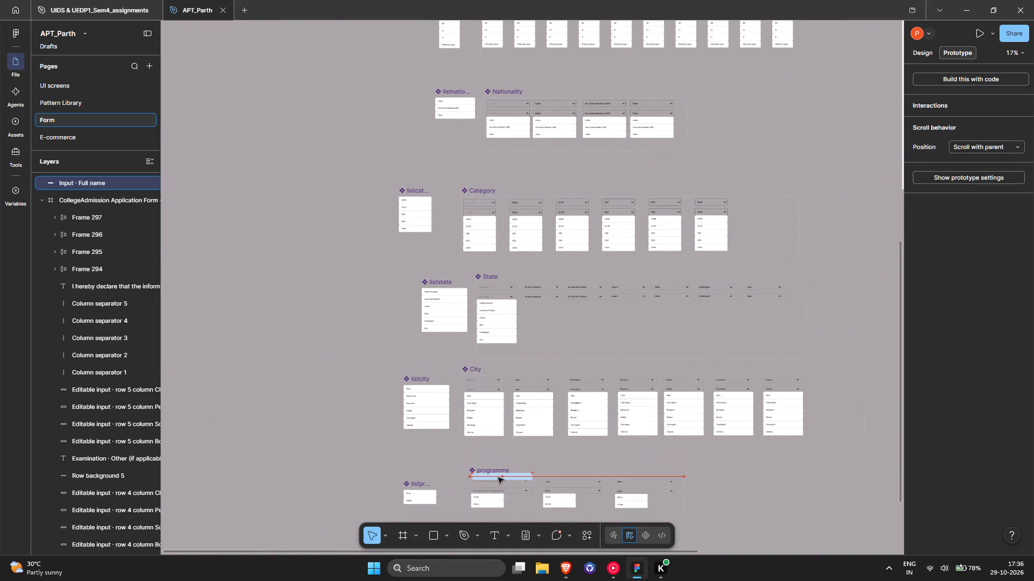
pyautogui.moveTo(498, 478); pyautogui.dragTo(499, 478)
# Position the copied blue rectangle between the default and expanded Programme Applied For variants as a width reference.
pyautogui.keyDown('ctrl'); pyautogui.scroll(12, 499, 478); pyautogui.keyUp('ctrl')
pyautogui.scroll(-3, 477, 482)
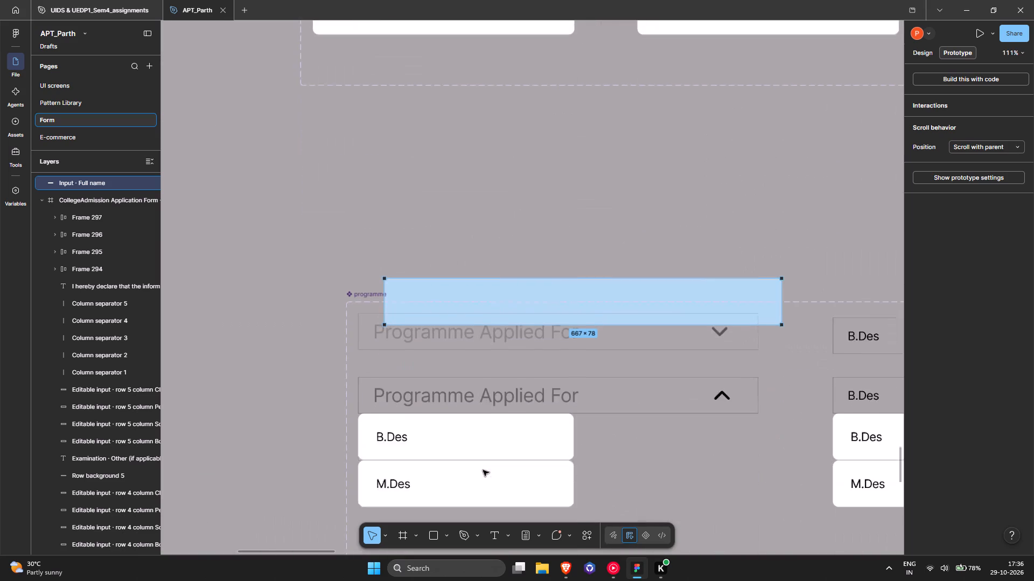
pyautogui.scroll(-9, 483, 470)
pyautogui.moveTo(533, 337); pyautogui.dragTo(521, 318)
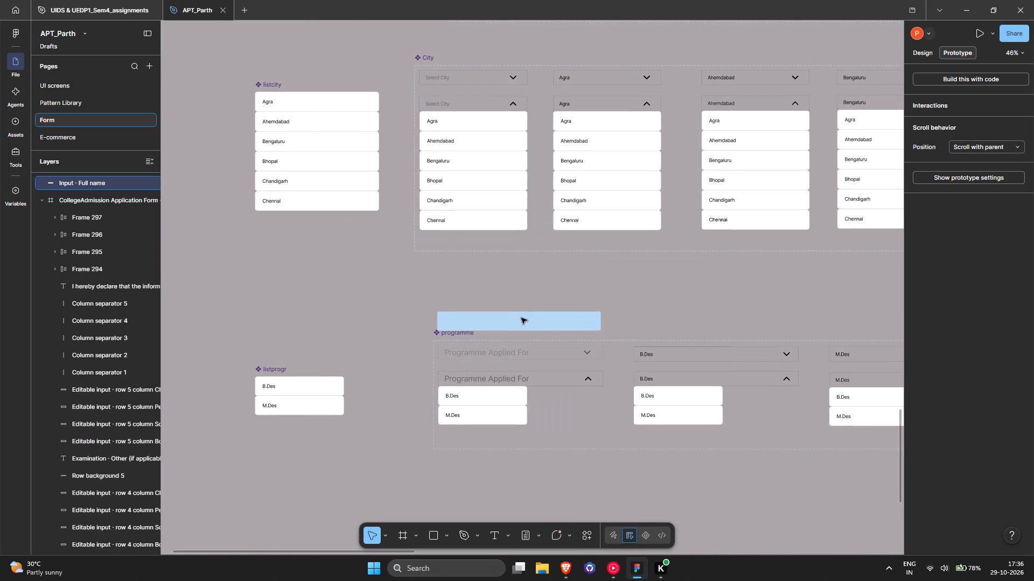
pyautogui.moveTo(521, 318); pyautogui.dragTo(525, 384)
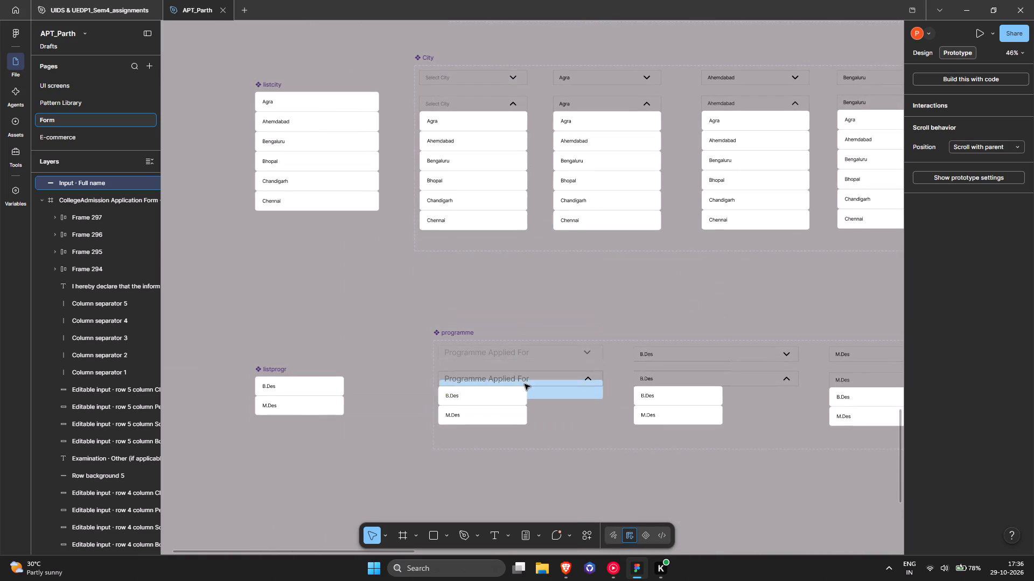
pyautogui.moveTo(525, 384); pyautogui.dragTo(523, 369)
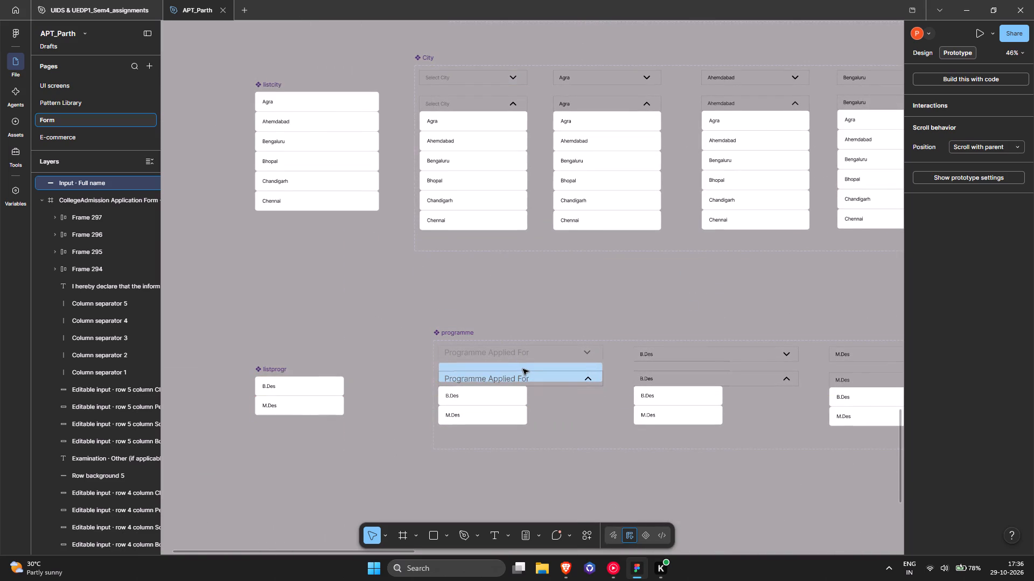
pyautogui.moveTo(523, 369); pyautogui.dragTo(522, 369)
# Narrow the default and expanded Programme Applied For variants together to a width of about 666, matching the blue rectangle.
pyautogui.keyDown('ctrl'); pyautogui.scroll(6, 564, 382); pyautogui.keyUp('ctrl')
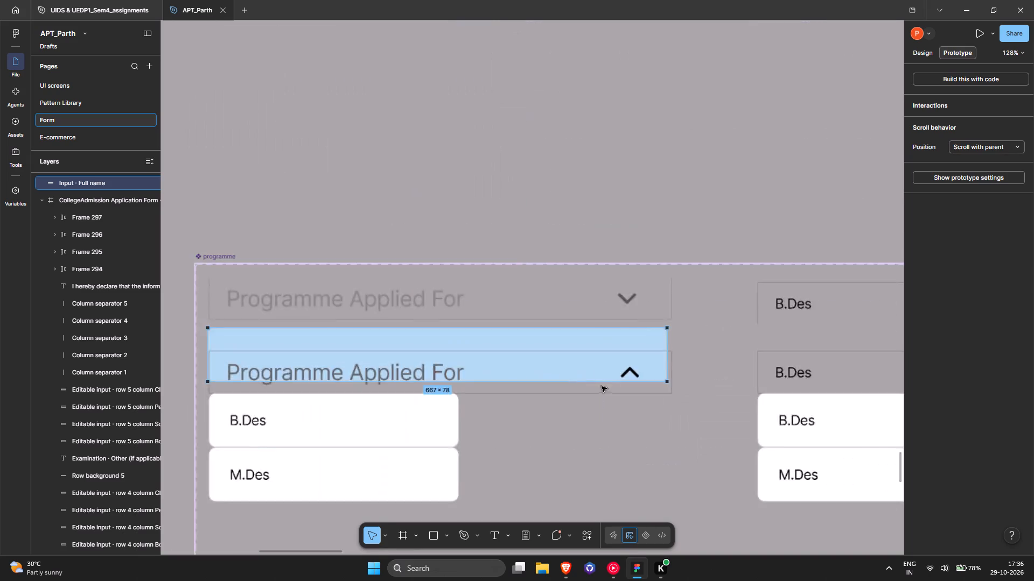
pyautogui.keyDown('ctrl'); pyautogui.scroll(4, 602, 386); pyautogui.keyUp('ctrl')
pyautogui.click(732, 202)
pyautogui.keyDown('shift'); pyautogui.click(742, 334); pyautogui.keyUp('shift')
pyautogui.moveTo(742, 331); pyautogui.dragTo(735, 331)
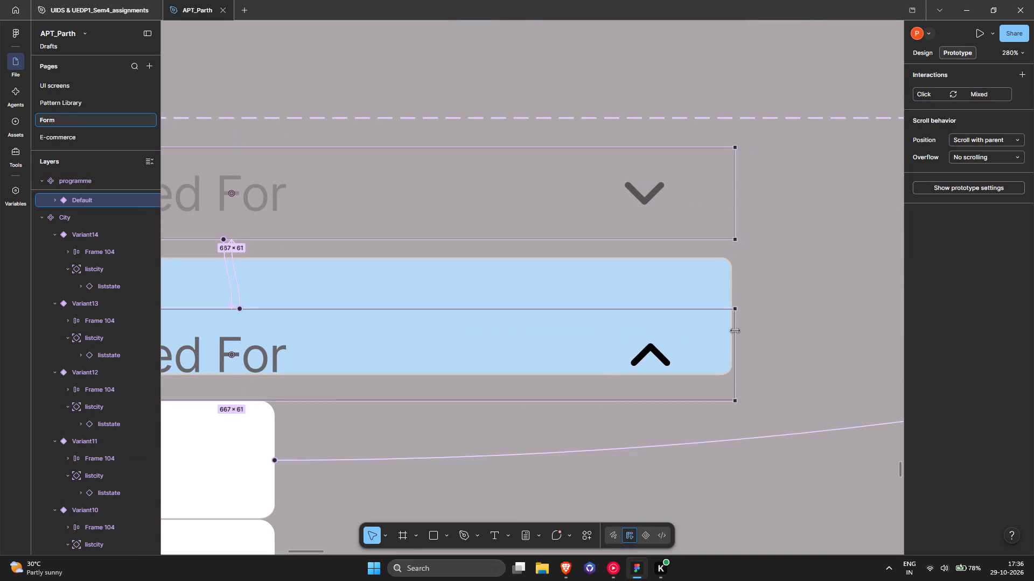
pyautogui.moveTo(735, 331); pyautogui.dragTo(733, 330)
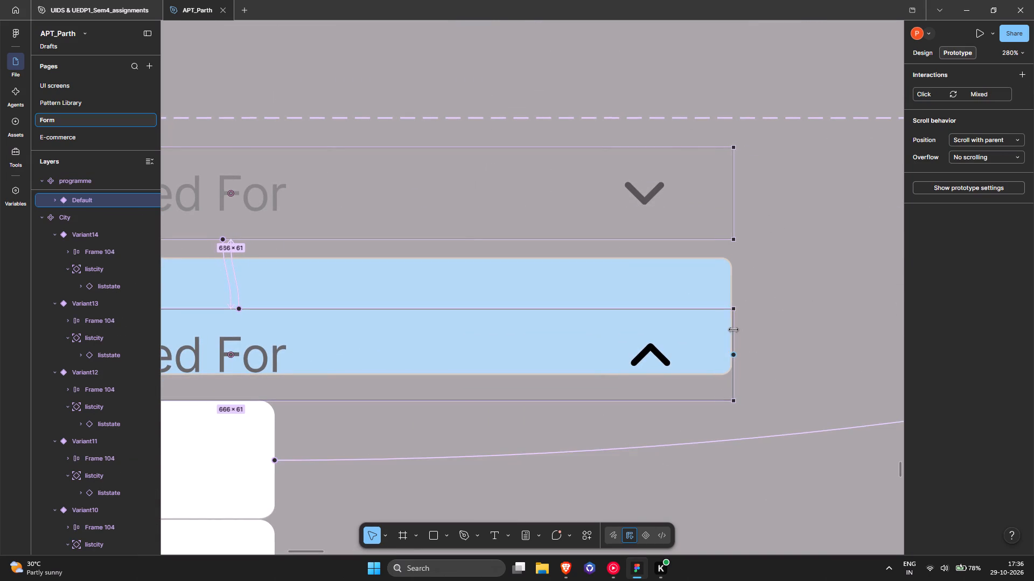
pyautogui.moveTo(733, 330); pyautogui.dragTo(734, 330)
# Align the blue reference rectangle's left edge with the left edge of the Programme Applied For variants.
pyautogui.keyDown('ctrl'); pyautogui.scroll(5, 730, 274); pyautogui.keyUp('ctrl')
pyautogui.click(747, 329)
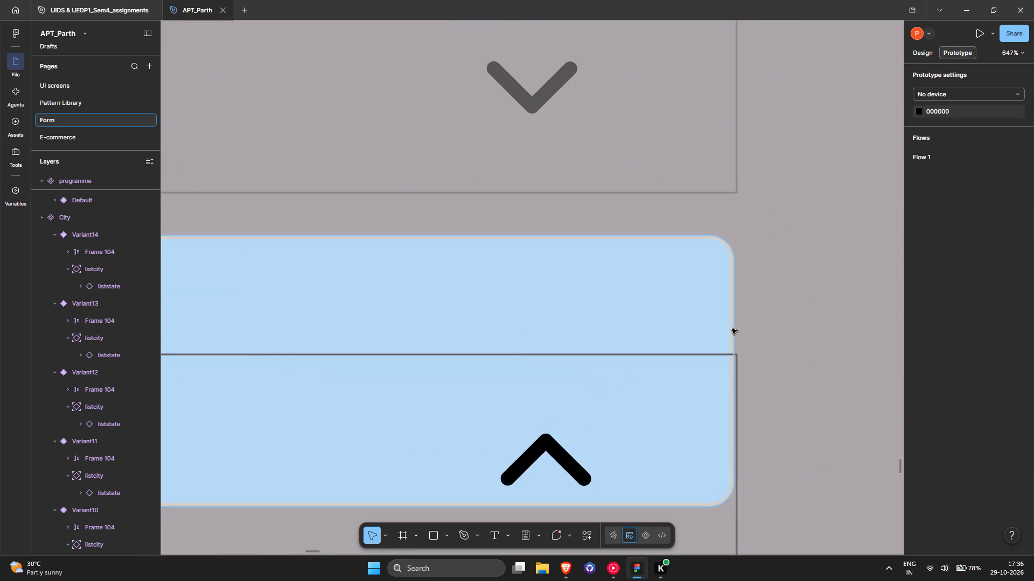
pyautogui.click(732, 329)
pyautogui.keyDown('ctrl'); pyautogui.scroll(-6, 371, 322); pyautogui.keyUp('ctrl')
pyautogui.moveTo(376, 322); pyautogui.dragTo(913, 296, button='middle')
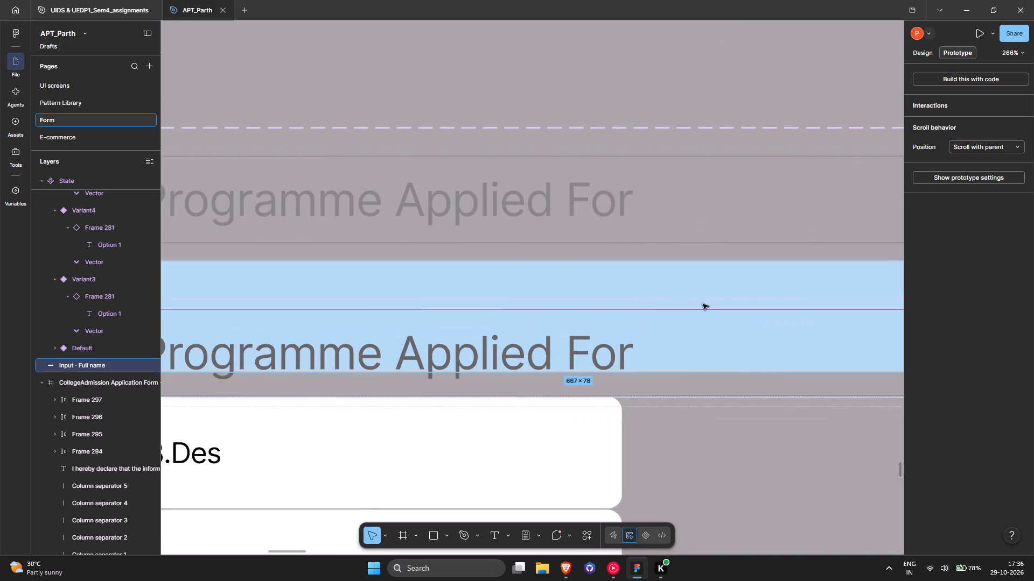
pyautogui.moveTo(290, 295); pyautogui.dragTo(682, 290, button='middle')
pyautogui.keyDown('ctrl'); pyautogui.scroll(6, 493, 278); pyautogui.keyUp('ctrl')
pyautogui.moveTo(520, 294); pyautogui.dragTo(535, 294)
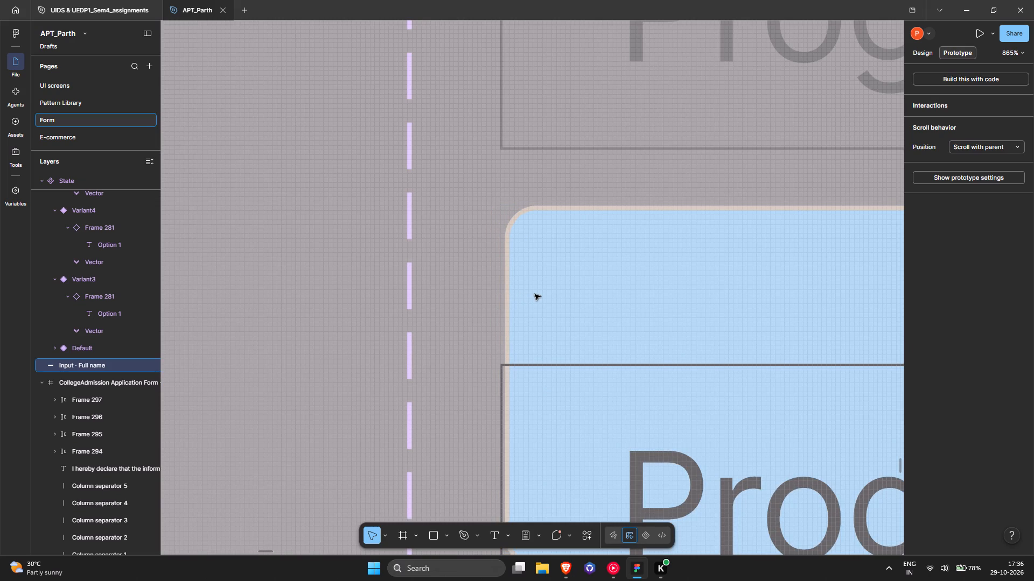
pyautogui.moveTo(535, 294); pyautogui.dragTo(529, 293)
# Narrow the blue reference rectangle to a width of 666 so its right edge meets the programme variants.
pyautogui.keyDown('ctrl'); pyautogui.scroll(-15, 529, 293); pyautogui.keyUp('ctrl')
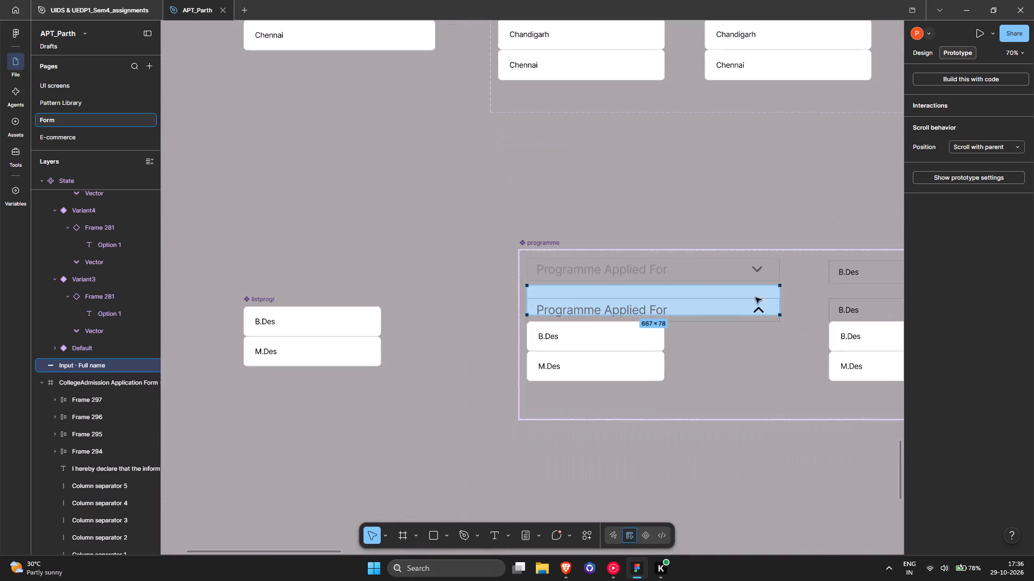
pyautogui.keyDown('ctrl'); pyautogui.scroll(10, 793, 294); pyautogui.keyUp('ctrl')
pyautogui.keyDown('ctrl'); pyautogui.scroll(-1, 755, 290); pyautogui.keyUp('ctrl')
pyautogui.keyDown('ctrl'); pyautogui.scroll(5, 756, 290); pyautogui.keyUp('ctrl')
pyautogui.click(770, 294)
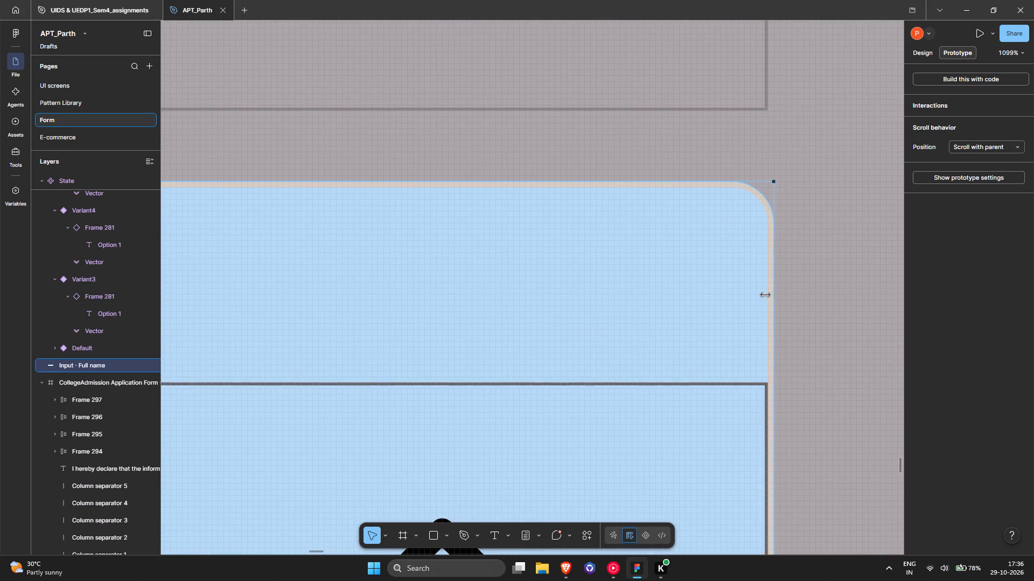
pyautogui.keyDown('ctrl'); pyautogui.scroll(-14, 768, 295); pyautogui.keyUp('ctrl')
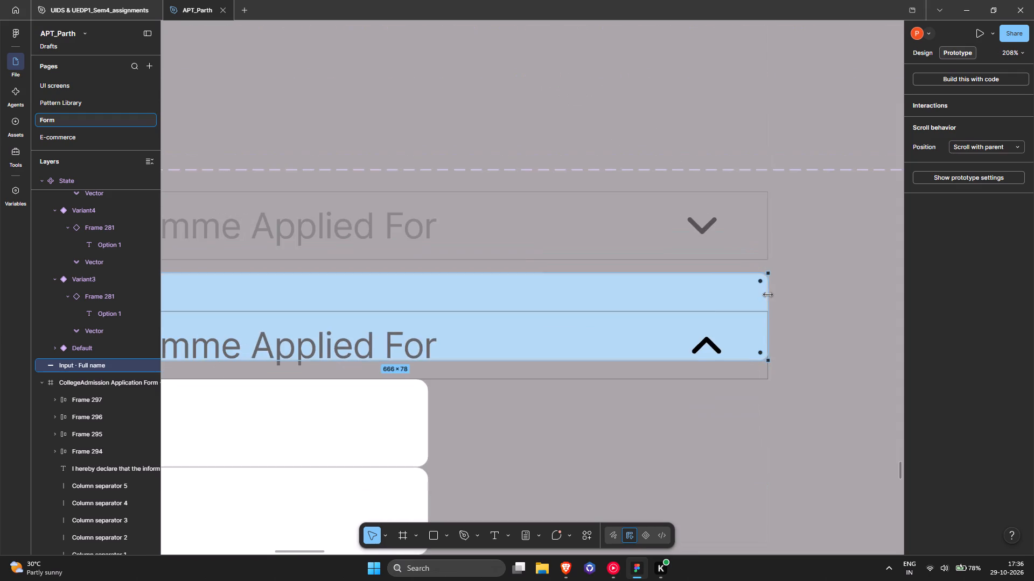
# Move the blue reference rectangle out of the variants to just above the programme component set.
pyautogui.moveTo(569, 286); pyautogui.dragTo(586, 52)
pyautogui.keyDown('ctrl'); pyautogui.scroll(-7, 610, 68); pyautogui.keyUp('ctrl')
pyautogui.moveTo(647, 133); pyautogui.dragTo(671, 194, button='middle')
pyautogui.keyDown('ctrl'); pyautogui.scroll(5, 664, 208); pyautogui.keyUp('ctrl')
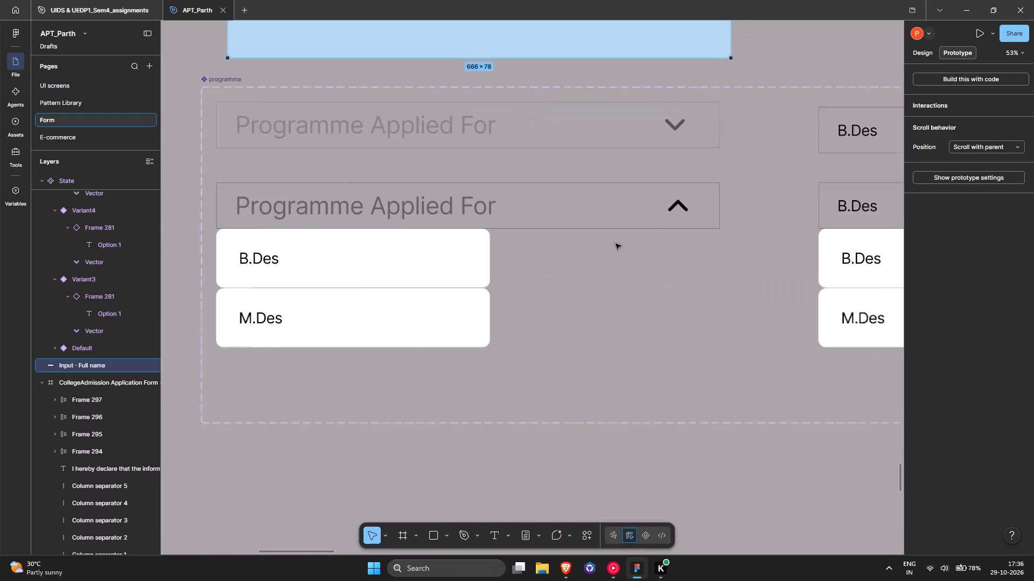
# Widen the listprogr component to a fixed width of about 575.
pyautogui.keyDown('ctrl'); pyautogui.scroll(-5, 536, 247); pyautogui.keyUp('ctrl')
pyautogui.moveTo(554, 253); pyautogui.dragTo(718, 259, button='middle')
pyautogui.click(428, 236)
pyautogui.moveTo(472, 246); pyautogui.dragTo(473, 246)
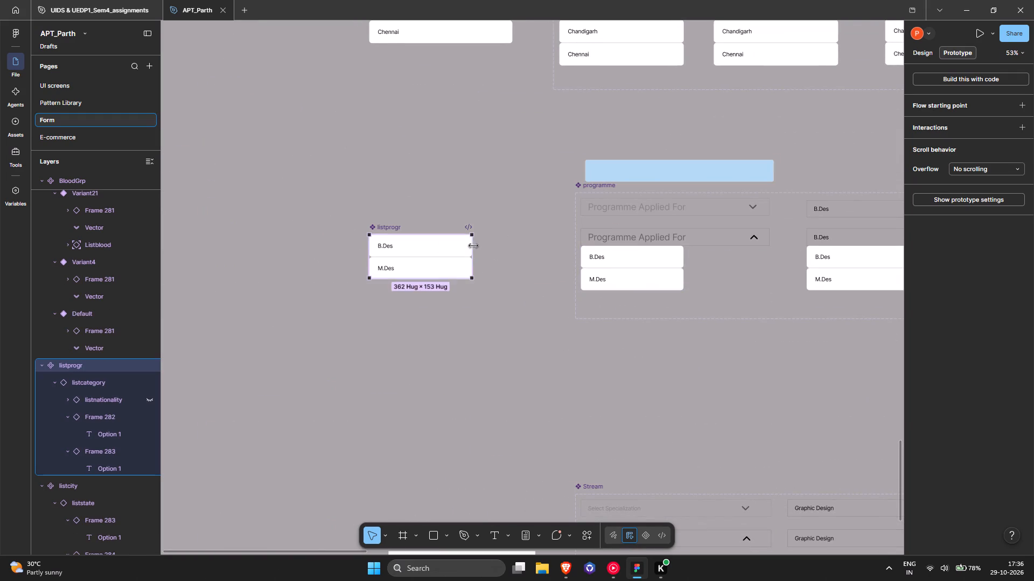
pyautogui.moveTo(473, 246); pyautogui.dragTo(532, 246)
# Set the width of the B.Des and M.Des option rows in listprogr to Fill container.
pyautogui.tripleClick(443, 249)
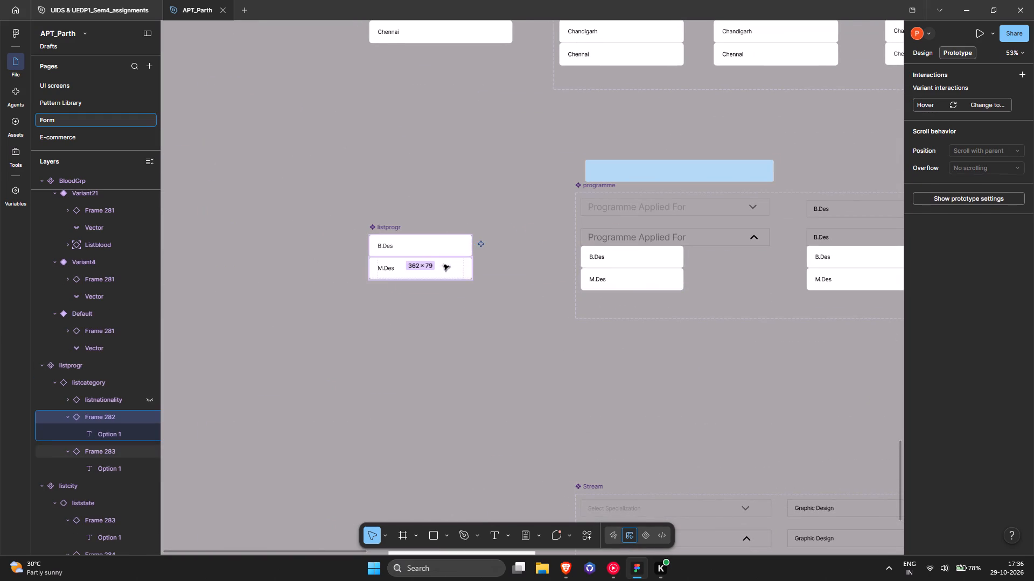
pyautogui.keyDown('shift'); pyautogui.click(452, 265); pyautogui.keyUp('shift')
pyautogui.click(923, 50)
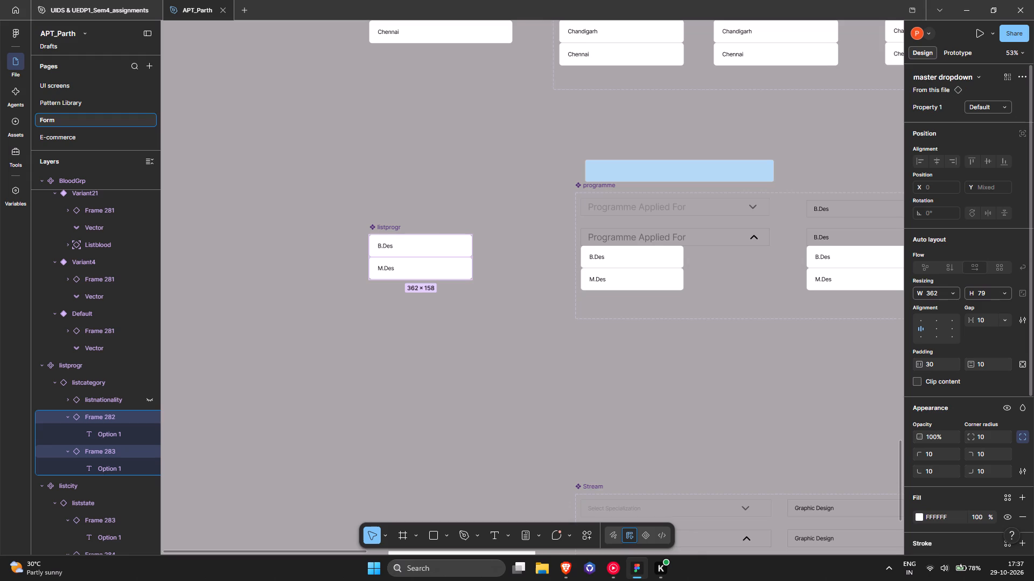
pyautogui.click(955, 292)
pyautogui.click(945, 321)
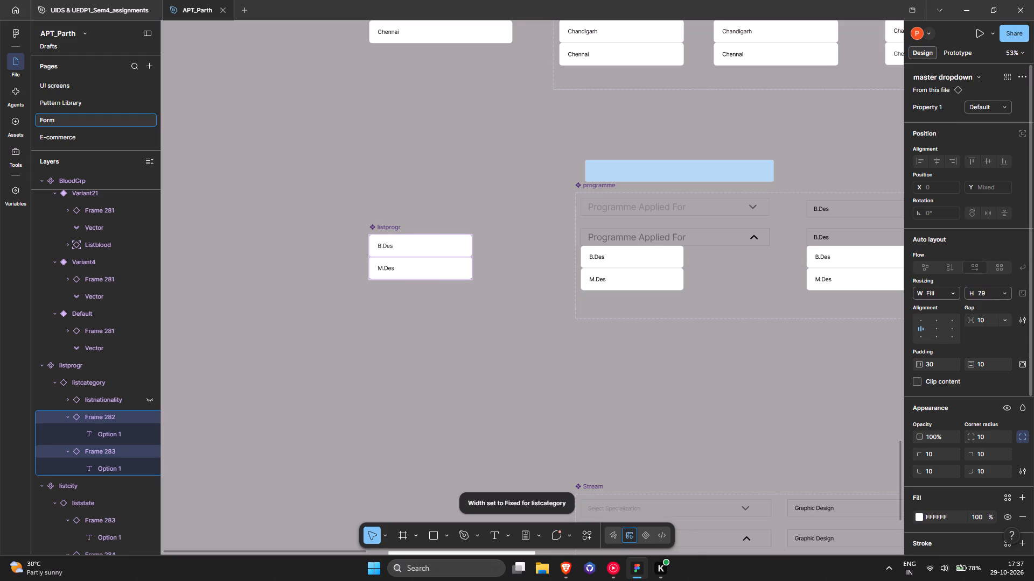
pyautogui.click(955, 294)
pyautogui.click(943, 294)
# Set the width of the nested listcategory instance inside listprogr to Fill container.
pyautogui.click(471, 239)
pyautogui.click(453, 249)
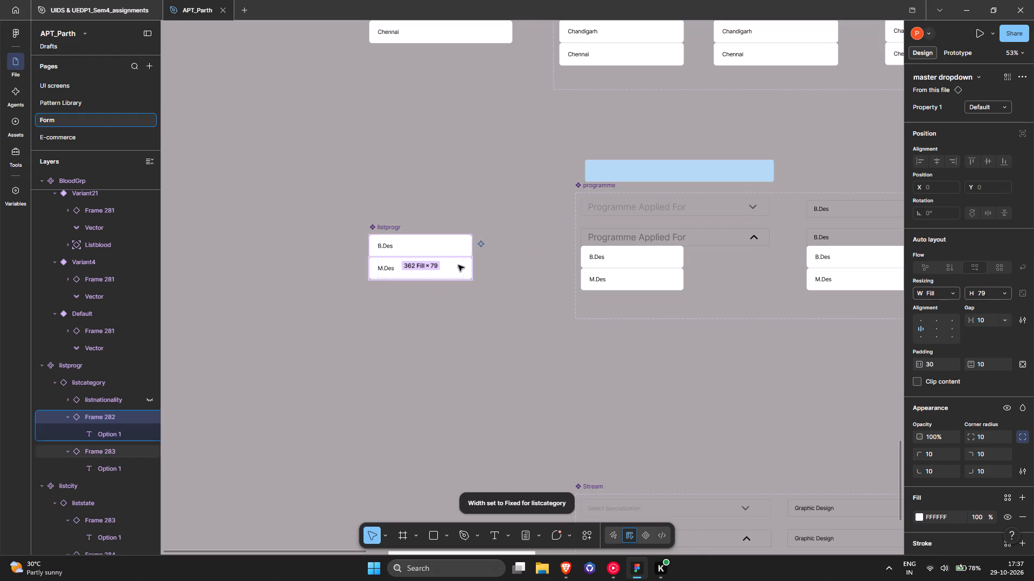
pyautogui.click(504, 308)
pyautogui.click(438, 237)
pyautogui.click(448, 256)
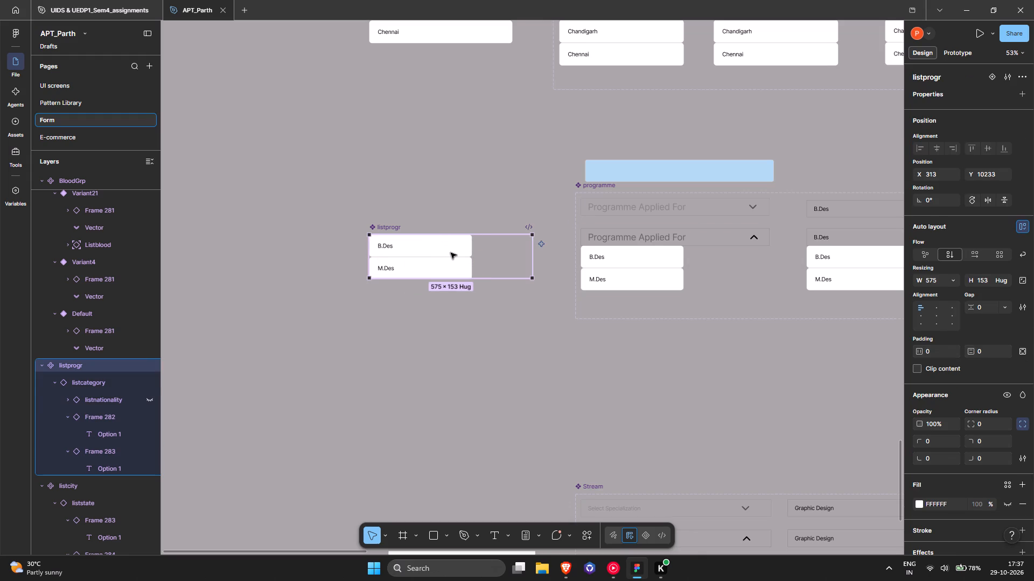
pyautogui.doubleClick(451, 252)
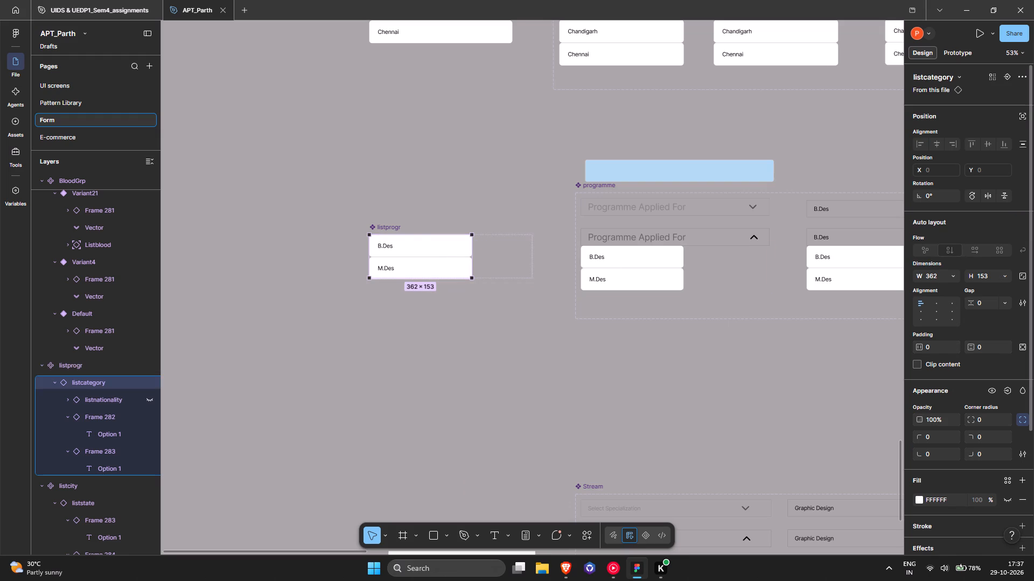
pyautogui.click(954, 277)
pyautogui.click(936, 300)
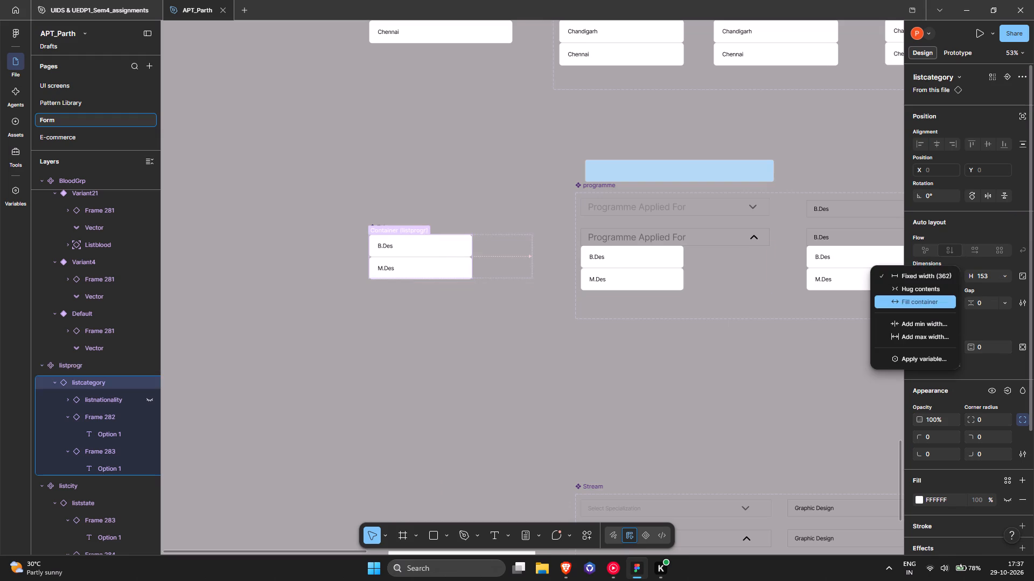
# Move the blue reference rectangle directly above listprogr, aligning their left edges at X 313.
pyautogui.keyDown('ctrl'); pyautogui.scroll(5, 508, 253); pyautogui.keyUp('ctrl')
pyautogui.keyDown('ctrl'); pyautogui.scroll(-4, 606, 201); pyautogui.keyUp('ctrl')
pyautogui.moveTo(721, 127); pyautogui.dragTo(530, 160)
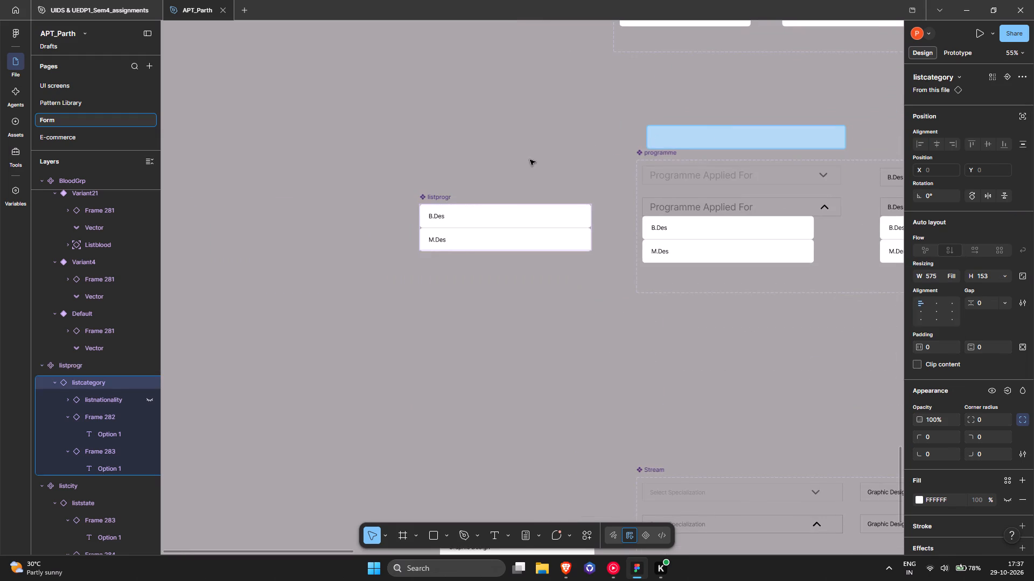
pyautogui.moveTo(530, 160); pyautogui.dragTo(494, 179)
# Widen the listprogr component to 666 to match the blue rectangle, undoing any accidental shift of its position.
pyautogui.keyDown('ctrl'); pyautogui.scroll(4, 572, 221); pyautogui.keyUp('ctrl')
pyautogui.click(599, 222)
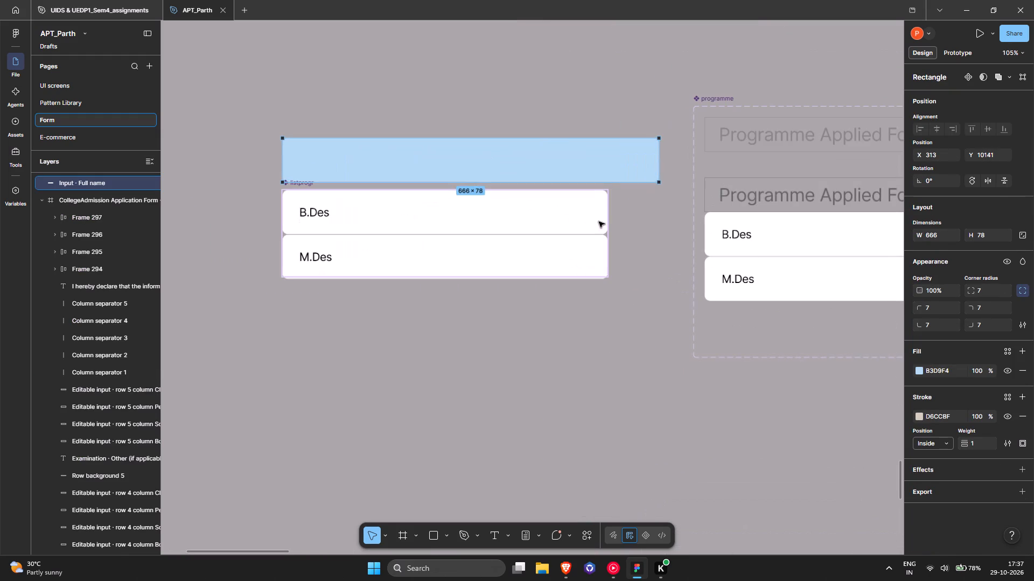
pyautogui.click(603, 219)
pyautogui.click(613, 219)
pyautogui.click(576, 216)
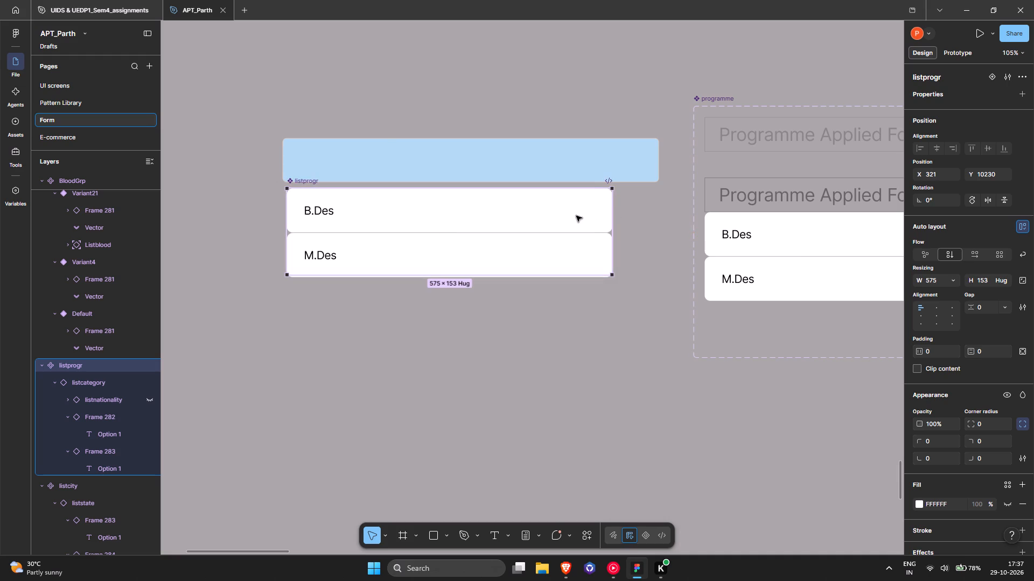
pyautogui.hotkey('ctrl', 'z')
pyautogui.moveTo(610, 219); pyautogui.dragTo(656, 216)
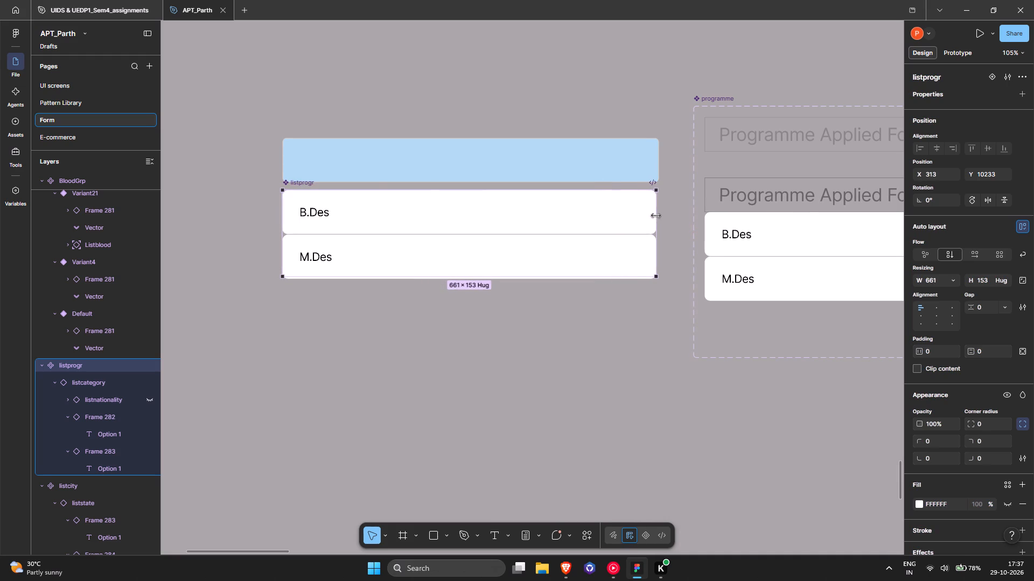
pyautogui.moveTo(656, 216); pyautogui.dragTo(657, 216)
pyautogui.keyDown('ctrl'); pyautogui.scroll(-1, 530, 77); pyautogui.keyUp('ctrl')
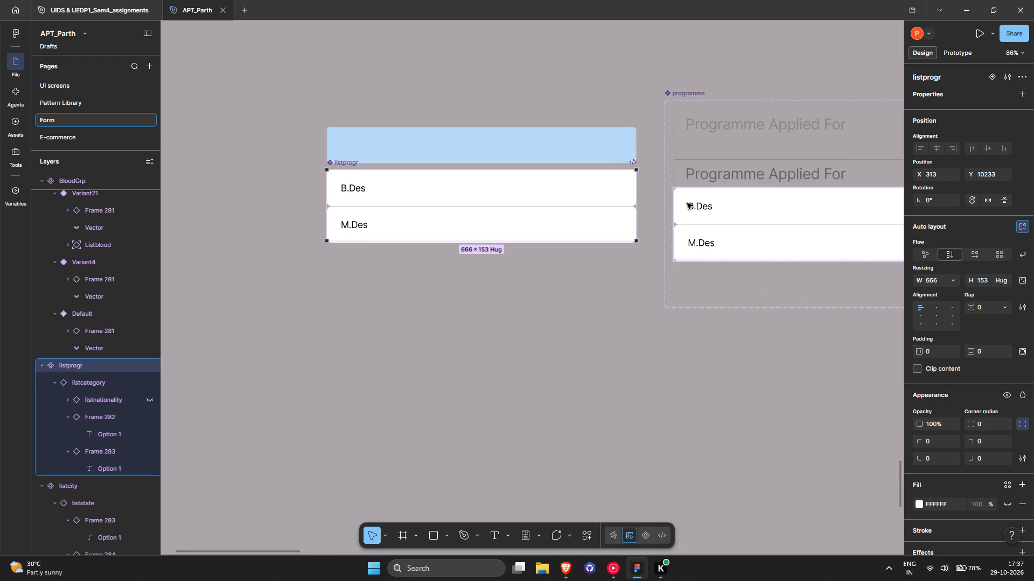
# Change the B.Des option text in the listprogr component to "Bachelor's in Design(B.Des)".
pyautogui.tripleClick(697, 202)
pyautogui.click(698, 205)
pyautogui.doubleClick(704, 209)
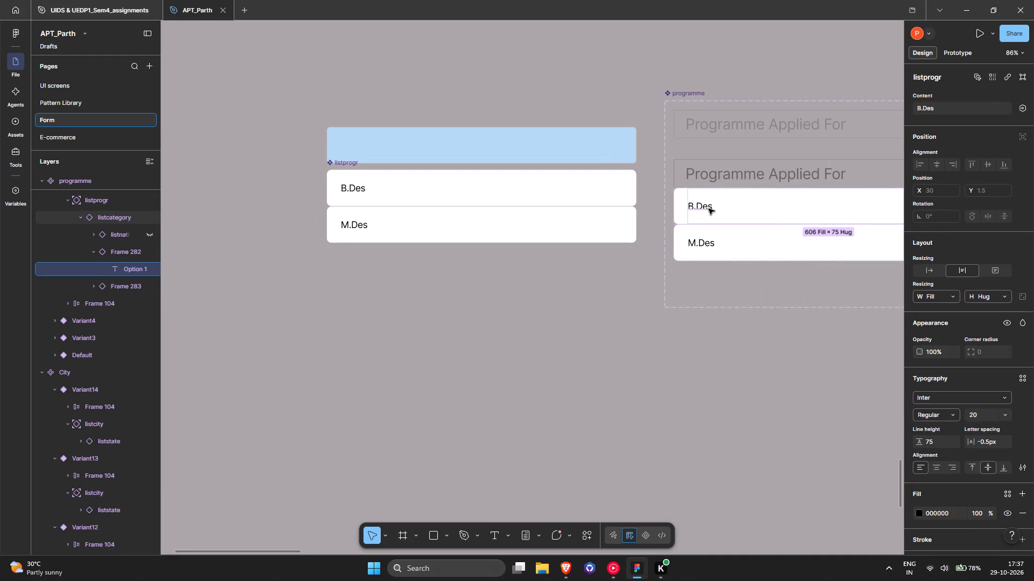
pyautogui.doubleClick(709, 209)
pyautogui.click(718, 207)
pyautogui.scroll(-1, 720, 207)
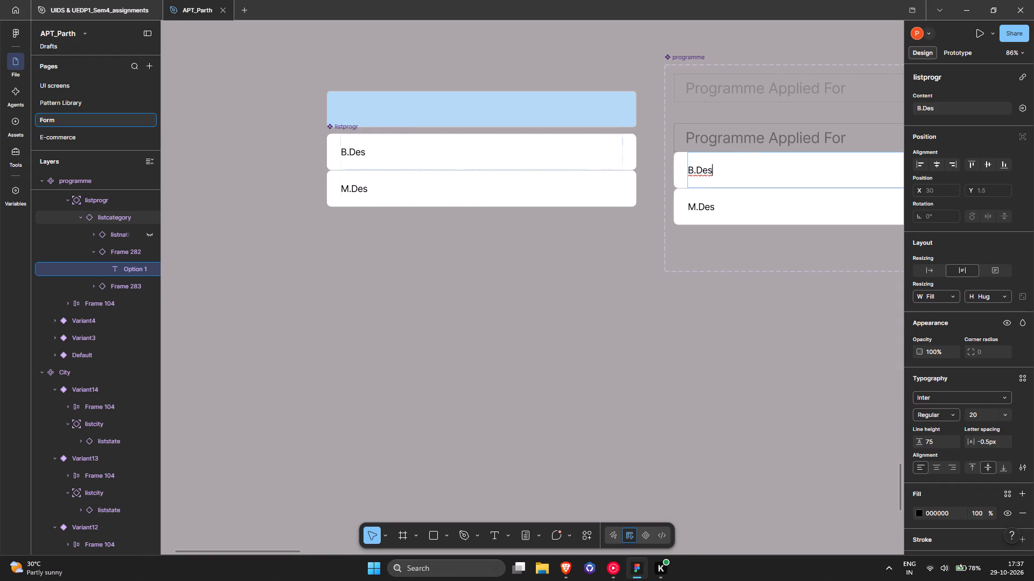
pyautogui.click(374, 155)
pyautogui.write('()')
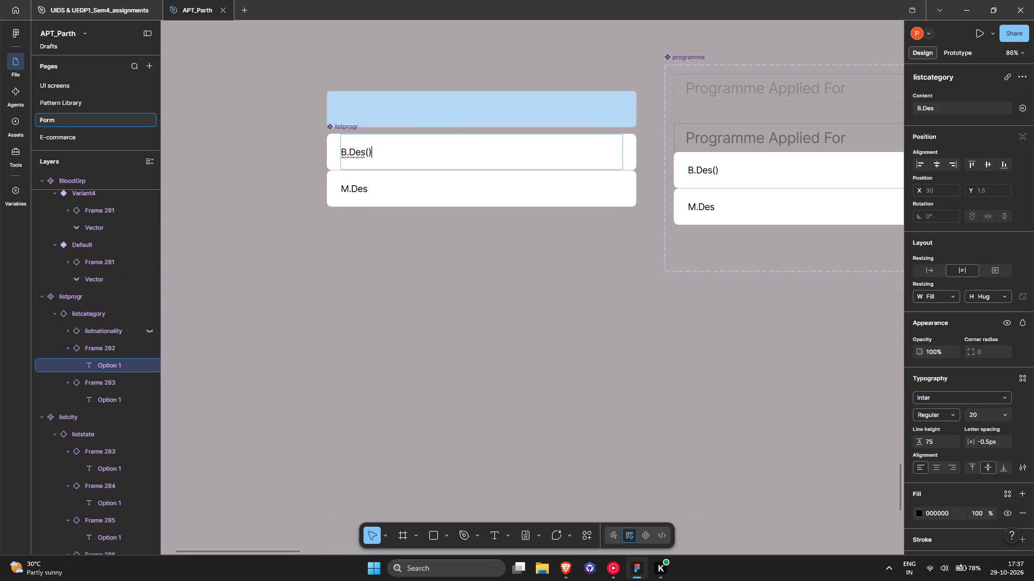
pyautogui.press('Left')
pyautogui.write('B.Des')
pyautogui.hotkey('ctrl', 'Left')
pyautogui.press('Left')
pyautogui.press('Left')
pyautogui.press('Left')
pyautogui.press('`')
pyautogui.press('BackSpace')
pyautogui.press('BackSpace')
pyautogui.press('BackSpace')
pyautogui.press('BackSpace')
pyautogui.press('BackSpace')
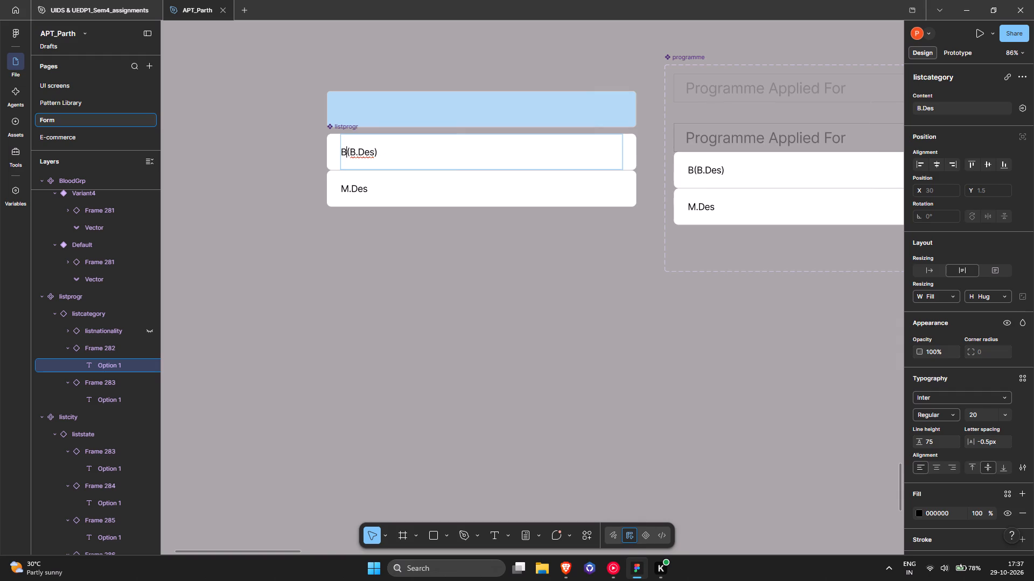
pyautogui.write('achelor')
pyautogui.press('space')
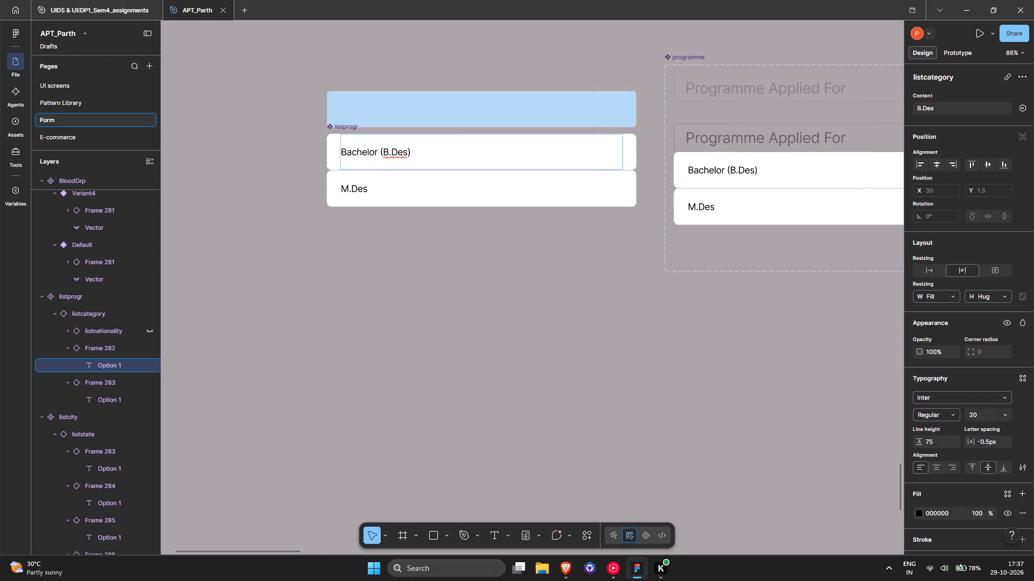
pyautogui.press('BackSpace')
pyautogui.write("'s in Design")
pyautogui.hotkey('ctrl', 'Left')
pyautogui.hotkey('ctrl', 'Left')
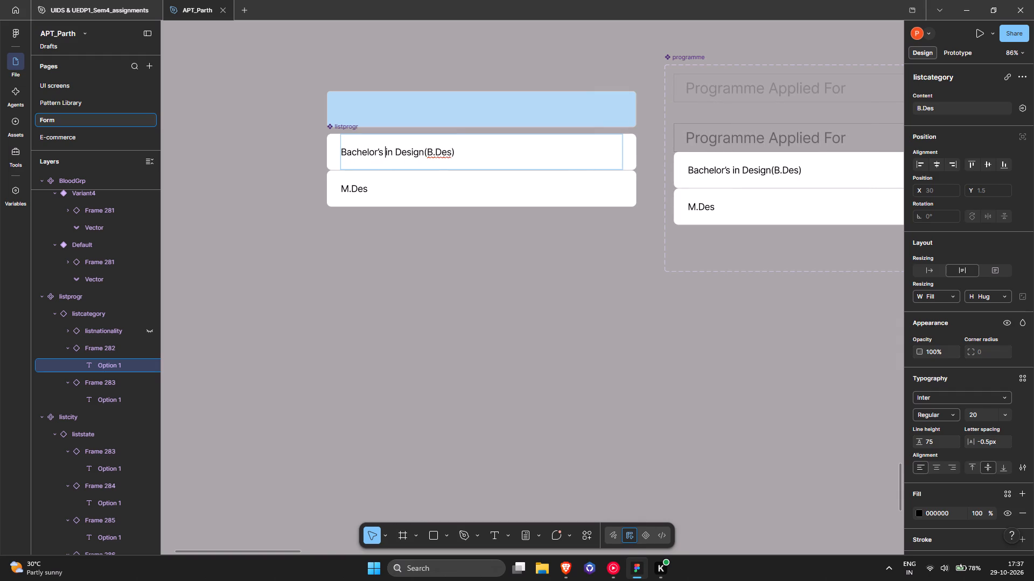
pyautogui.press('Down')
# Change the M.Des option text in the listprogr component to "Master's in Design(M.Des)".
pyautogui.press('Tab')
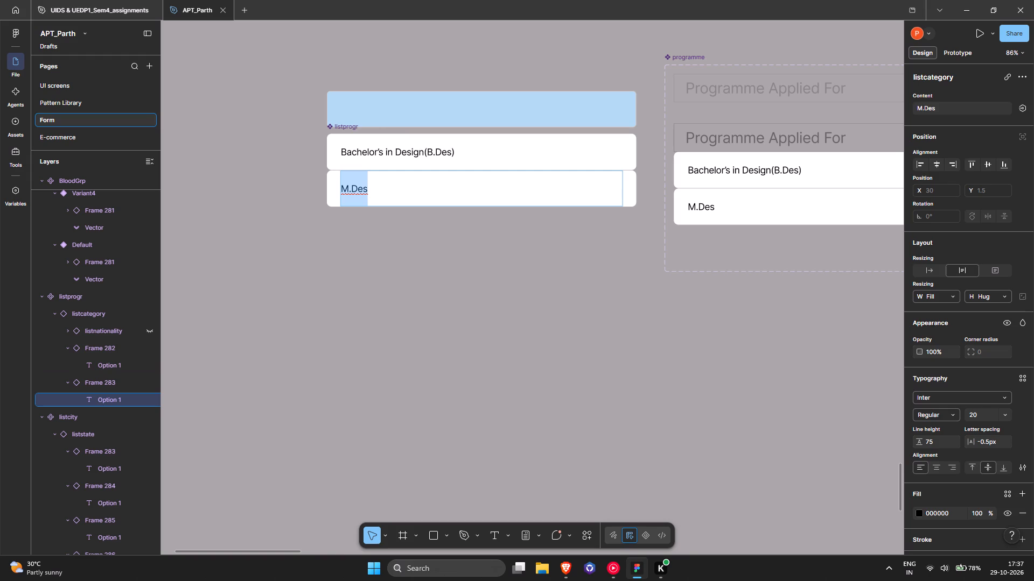
pyautogui.press('Left')
pyautogui.press('Right')
pyautogui.hotkey('ctrl', 'Right')
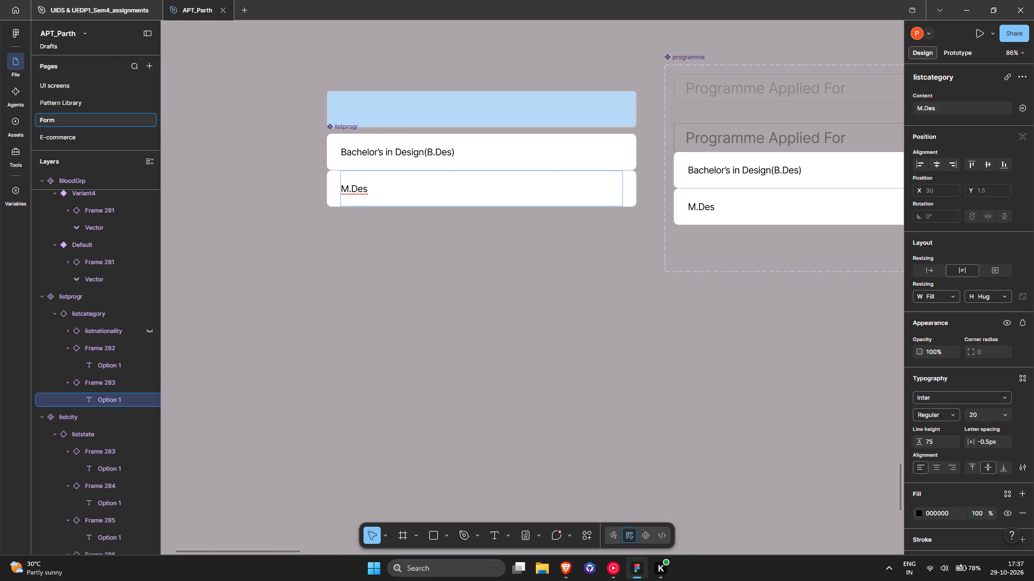
pyautogui.hotkey('shift', ')')
pyautogui.hotkey('ctrl', 'Left')
pyautogui.hotkey('ctrl', 'Left')
pyautogui.hotkey('shift', '(')
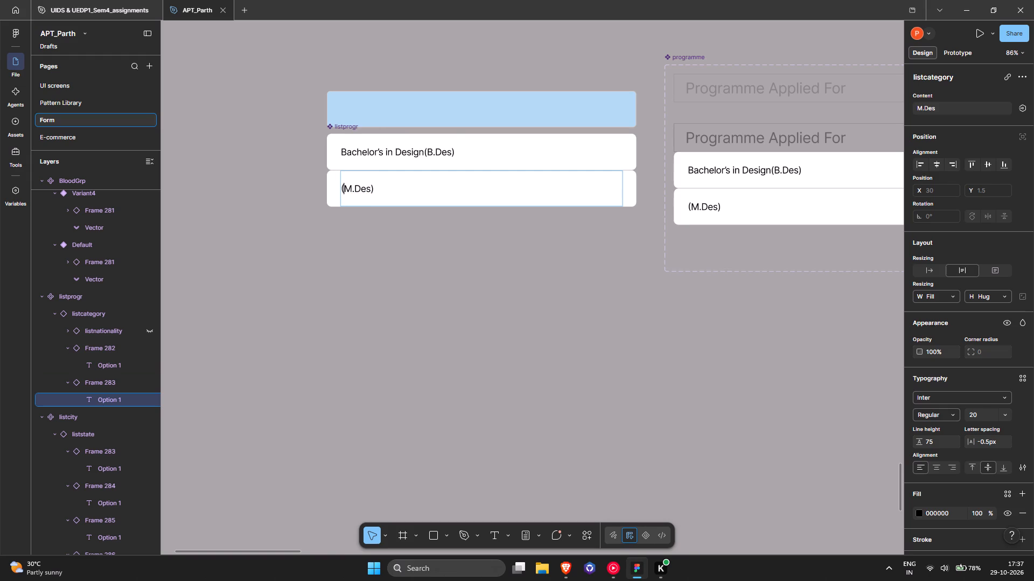
pyautogui.hotkey('ctrl', 'Left')
pyautogui.write('Mastse')
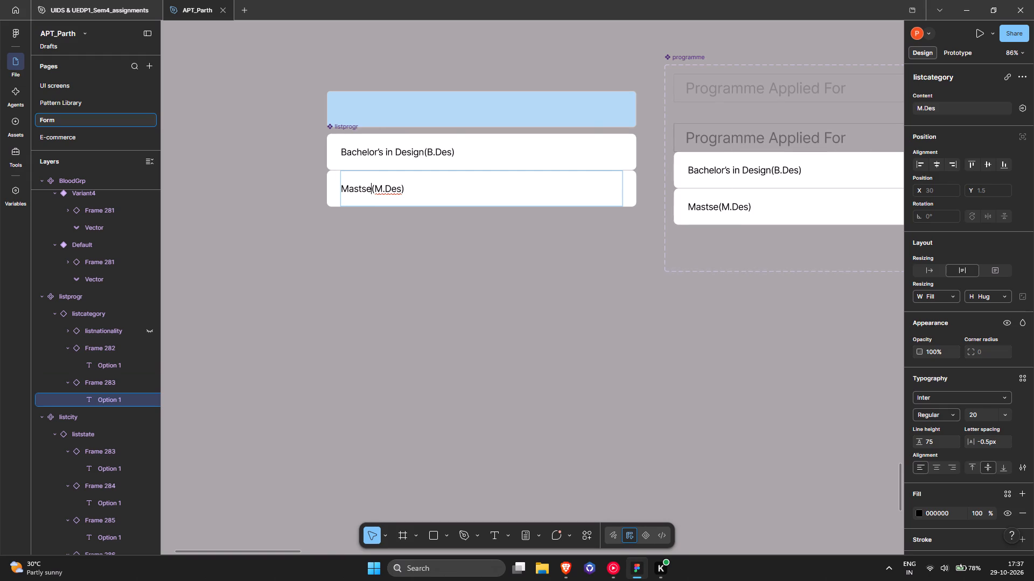
pyautogui.press('BackSpace')
pyautogui.press('BackSpace')
pyautogui.write('re')
pyautogui.press('BackSpace')
pyautogui.press('BackSpace')
pyautogui.write('er')
pyautogui.write("'s in Design")
pyautogui.click(440, 208)
pyautogui.click(449, 213)
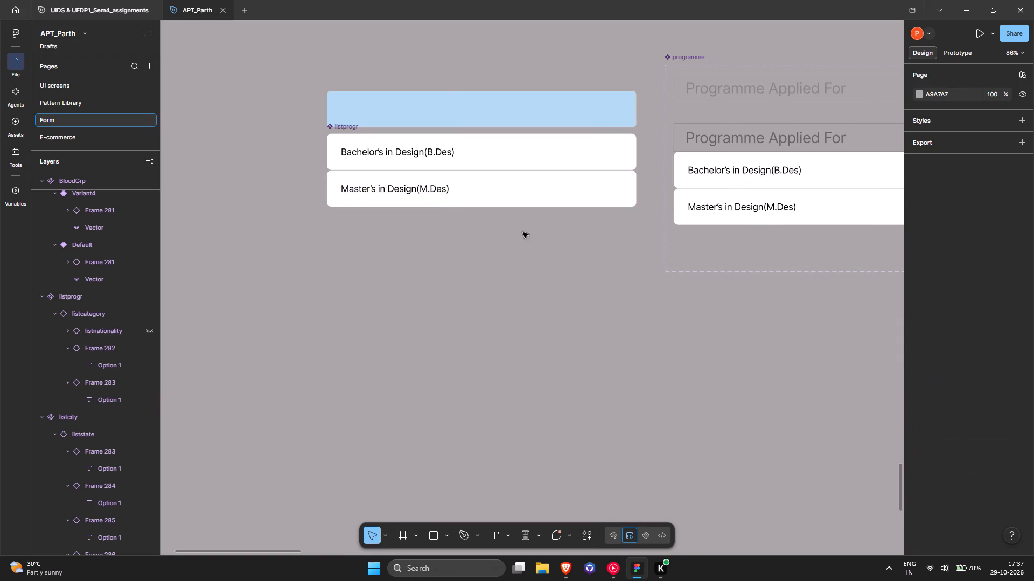
# Delete the blue reference rectangle above the listprogr component.
pyautogui.scroll(1, 655, 319)
pyautogui.moveTo(503, 144); pyautogui.dragTo(503, 135)
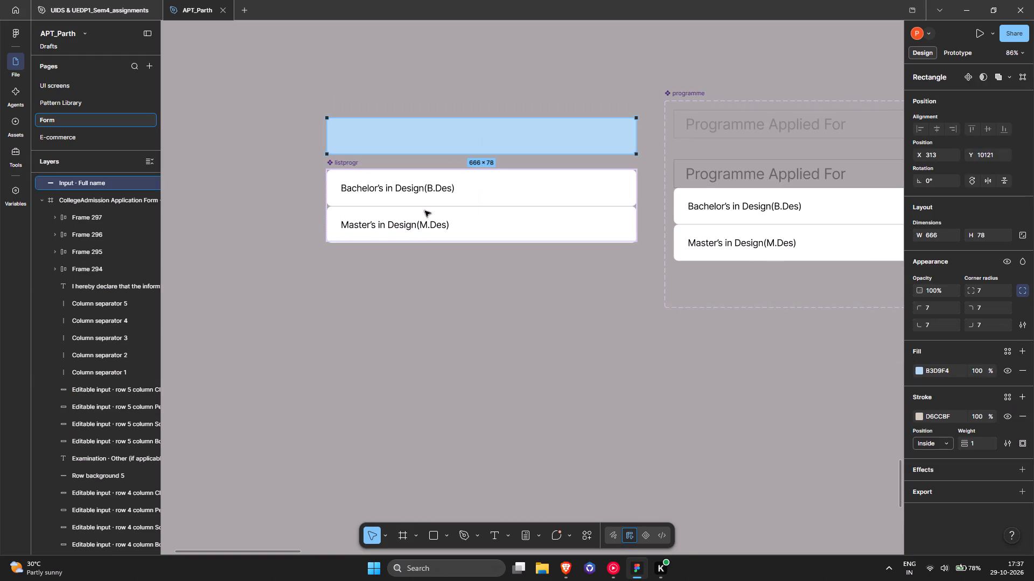
pyautogui.keyDown('ctrl'); pyautogui.scroll(1, 477, 215); pyautogui.keyUp('ctrl')
pyautogui.keyDown('ctrl'); pyautogui.scroll(-5, 477, 215); pyautogui.keyUp('ctrl')
pyautogui.moveTo(536, 235); pyautogui.dragTo(281, 263, button='middle')
pyautogui.keyDown('ctrl'); pyautogui.scroll(-1, 319, 263); pyautogui.keyUp('ctrl')
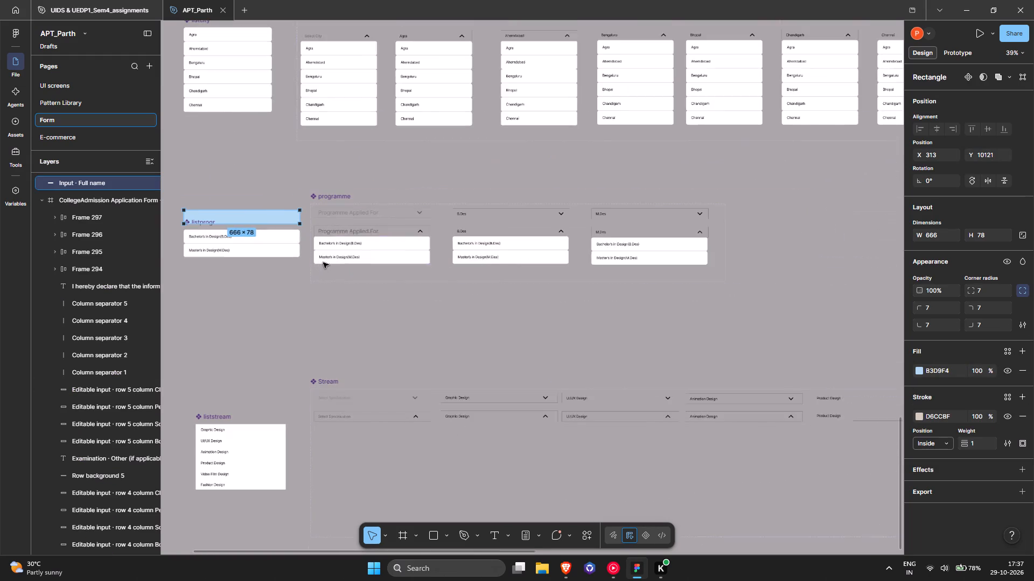
pyautogui.moveTo(516, 290); pyautogui.dragTo(649, 294, button='middle')
pyautogui.press('Delete')
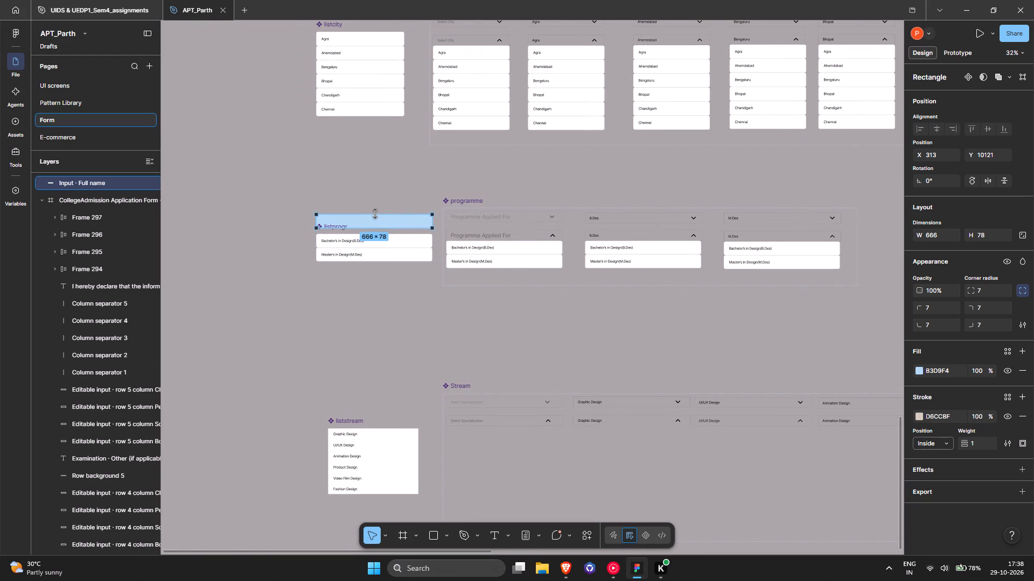
pyautogui.click(947, 50)
pyautogui.click(928, 50)
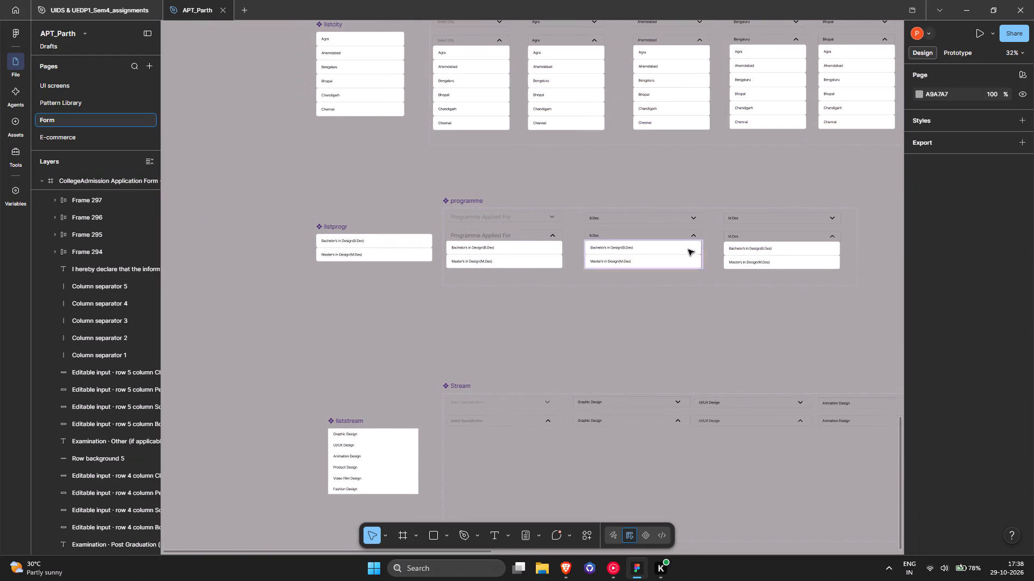
# Examine the liststream list, the default Stream variant and the Campus Preference field in the form's Programme Details section.
pyautogui.scroll(-6, 684, 250)
pyautogui.keyDown('ctrl'); pyautogui.scroll(5, 366, 207); pyautogui.keyUp('ctrl')
pyautogui.keyDown('ctrl'); pyautogui.scroll(-3, 469, 219); pyautogui.keyUp('ctrl')
pyautogui.moveTo(466, 216); pyautogui.dragTo(426, 189, button='middle')
pyautogui.keyDown('ctrl'); pyautogui.scroll(3, 409, 226); pyautogui.keyUp('ctrl')
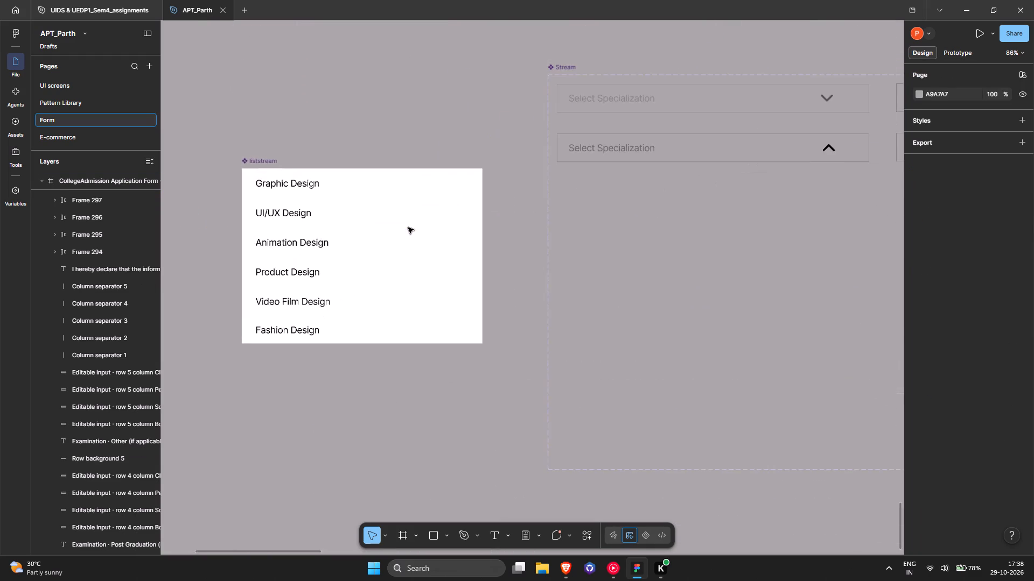
pyautogui.keyDown('ctrl'); pyautogui.scroll(-5, 408, 228); pyautogui.keyUp('ctrl')
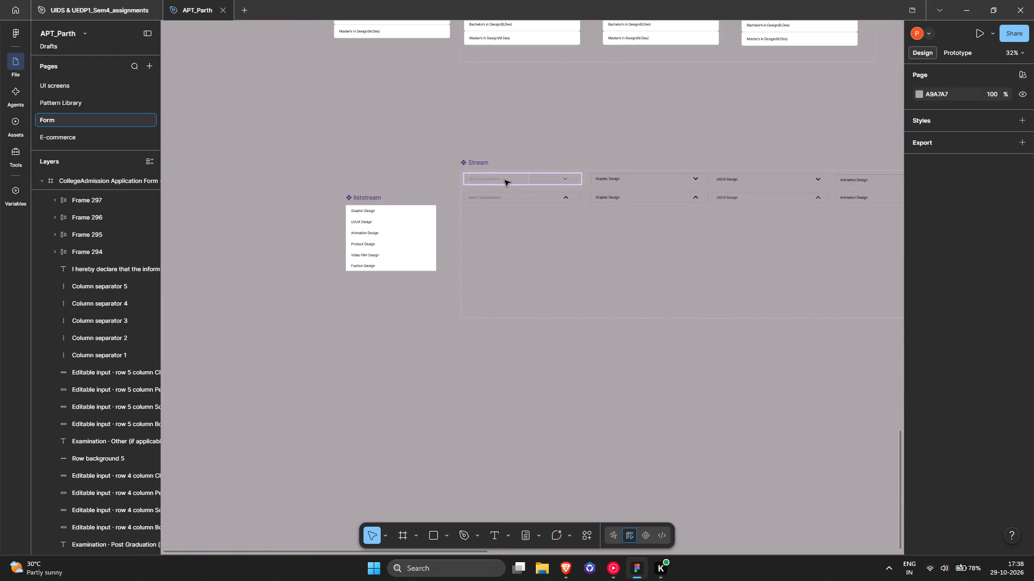
pyautogui.click(505, 180)
pyautogui.keyDown('ctrl'); pyautogui.scroll(-14, 505, 178); pyautogui.keyUp('ctrl')
pyautogui.moveTo(696, 165); pyautogui.dragTo(687, 206, button='middle')
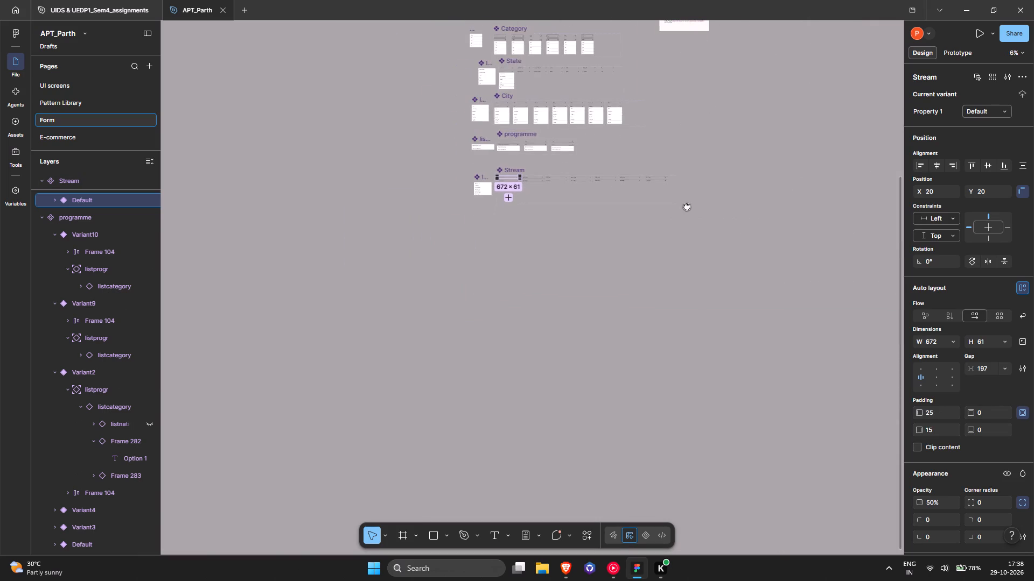
pyautogui.moveTo(687, 206); pyautogui.dragTo(649, 380, button='middle')
pyautogui.keyDown('ctrl'); pyautogui.scroll(15, 645, 172); pyautogui.keyUp('ctrl')
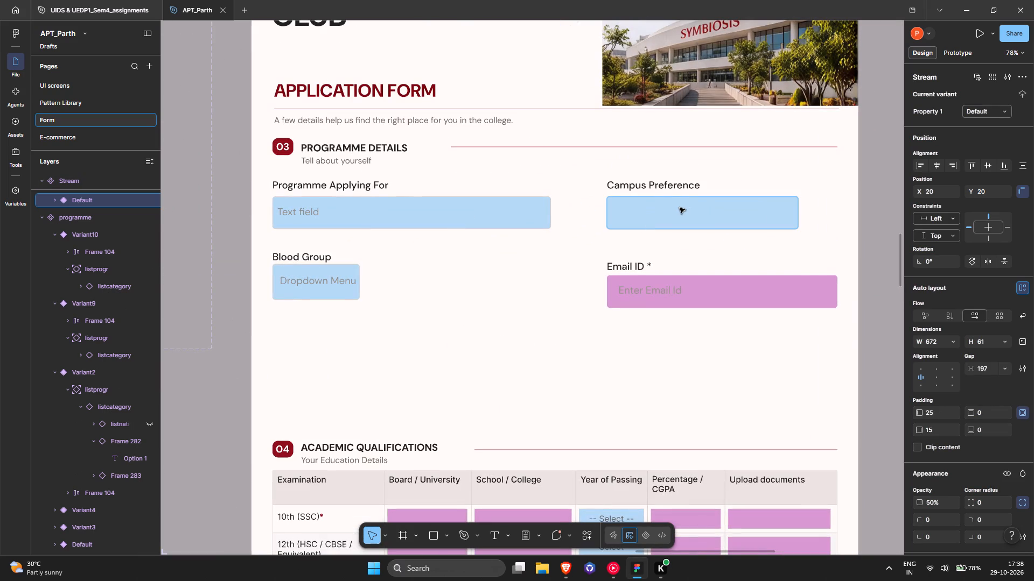
pyautogui.click(656, 207)
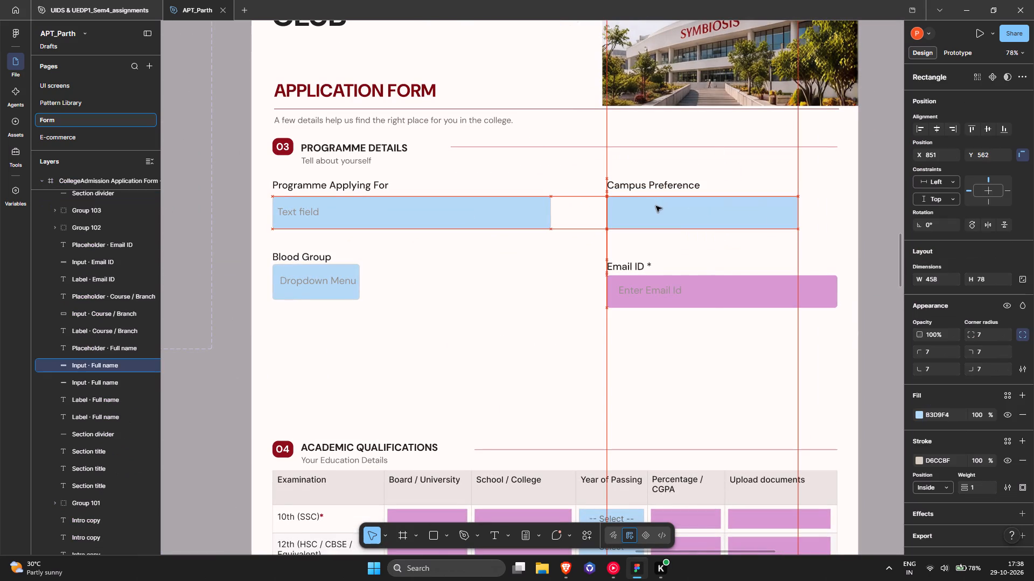
pyautogui.keyDown('ctrl'); pyautogui.scroll(-5, 656, 208); pyautogui.keyUp('ctrl')
pyautogui.scroll(2, 600, 258)
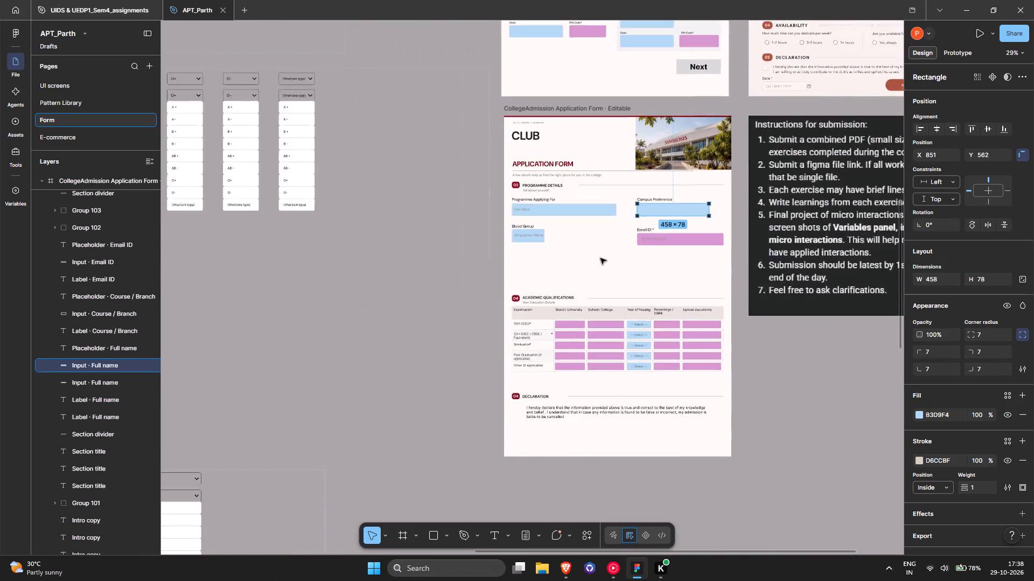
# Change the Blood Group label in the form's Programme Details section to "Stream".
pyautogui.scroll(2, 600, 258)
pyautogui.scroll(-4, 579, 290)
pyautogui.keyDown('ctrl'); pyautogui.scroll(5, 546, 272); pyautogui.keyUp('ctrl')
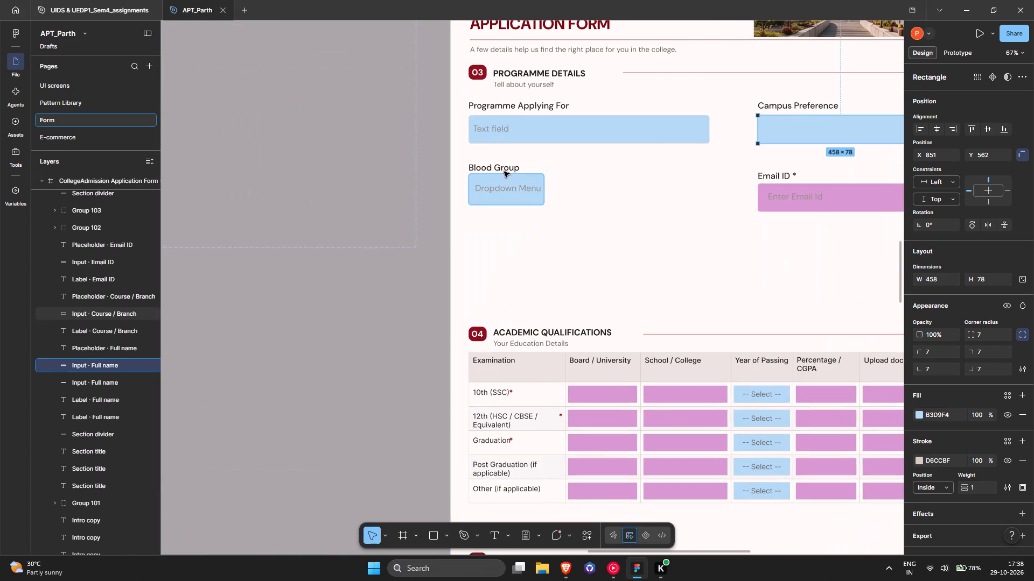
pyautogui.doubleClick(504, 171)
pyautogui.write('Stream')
# Change the label above the Dropdown Menu field in Programme Details to "Specialization Course (Stream)".
pyautogui.keyDown('ctrl'); pyautogui.scroll(-14, 504, 171); pyautogui.keyUp('ctrl')
pyautogui.moveTo(338, 368); pyautogui.dragTo(571, 174, button='middle')
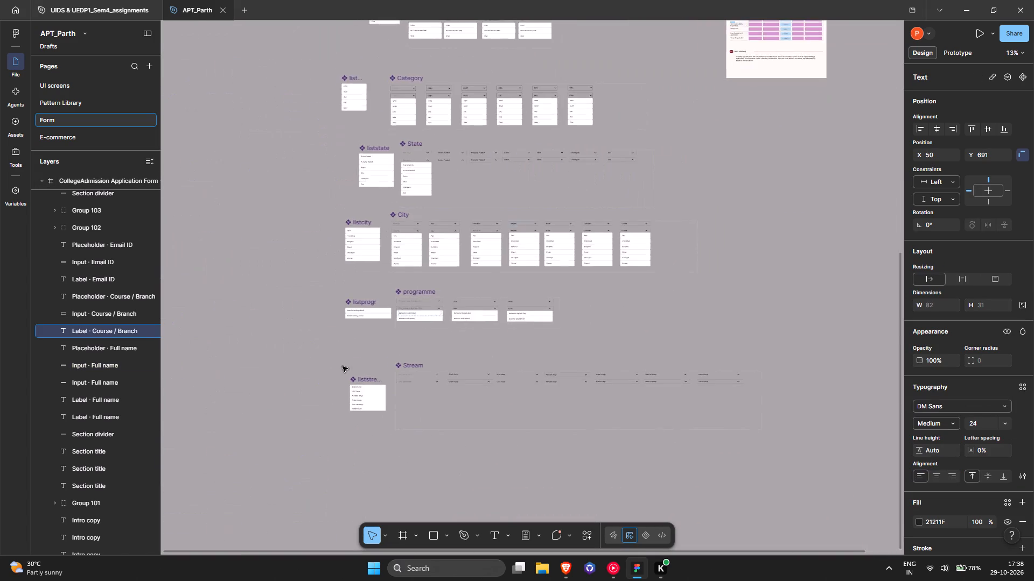
pyautogui.keyDown('ctrl'); pyautogui.scroll(10, 344, 363); pyautogui.keyUp('ctrl')
pyautogui.scroll(-19, 510, 394)
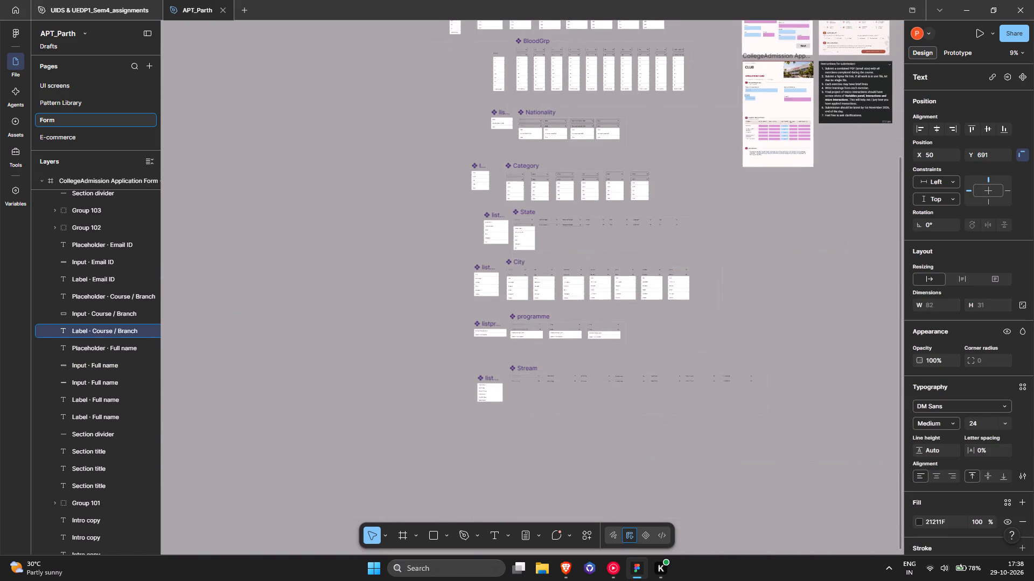
pyautogui.moveTo(791, 176); pyautogui.dragTo(679, 352, button='middle')
pyautogui.keyDown('ctrl'); pyautogui.scroll(17, 659, 272); pyautogui.keyUp('ctrl')
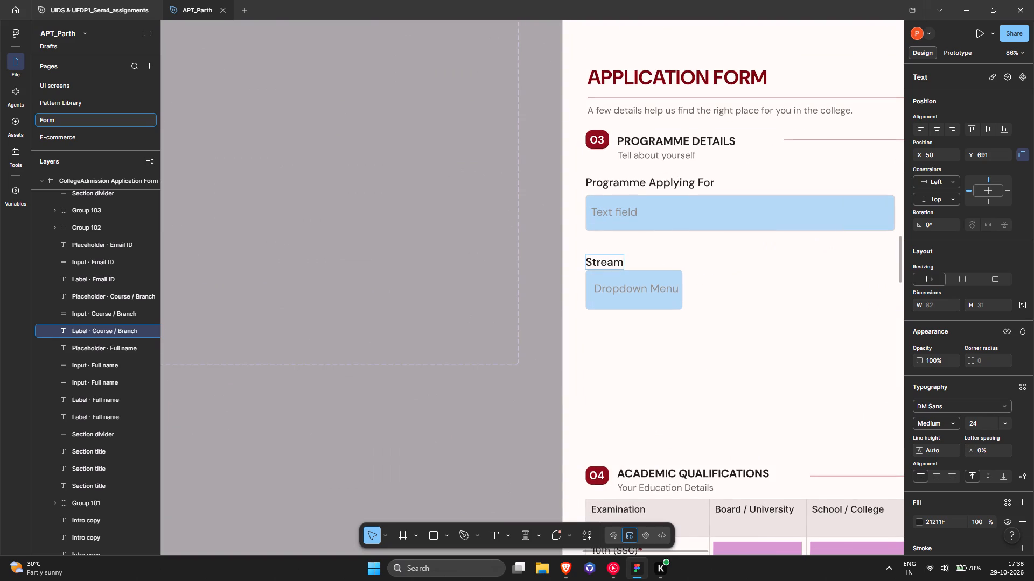
pyautogui.moveTo(621, 262); pyautogui.dragTo(577, 260)
pyautogui.write('Specias')
pyautogui.press('BackSpace')
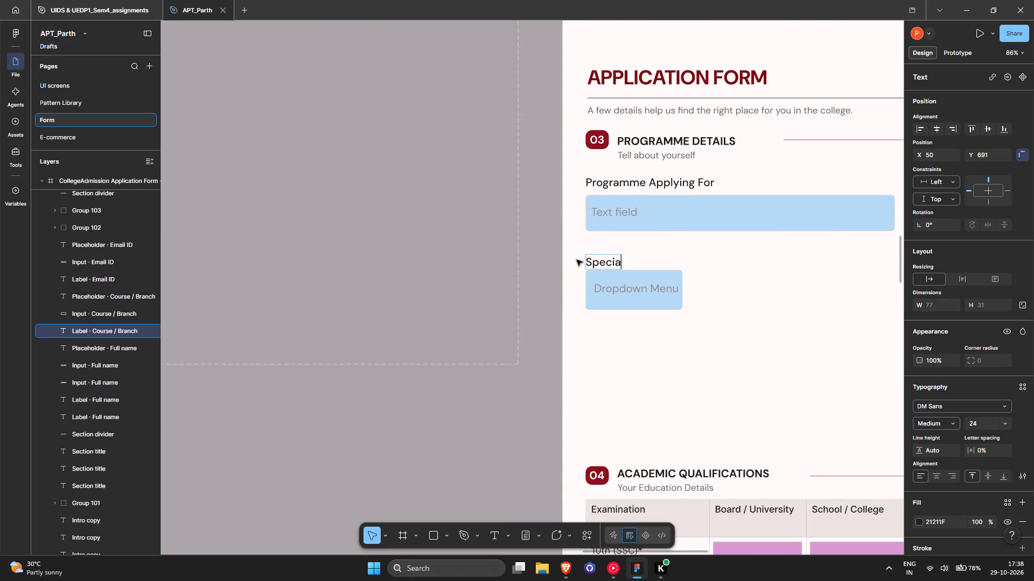
pyautogui.write('lization Course')
pyautogui.press('space')
pyautogui.write('()')
pyautogui.press('Left')
pyautogui.write('SD')
pyautogui.hotkey('shift', 'BackSpace')
pyautogui.hotkey('shift', 's')
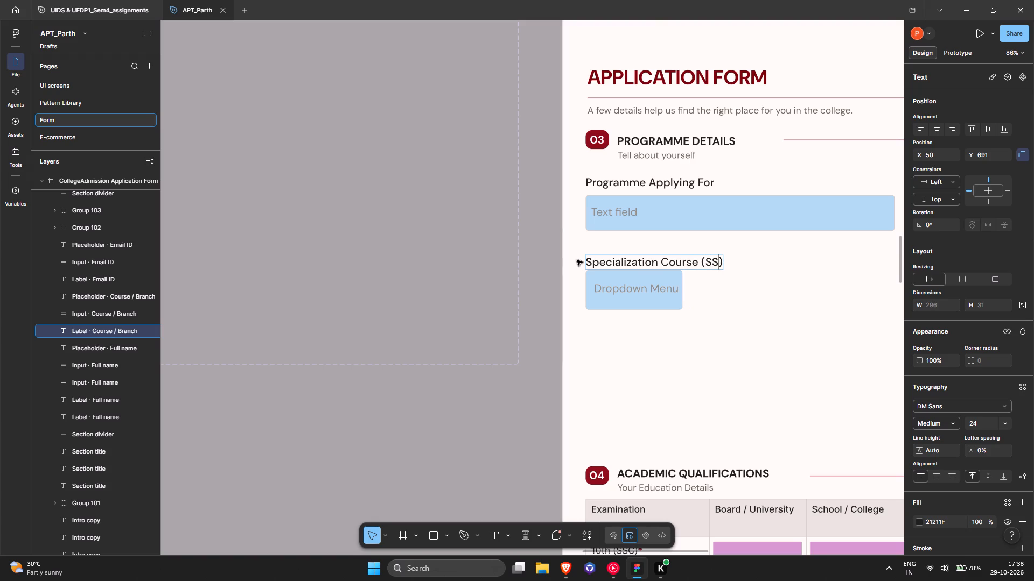
pyautogui.press('BackSpace')
pyautogui.write('tream')
pyautogui.click(722, 289)
# Widen the blue input rectangle under Specialization Course (Stream) to 667, in line with the Programme Applying For field.
pyautogui.click(627, 284)
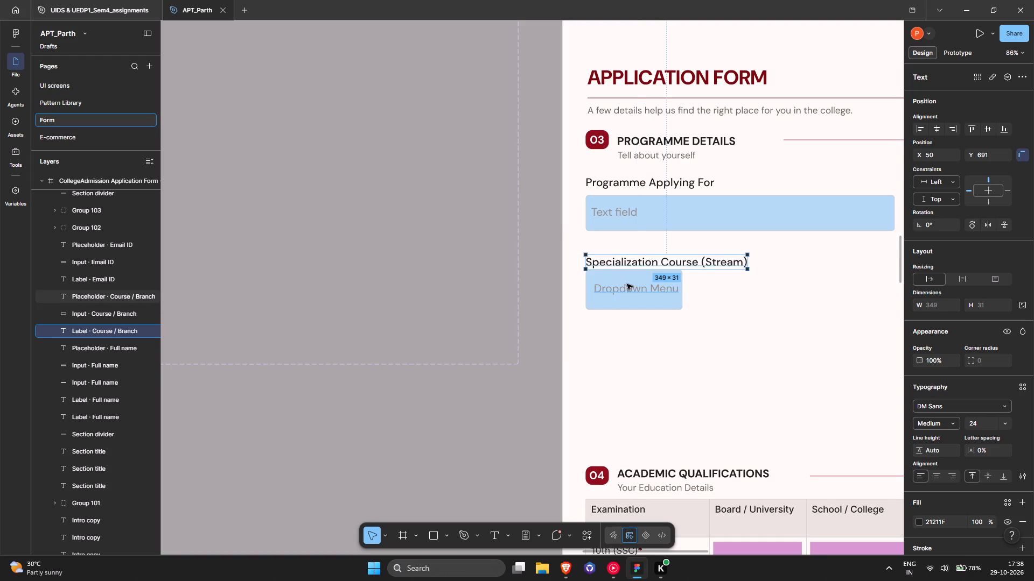
pyautogui.click(669, 272)
pyautogui.keyDown('ctrl'); pyautogui.scroll(-2, 673, 272); pyautogui.keyUp('ctrl')
pyautogui.moveTo(680, 275); pyautogui.dragTo(768, 270)
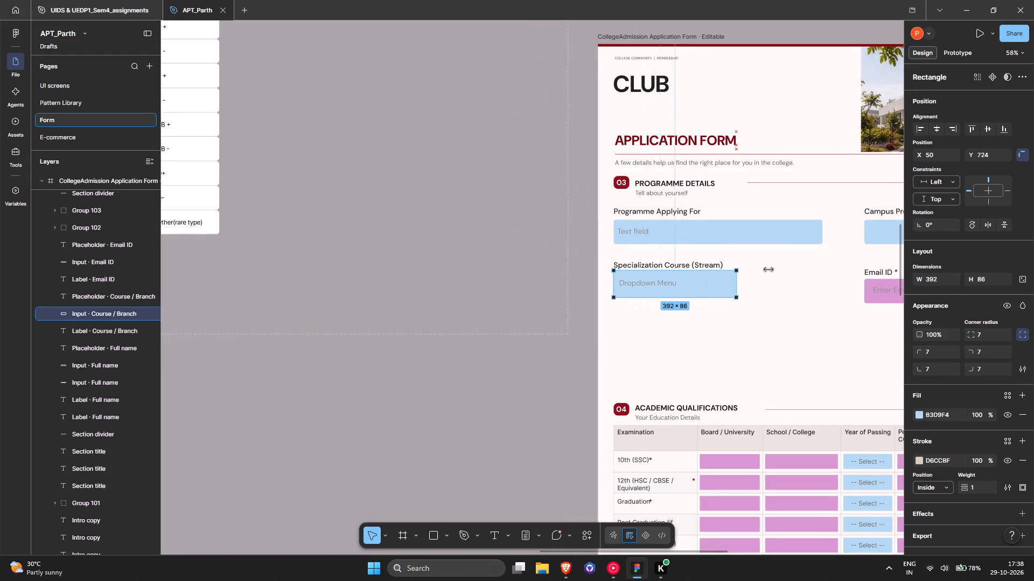
pyautogui.moveTo(768, 270); pyautogui.dragTo(822, 267)
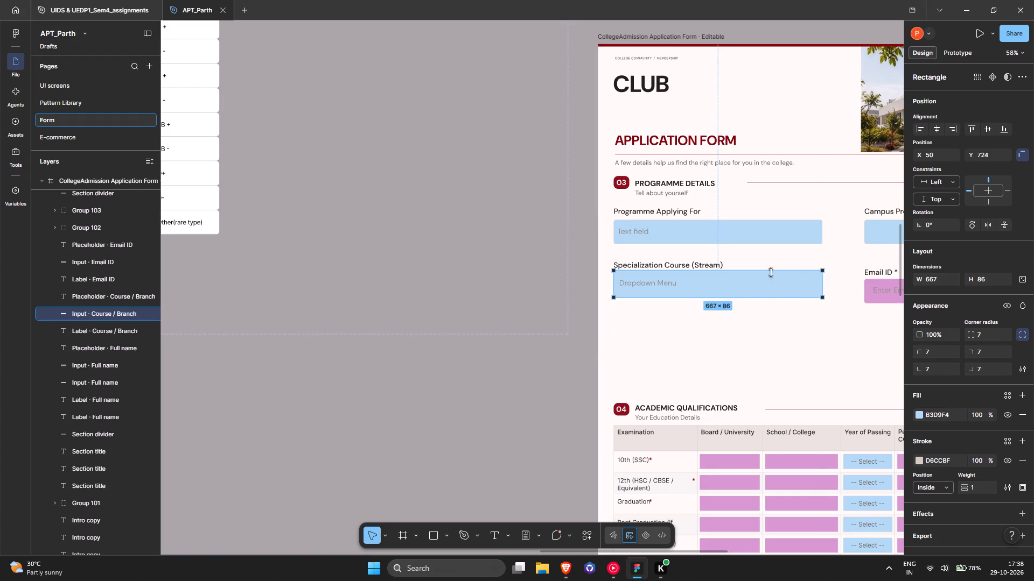
# Delete the "Dropdown Menu" and "Text field" placeholders from the Specialization Course (Stream) and Programme Applying For fields.
pyautogui.doubleClick(669, 285)
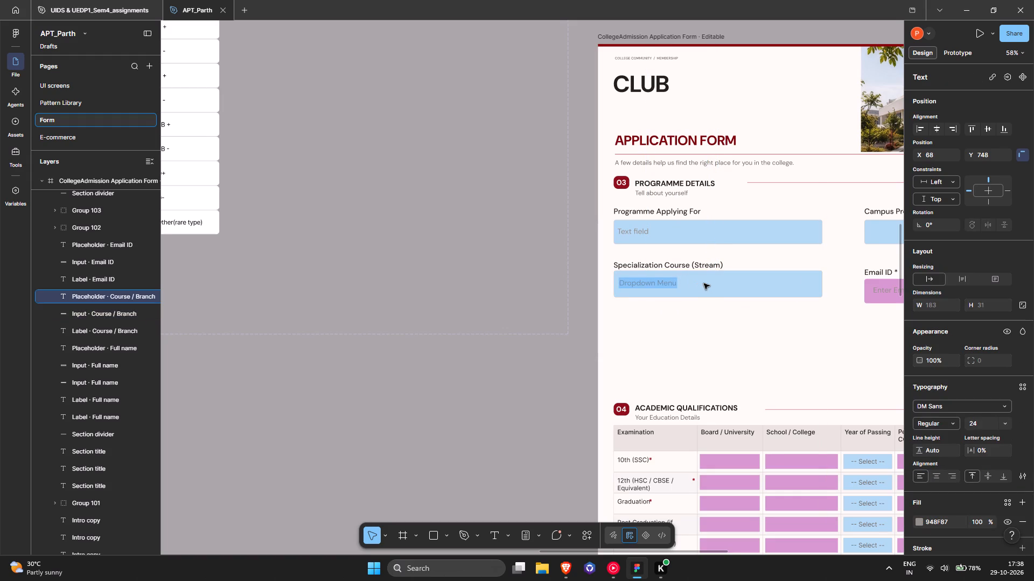
pyautogui.press('Delete')
pyautogui.click(639, 236)
pyautogui.press('Delete')
pyautogui.click(695, 315)
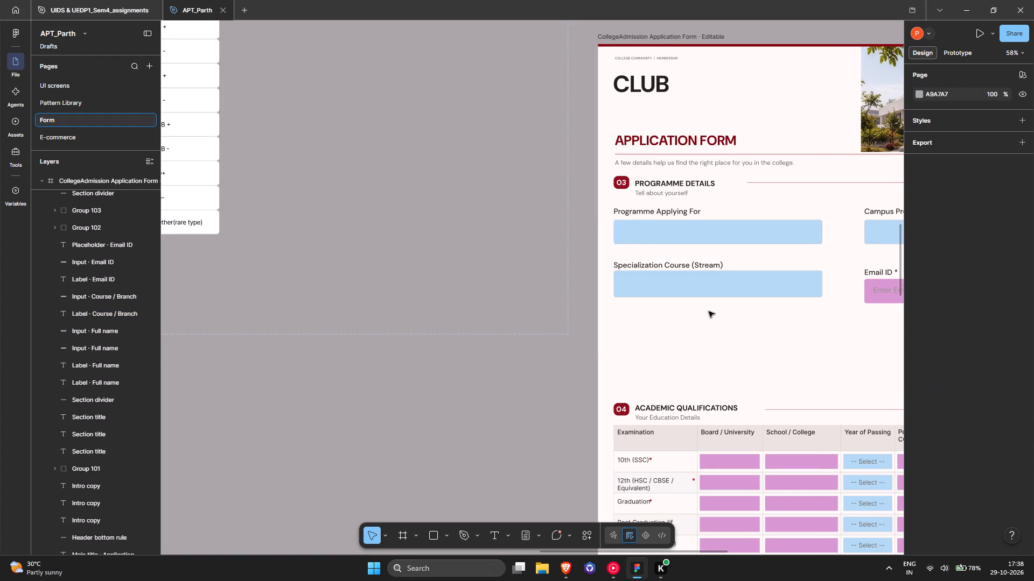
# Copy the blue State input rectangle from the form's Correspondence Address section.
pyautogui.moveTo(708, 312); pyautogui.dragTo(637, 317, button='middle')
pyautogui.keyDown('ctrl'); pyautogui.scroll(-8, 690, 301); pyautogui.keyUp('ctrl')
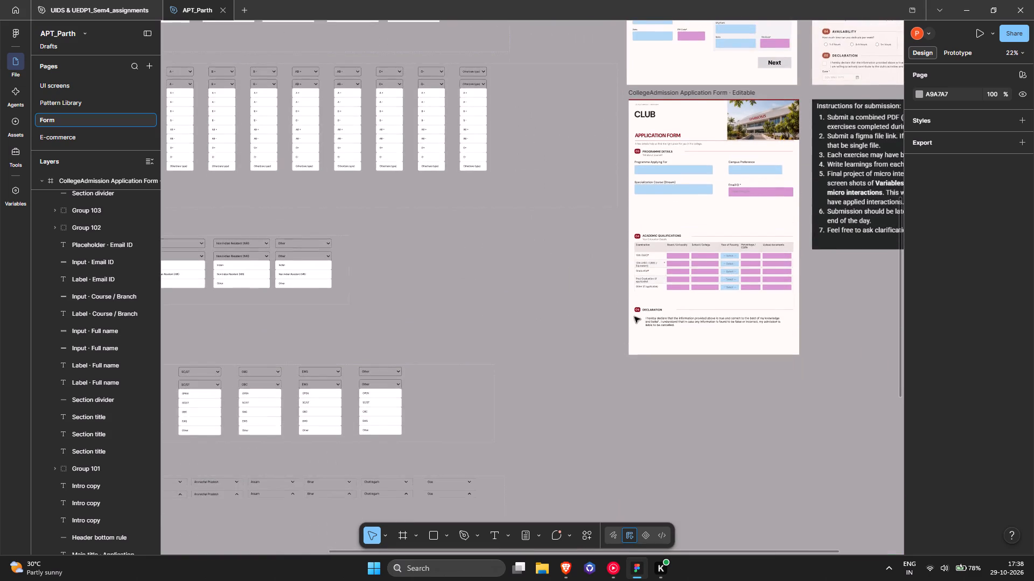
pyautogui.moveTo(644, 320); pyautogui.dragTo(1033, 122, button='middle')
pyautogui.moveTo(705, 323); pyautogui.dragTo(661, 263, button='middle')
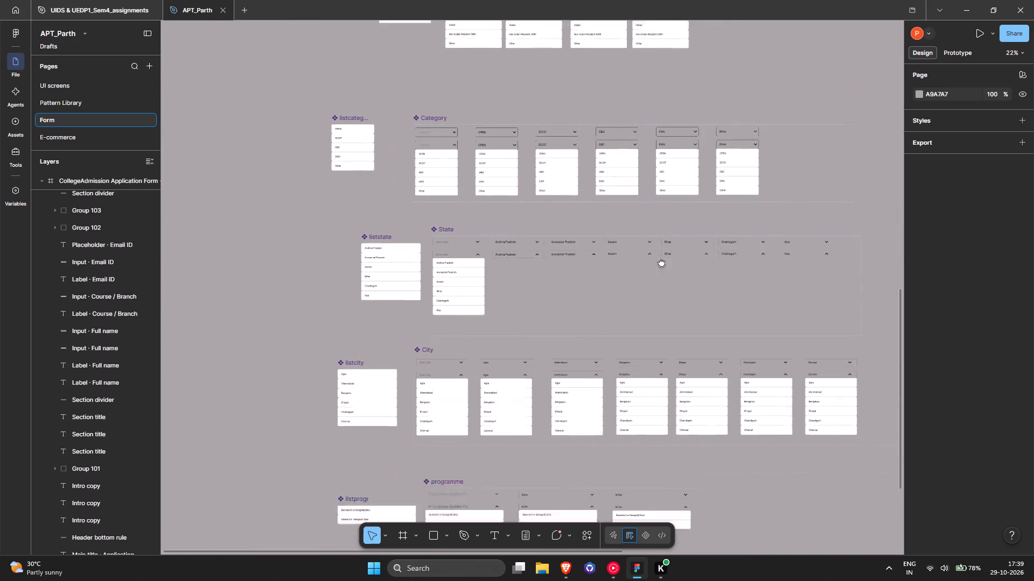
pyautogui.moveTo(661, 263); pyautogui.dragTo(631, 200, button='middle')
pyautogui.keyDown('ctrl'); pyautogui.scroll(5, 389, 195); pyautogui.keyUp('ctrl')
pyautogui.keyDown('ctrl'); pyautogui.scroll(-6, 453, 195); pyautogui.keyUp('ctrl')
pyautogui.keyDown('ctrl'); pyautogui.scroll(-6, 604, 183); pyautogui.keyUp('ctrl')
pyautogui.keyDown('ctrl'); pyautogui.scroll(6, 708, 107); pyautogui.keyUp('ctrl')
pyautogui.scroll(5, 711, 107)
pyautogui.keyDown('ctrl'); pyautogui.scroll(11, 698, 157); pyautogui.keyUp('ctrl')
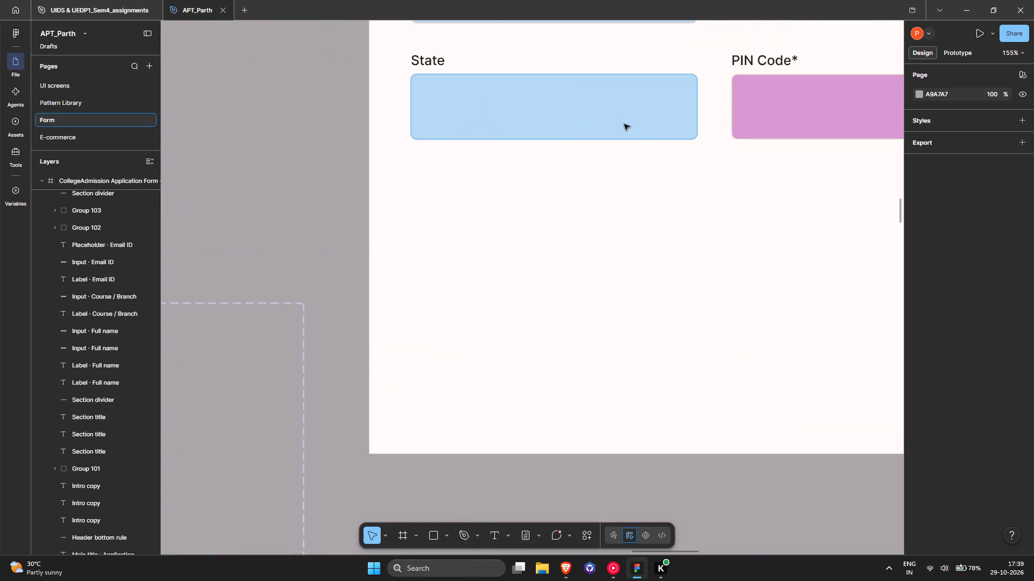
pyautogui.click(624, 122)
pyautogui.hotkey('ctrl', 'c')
# Move the Correspondence Address PIN Code label and its input rectangle to X 481, in line with the address fields' right edge.
pyautogui.keyDown('ctrl'); pyautogui.scroll(-13, 624, 122); pyautogui.keyUp('ctrl')
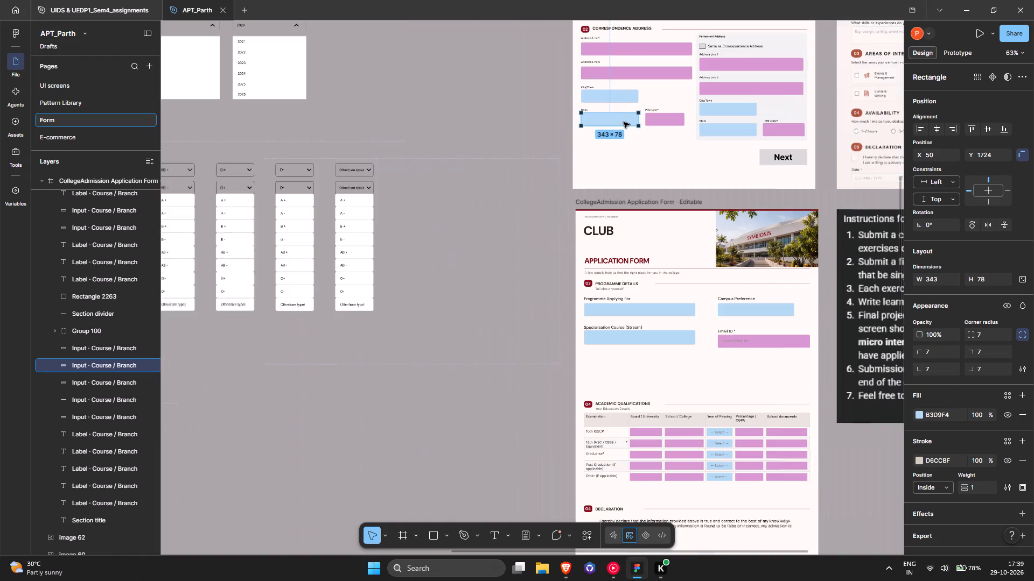
pyautogui.moveTo(626, 94); pyautogui.dragTo(620, 201, button='middle')
pyautogui.keyDown('ctrl'); pyautogui.scroll(5, 641, 201); pyautogui.keyUp('ctrl')
pyautogui.moveTo(642, 218); pyautogui.dragTo(659, 245)
pyautogui.moveTo(669, 240); pyautogui.dragTo(680, 240)
pyautogui.moveTo(688, 242); pyautogui.dragTo(693, 242)
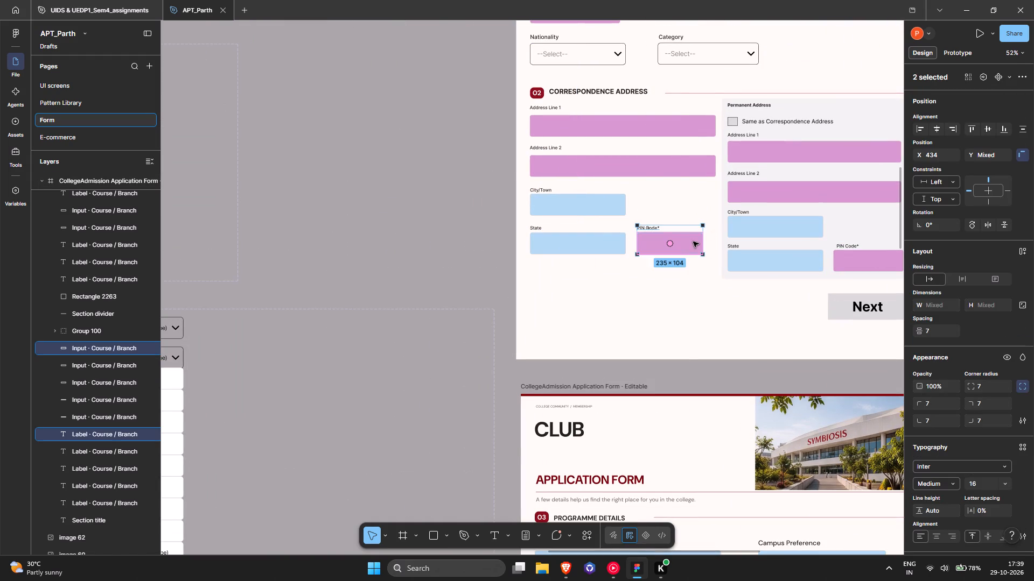
pyautogui.moveTo(693, 242); pyautogui.dragTo(701, 242)
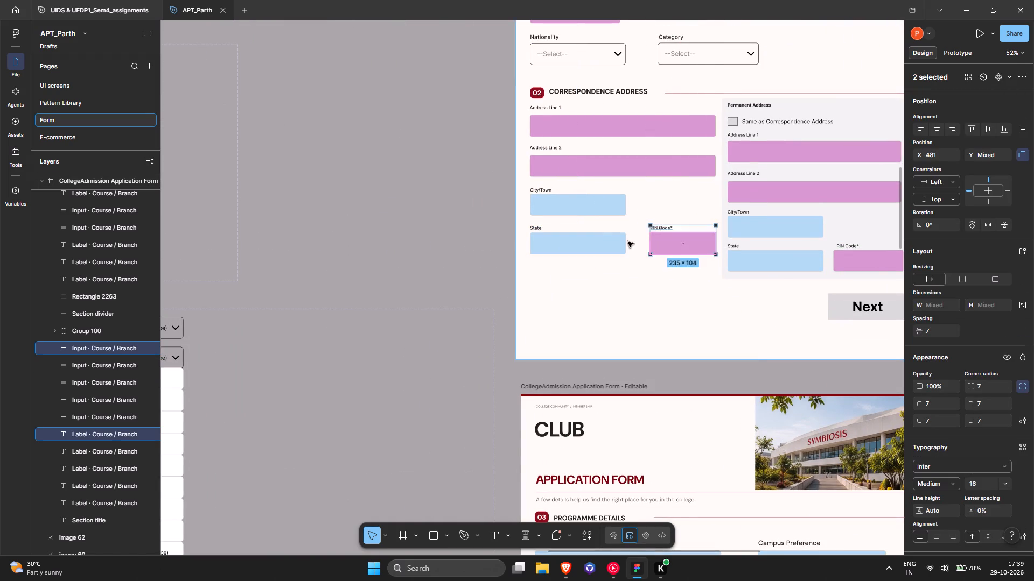
# Widen the City/Town and State input rectangles in Correspondence Address to 385.
pyautogui.keyDown('ctrl'); pyautogui.scroll(5, 628, 242); pyautogui.keyUp('ctrl')
pyautogui.click(612, 242)
pyautogui.keyDown('shift'); pyautogui.click(606, 180); pyautogui.keyUp('shift')
pyautogui.moveTo(625, 183); pyautogui.dragTo(643, 184)
# Cut the State label's text beside PIN Code in Correspondence Address and relabel that field "City/Town".
pyautogui.click(475, 218)
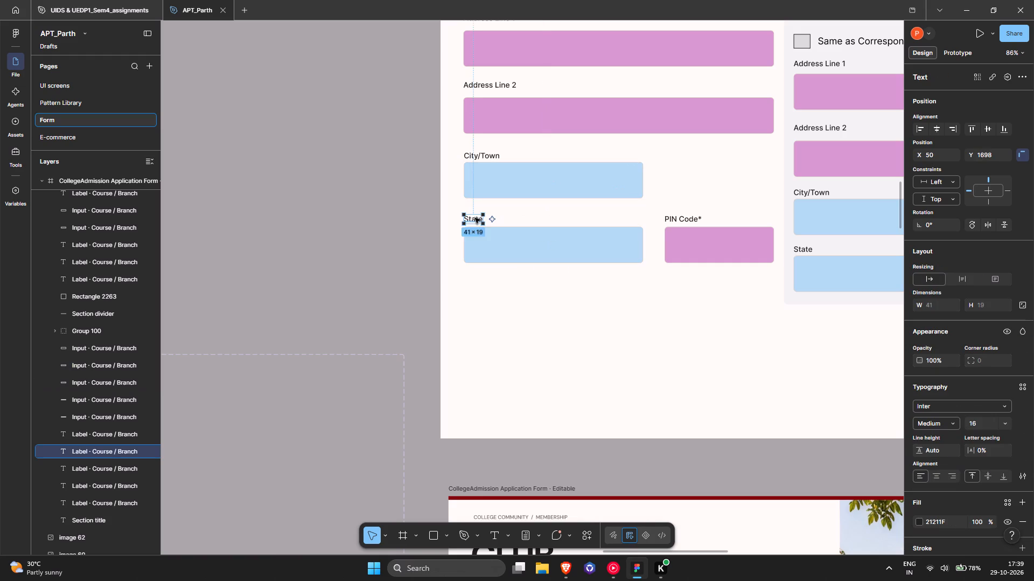
pyautogui.click(475, 218)
pyautogui.hotkey('ctrl', 'x')
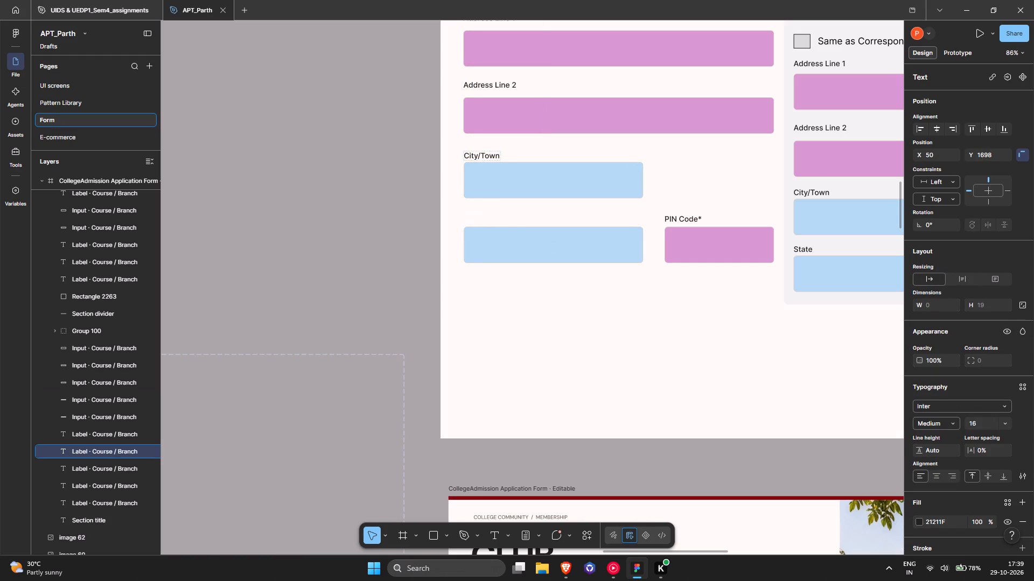
pyautogui.write('City')
pyautogui.write('/Toewn')
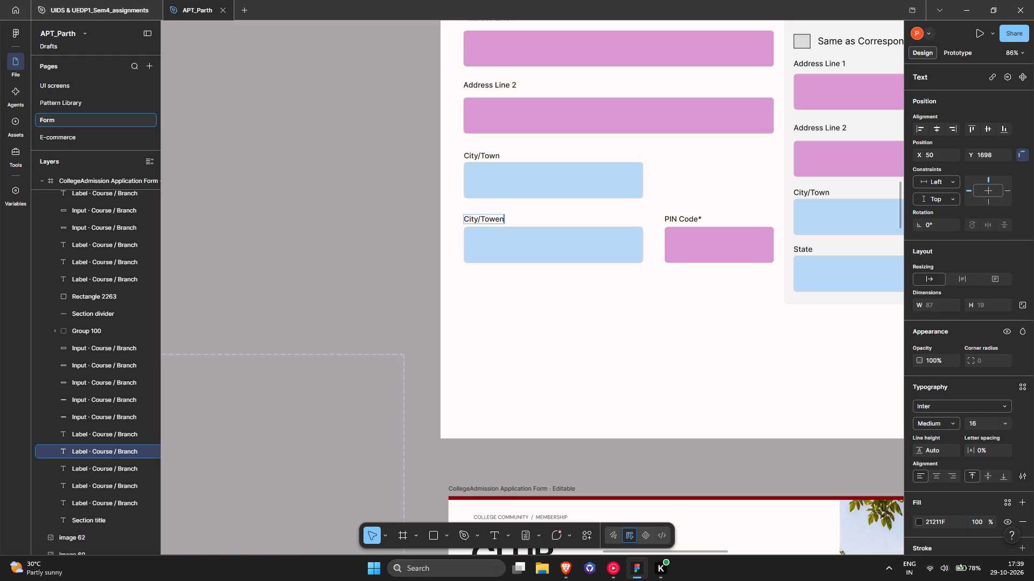
pyautogui.press('BackSpace')
pyautogui.press('BackSpace')
pyautogui.press('n')
# Change the City/Town label directly below Address Line 2 in Correspondence Address to "State".
pyautogui.doubleClick(485, 155)
pyautogui.hotkey('ctrl', 'a')
pyautogui.hotkey('ctrl', 'v')
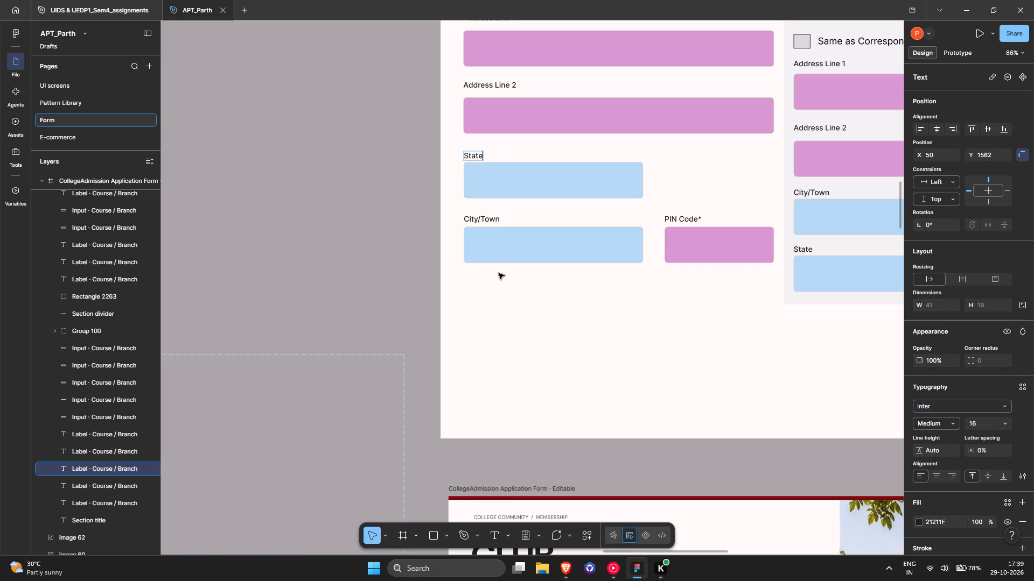
pyautogui.click(508, 285)
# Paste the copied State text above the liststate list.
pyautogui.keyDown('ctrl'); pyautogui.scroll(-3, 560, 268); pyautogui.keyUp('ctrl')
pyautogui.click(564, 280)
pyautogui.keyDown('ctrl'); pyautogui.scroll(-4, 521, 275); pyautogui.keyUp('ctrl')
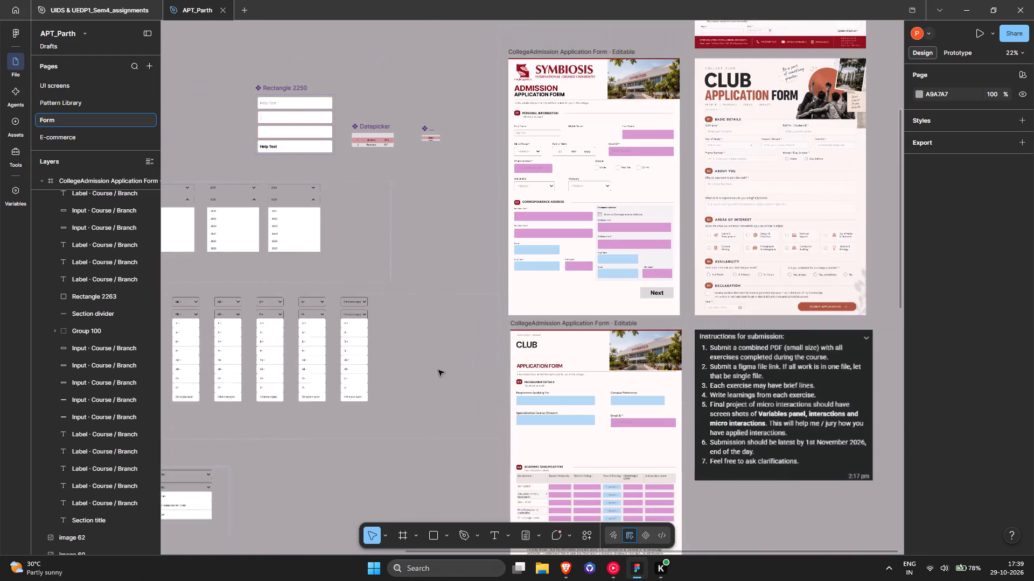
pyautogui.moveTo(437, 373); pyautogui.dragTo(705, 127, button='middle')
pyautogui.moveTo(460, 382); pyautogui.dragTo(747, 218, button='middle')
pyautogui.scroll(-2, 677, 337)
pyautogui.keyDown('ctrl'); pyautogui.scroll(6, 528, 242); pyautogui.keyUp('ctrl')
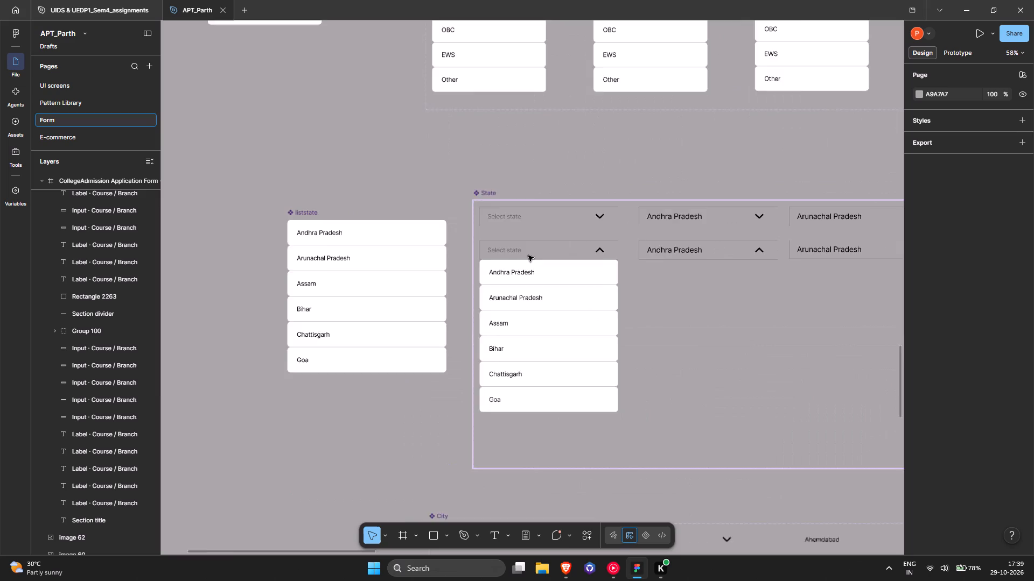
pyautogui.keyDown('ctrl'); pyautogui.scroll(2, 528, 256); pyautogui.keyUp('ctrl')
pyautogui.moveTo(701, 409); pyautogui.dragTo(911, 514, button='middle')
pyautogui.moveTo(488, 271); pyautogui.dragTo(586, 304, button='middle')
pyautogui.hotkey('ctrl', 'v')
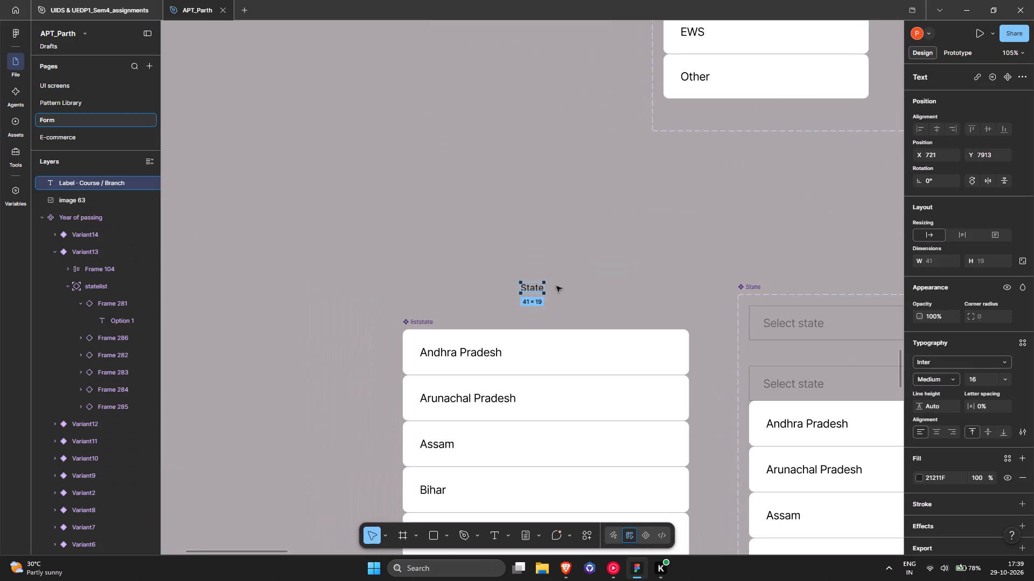
# Copy the form's blue 385 × 78 City/Town input rectangle and paste it above liststate, replacing the stray State label.
pyautogui.keyDown('ctrl'); pyautogui.scroll(-8, 562, 287); pyautogui.keyUp('ctrl')
pyautogui.keyDown('ctrl'); pyautogui.scroll(1, 562, 286); pyautogui.keyUp('ctrl')
pyautogui.keyDown('ctrl'); pyautogui.scroll(-7, 562, 285); pyautogui.keyUp('ctrl')
pyautogui.keyDown('ctrl'); pyautogui.scroll(2, 797, 192); pyautogui.keyUp('ctrl')
pyautogui.keyDown('ctrl'); pyautogui.scroll(-3, 797, 193); pyautogui.keyUp('ctrl')
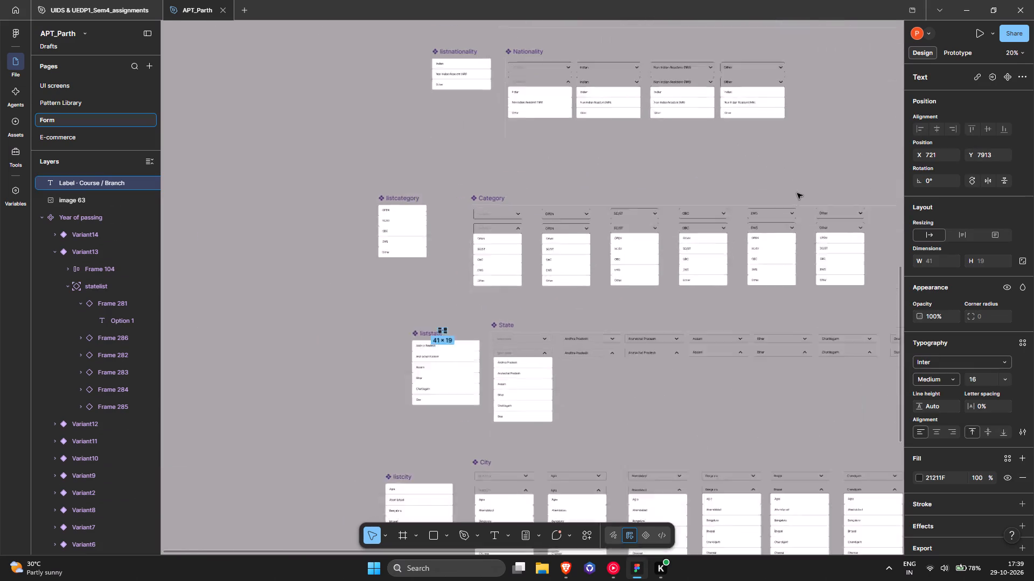
pyautogui.keyDown('ctrl'); pyautogui.scroll(-2, 797, 193); pyautogui.keyUp('ctrl')
pyautogui.moveTo(800, 185); pyautogui.dragTo(654, 223, button='middle')
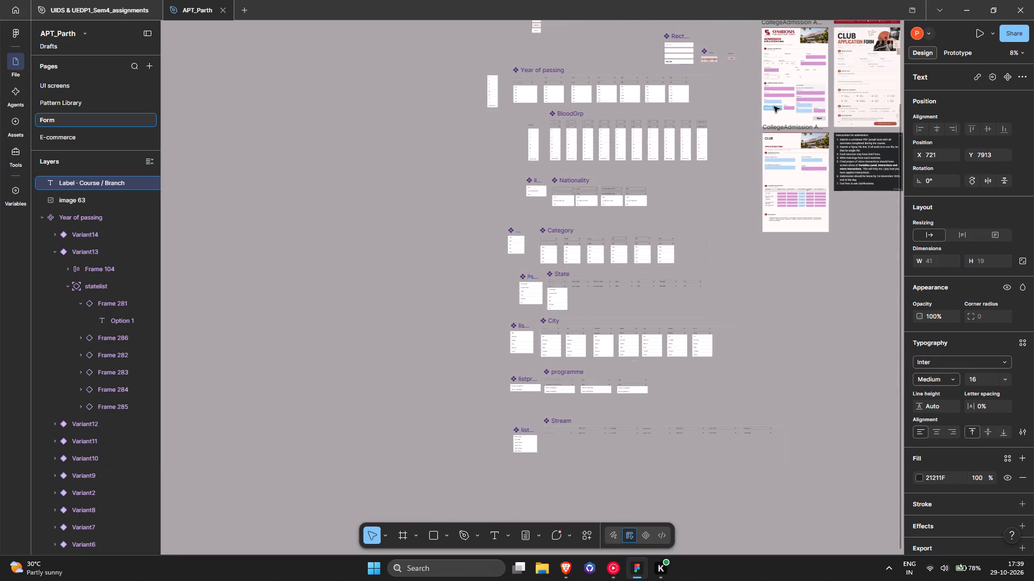
pyautogui.click(774, 107)
pyautogui.hotkey('ctrl', 'c')
pyautogui.keyDown('ctrl'); pyautogui.scroll(11, 502, 253); pyautogui.keyUp('ctrl')
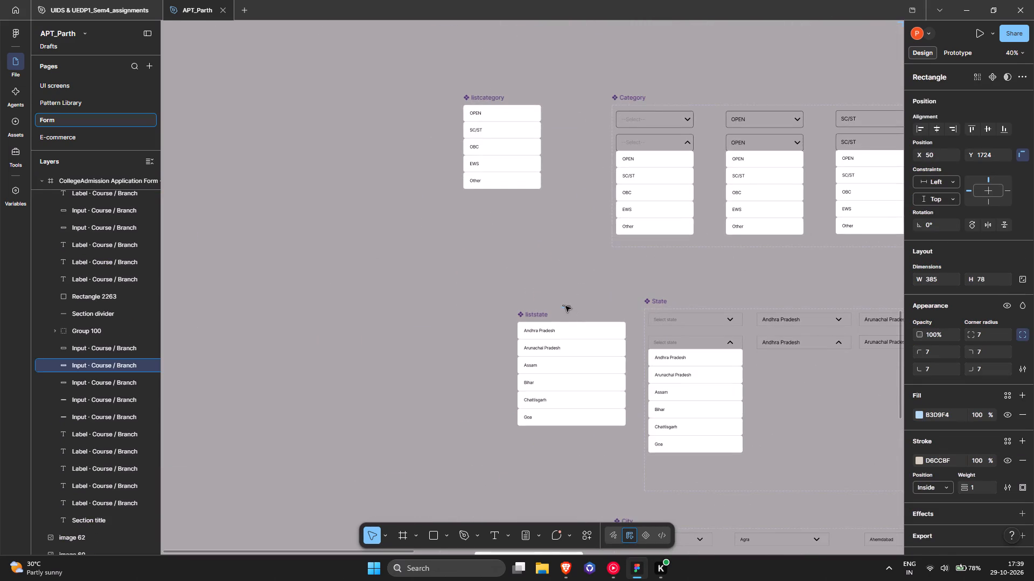
pyautogui.click(565, 306)
pyautogui.press('Delete')
pyautogui.hotkey('ctrl', 'v')
pyautogui.keyDown('ctrl'); pyautogui.scroll(6, 565, 306); pyautogui.keyUp('ctrl')
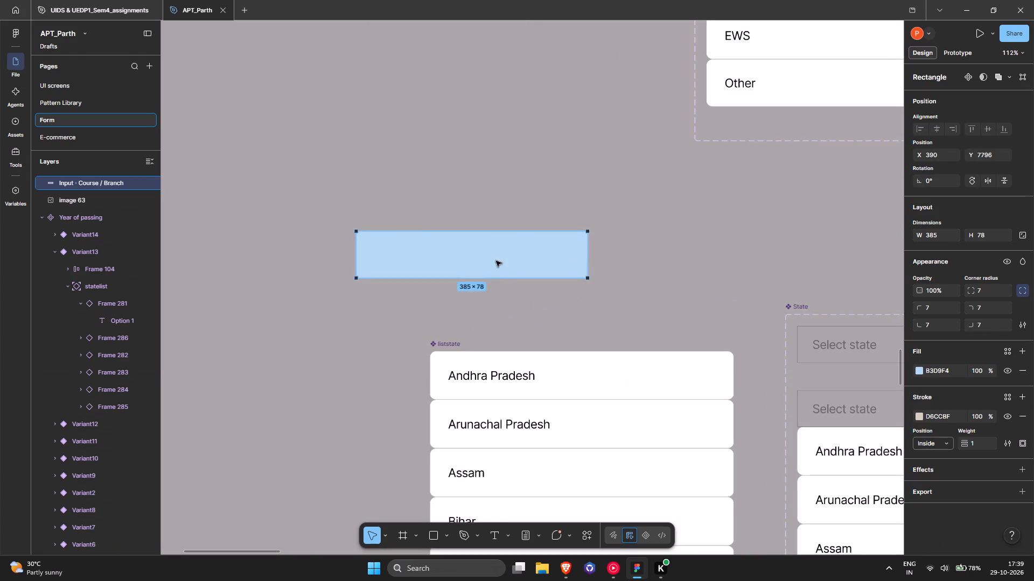
# Move the pasted blue rectangle to X 1124, Y 7880, flush with the left edge of the State component's default field.
pyautogui.moveTo(496, 261); pyautogui.dragTo(870, 260)
pyautogui.moveTo(774, 186); pyautogui.dragTo(739, 192, button='middle')
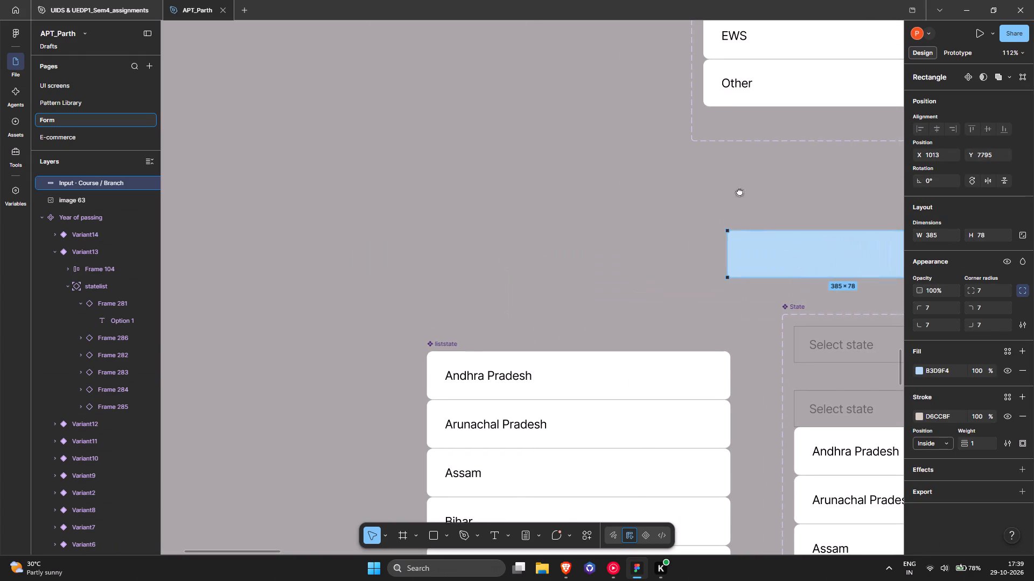
pyautogui.moveTo(739, 192); pyautogui.dragTo(406, 137, button='middle')
pyautogui.moveTo(457, 181); pyautogui.dragTo(565, 190)
pyautogui.hotkey('ctrl', 'z')
pyautogui.moveTo(491, 197); pyautogui.dragTo(591, 230)
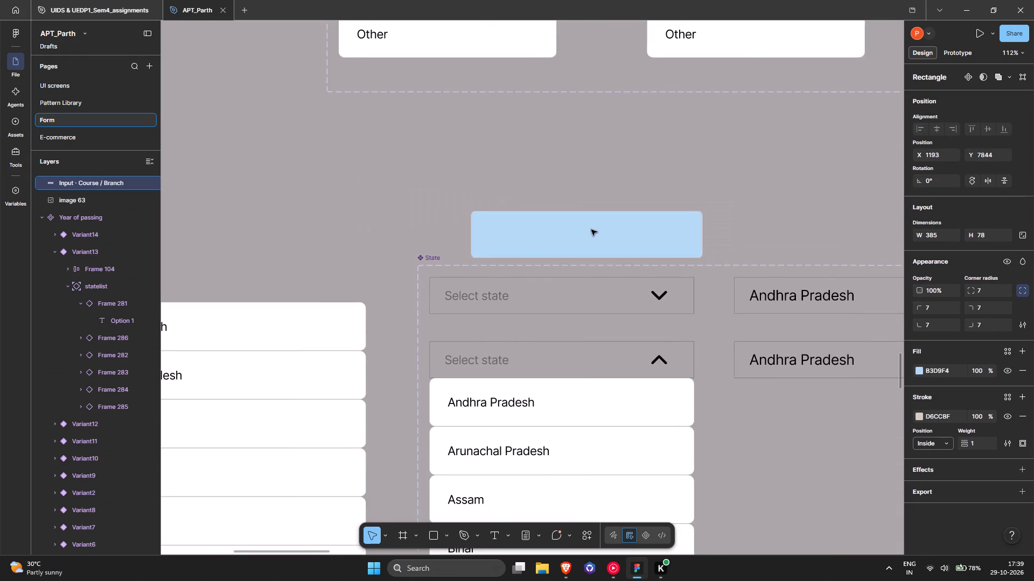
pyautogui.moveTo(591, 230); pyautogui.dragTo(557, 249)
pyautogui.keyDown('ctrl'); pyautogui.scroll(10, 463, 272); pyautogui.keyUp('ctrl')
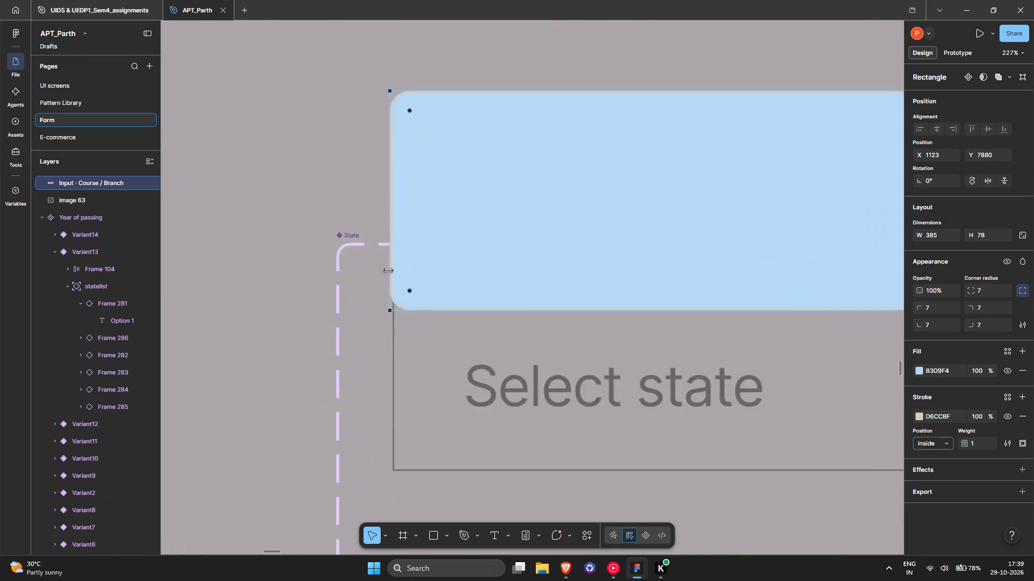
pyautogui.keyDown('ctrl'); pyautogui.scroll(6, 388, 270); pyautogui.keyUp('ctrl')
pyautogui.moveTo(467, 272); pyautogui.dragTo(472, 273)
# Narrow the State component's default and open "Select state" variants to 386, matching the blue rectangle's width.
pyautogui.keyDown('ctrl'); pyautogui.scroll(-7, 481, 269); pyautogui.keyUp('ctrl')
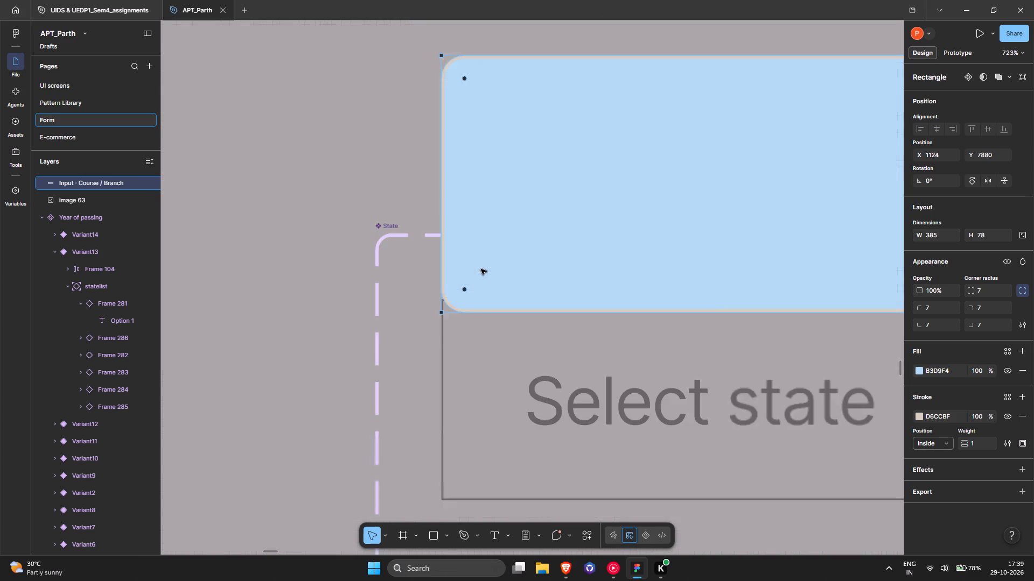
pyautogui.keyDown('ctrl'); pyautogui.scroll(-8, 481, 269); pyautogui.keyUp('ctrl')
pyautogui.moveTo(716, 275); pyautogui.dragTo(389, 299, button='middle')
pyautogui.keyDown('ctrl'); pyautogui.scroll(5, 641, 312); pyautogui.keyUp('ctrl')
pyautogui.keyDown('ctrl'); pyautogui.scroll(-6, 662, 317); pyautogui.keyUp('ctrl')
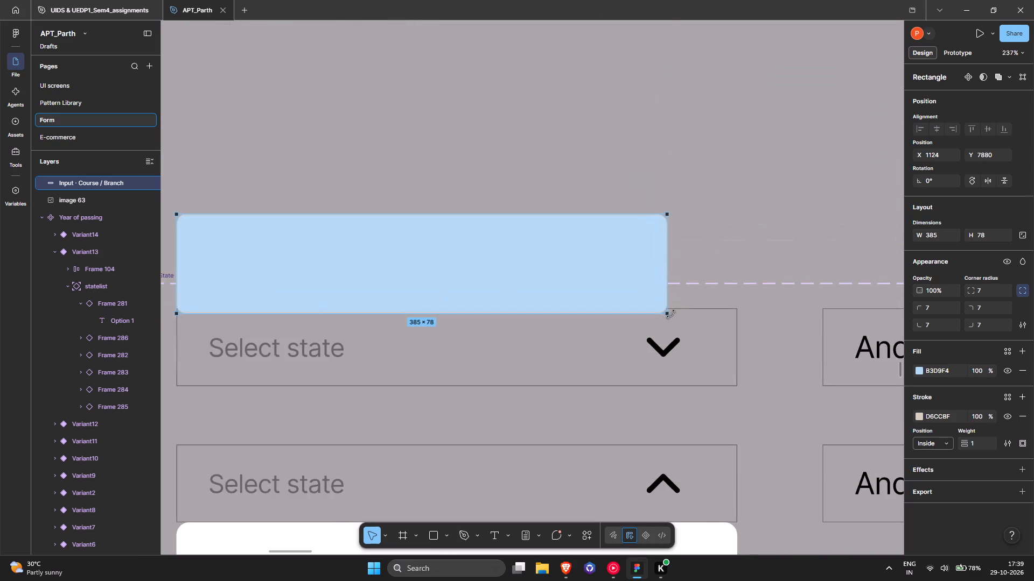
pyautogui.keyDown('ctrl'); pyautogui.scroll(-6, 672, 279); pyautogui.keyUp('ctrl')
pyautogui.keyDown('ctrl'); pyautogui.scroll(5, 686, 302); pyautogui.keyUp('ctrl')
pyautogui.scroll(-4, 687, 303)
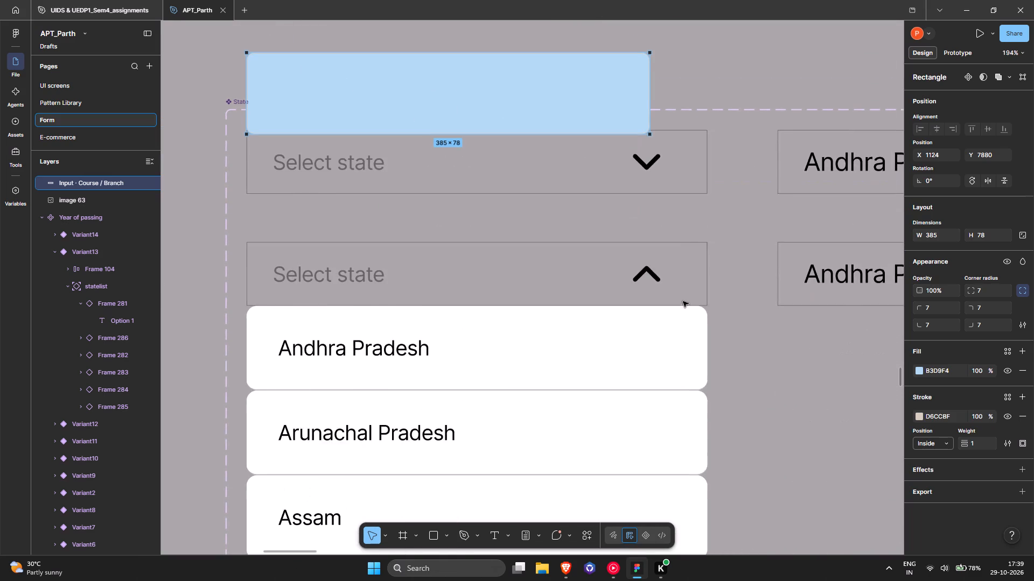
pyautogui.keyDown('ctrl'); pyautogui.scroll(-2, 674, 287); pyautogui.keyUp('ctrl')
pyautogui.click(674, 287)
pyautogui.keyDown('shift'); pyautogui.click(683, 210); pyautogui.keyUp('shift')
pyautogui.moveTo(697, 208); pyautogui.dragTo(686, 209)
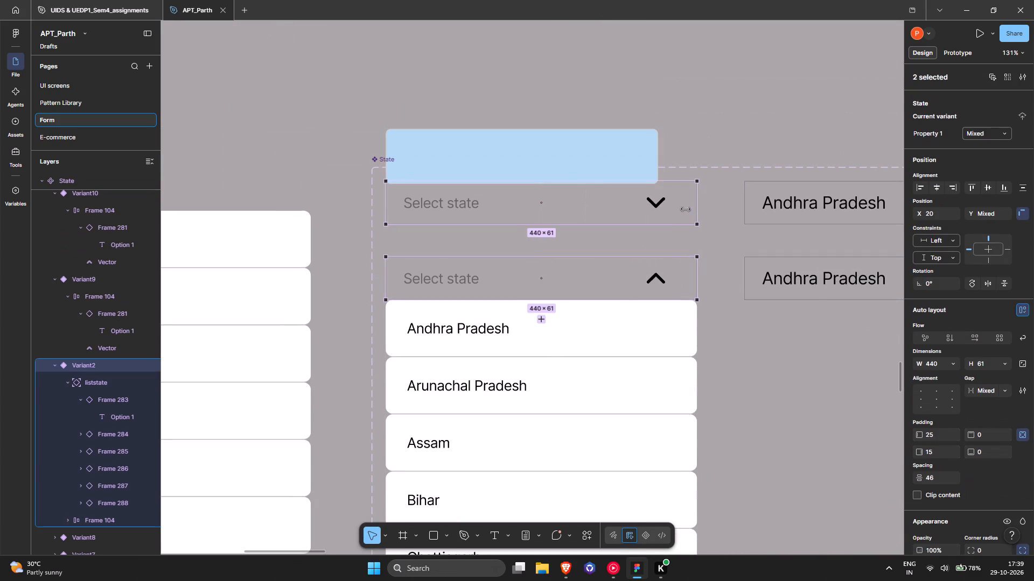
pyautogui.moveTo(686, 209); pyautogui.dragTo(659, 211)
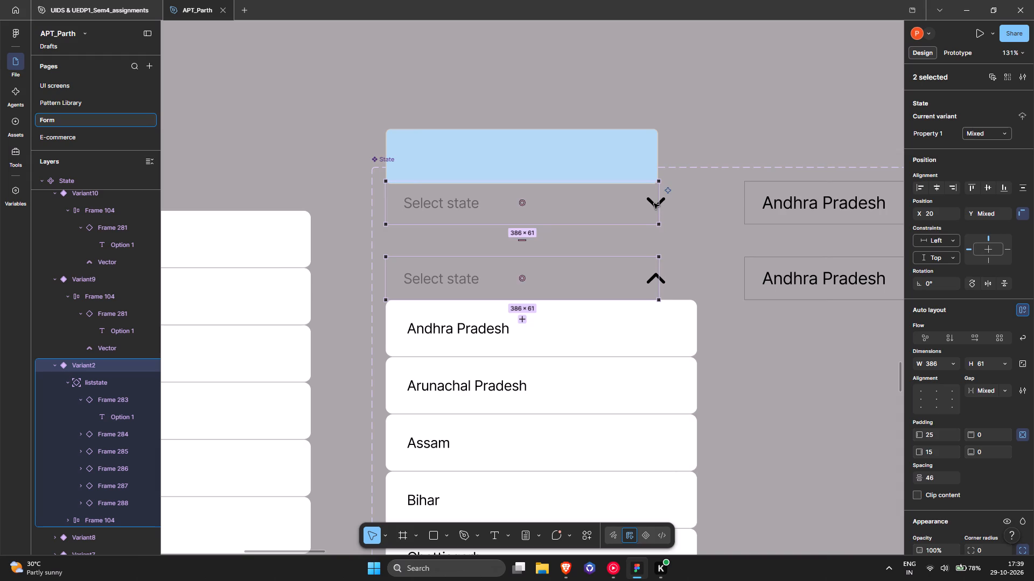
# Set the auto layout alignment of both "Select state" variants to centre.
pyautogui.click(660, 195)
pyautogui.click(618, 204)
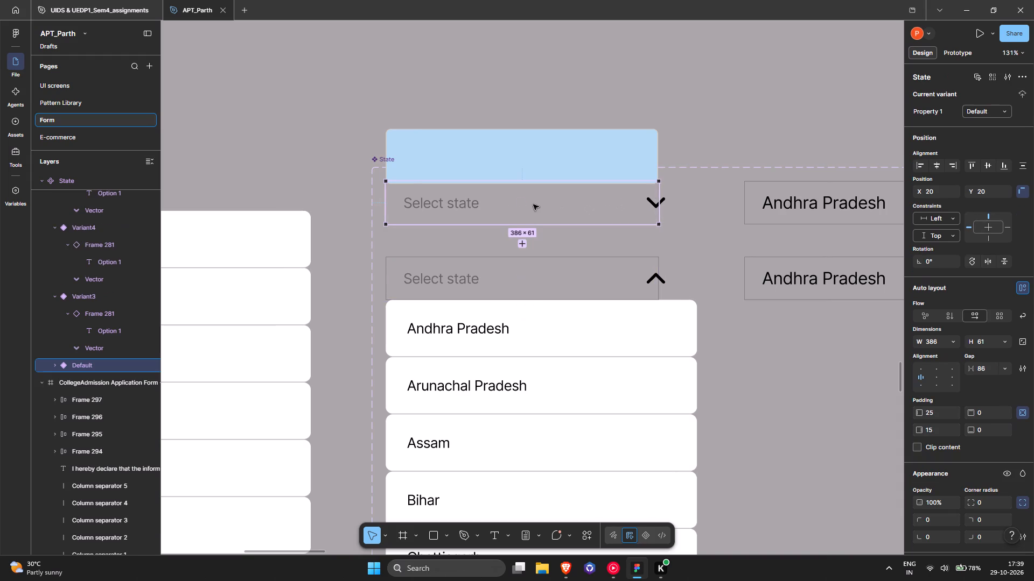
pyautogui.click(484, 202)
pyautogui.doubleClick(453, 205)
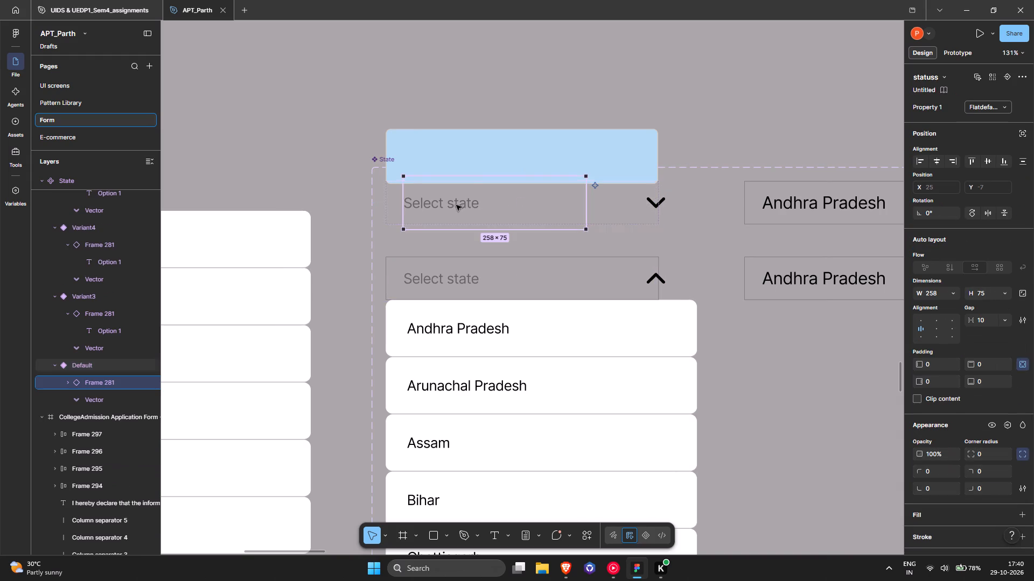
pyautogui.click(597, 205)
pyautogui.keyDown('shift'); pyautogui.click(533, 278); pyautogui.keyUp('shift')
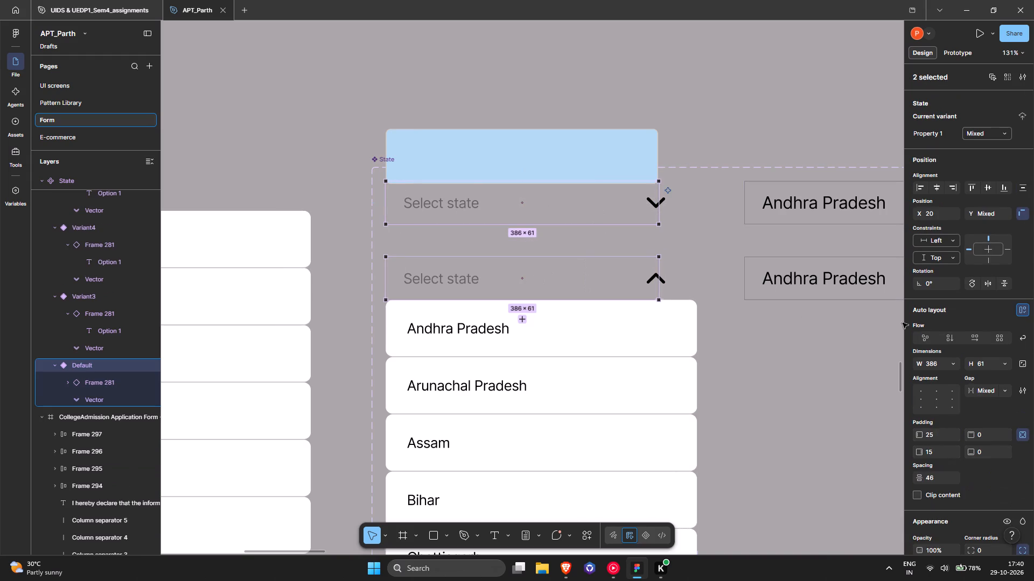
pyautogui.click(936, 400)
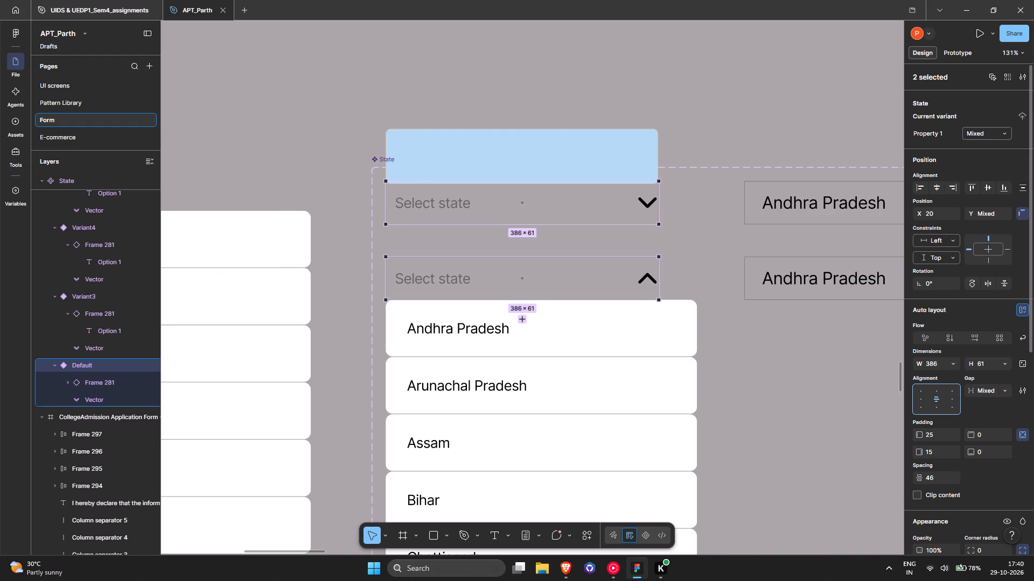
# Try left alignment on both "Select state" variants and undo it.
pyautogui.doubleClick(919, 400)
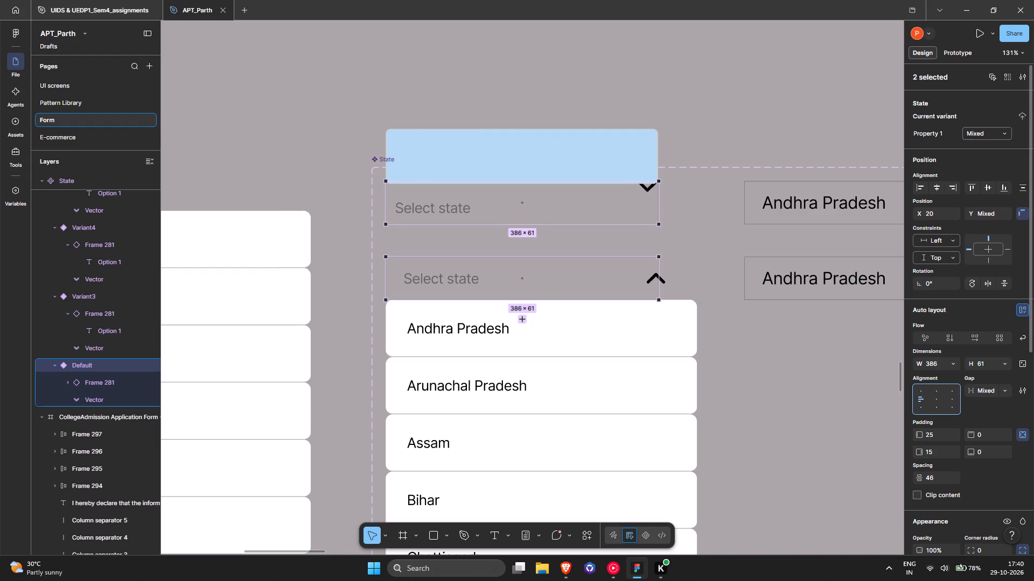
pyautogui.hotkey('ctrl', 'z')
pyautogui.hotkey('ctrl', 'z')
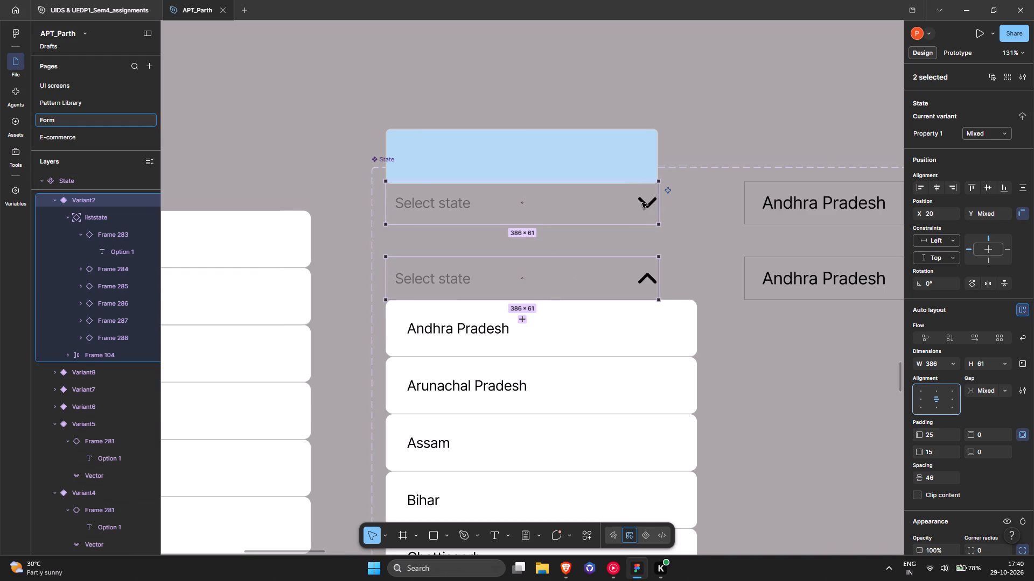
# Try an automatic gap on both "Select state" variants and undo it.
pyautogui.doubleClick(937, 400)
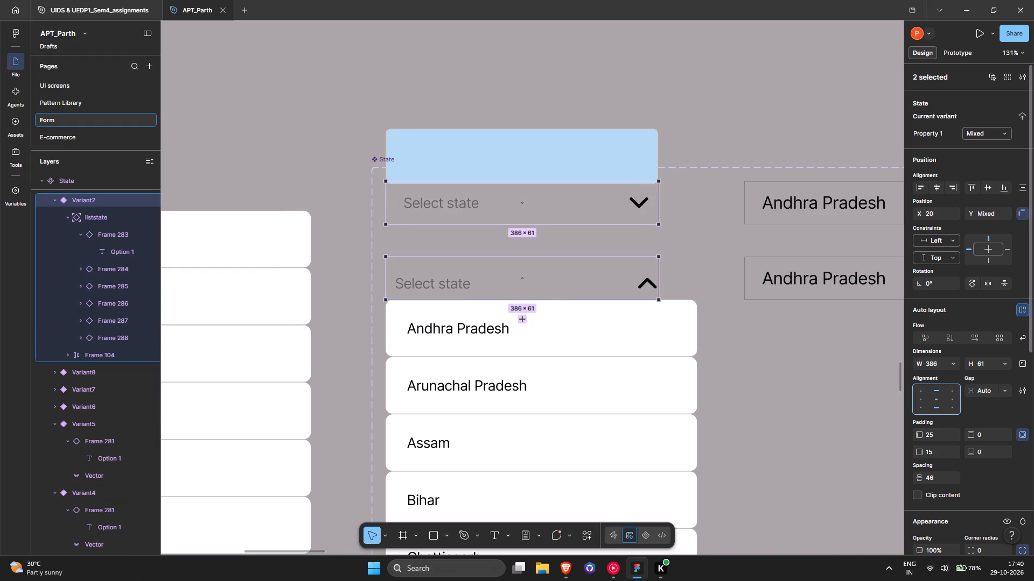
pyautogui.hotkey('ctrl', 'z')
# Set the auto layout gap of the default "Select state" variant to Auto.
pyautogui.doubleClick(483, 203)
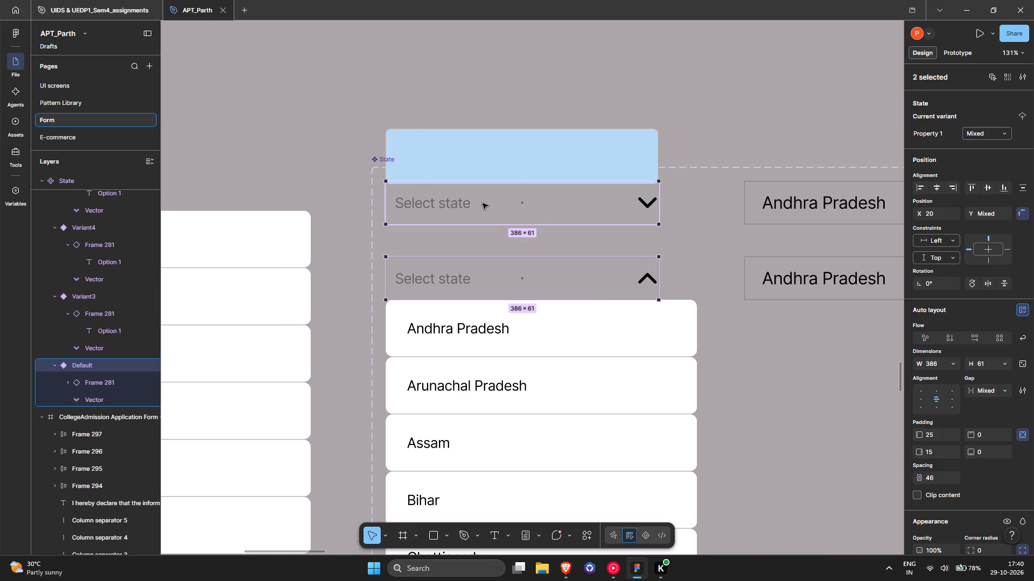
pyautogui.doubleClick(459, 204)
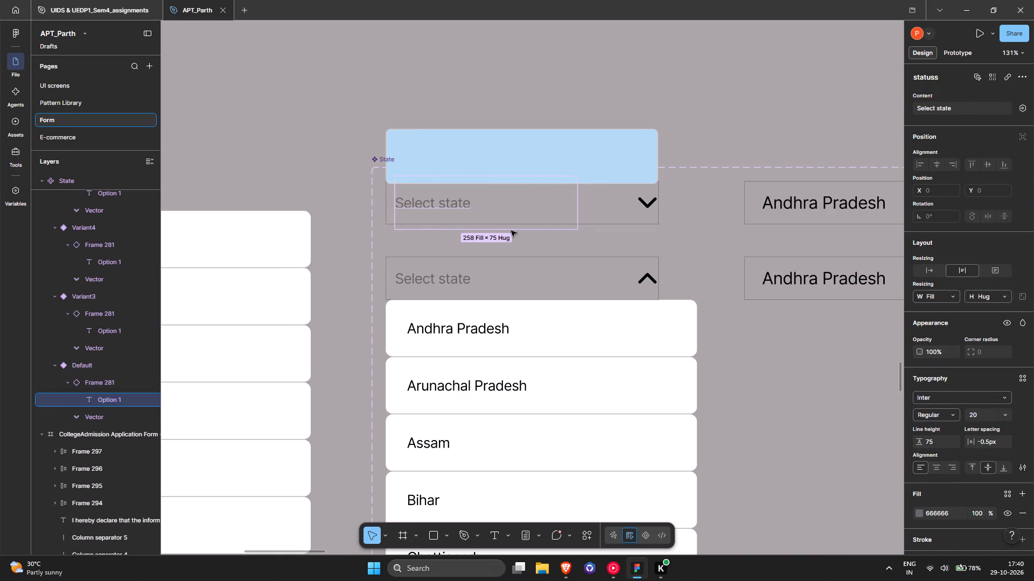
pyautogui.click(511, 231)
pyautogui.moveTo(511, 228); pyautogui.dragTo(511, 223)
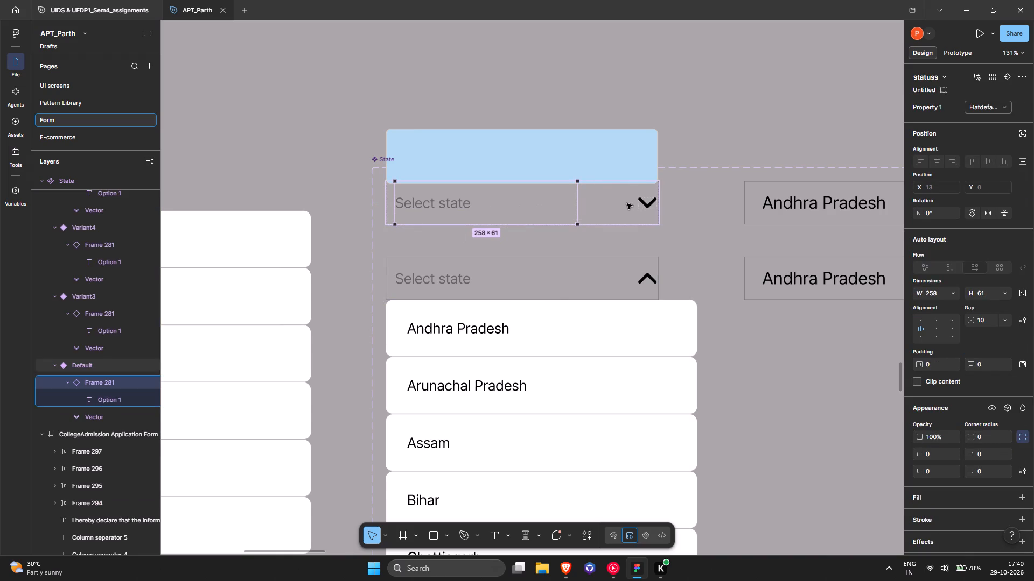
pyautogui.click(627, 203)
pyautogui.doubleClick(936, 376)
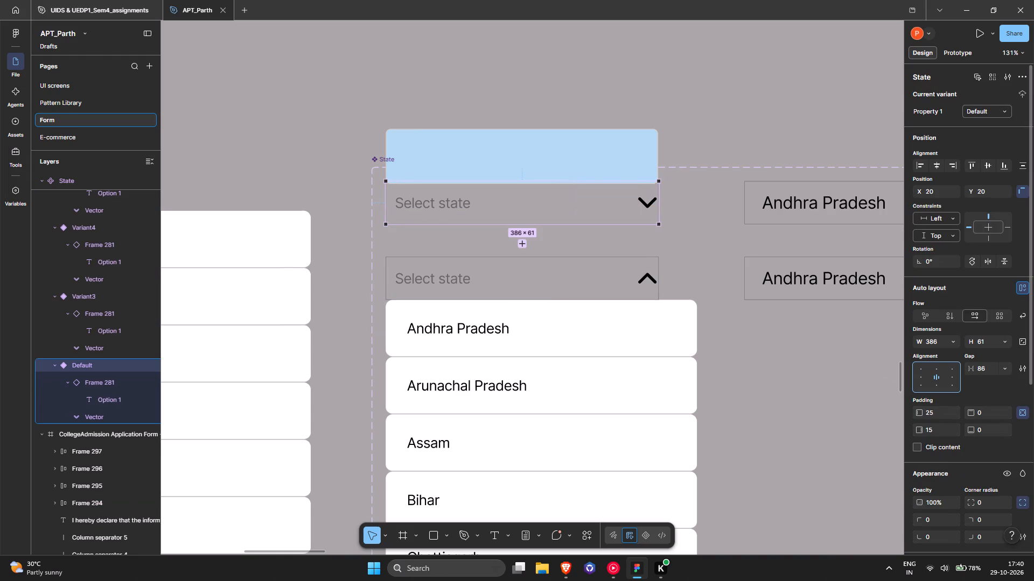
# Centre-align the frame holding the text and chevron in the open "Select state" variant, and set its gap to Auto.
pyautogui.click(549, 281)
pyautogui.doubleClick(473, 281)
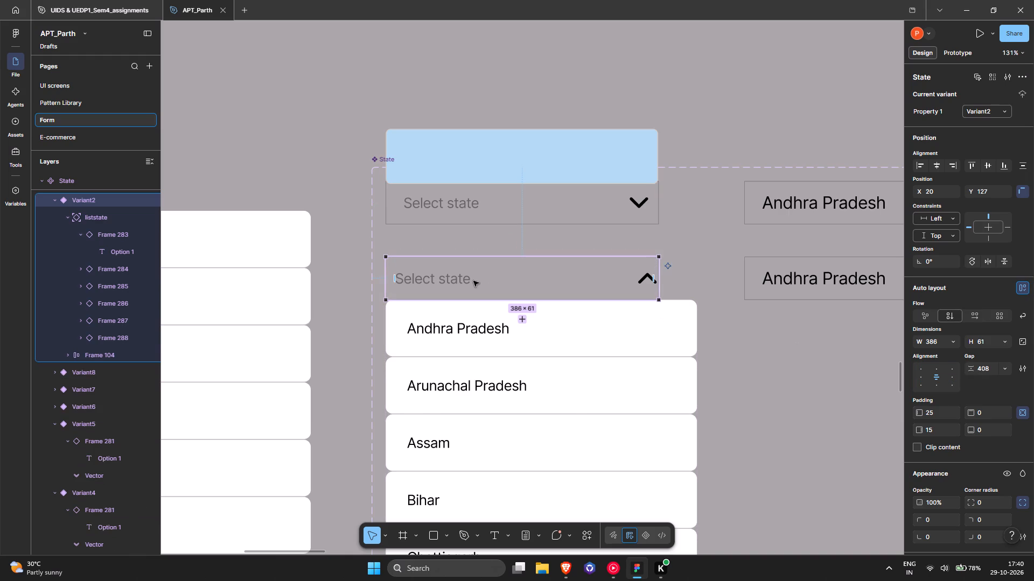
pyautogui.moveTo(586, 303); pyautogui.dragTo(590, 296)
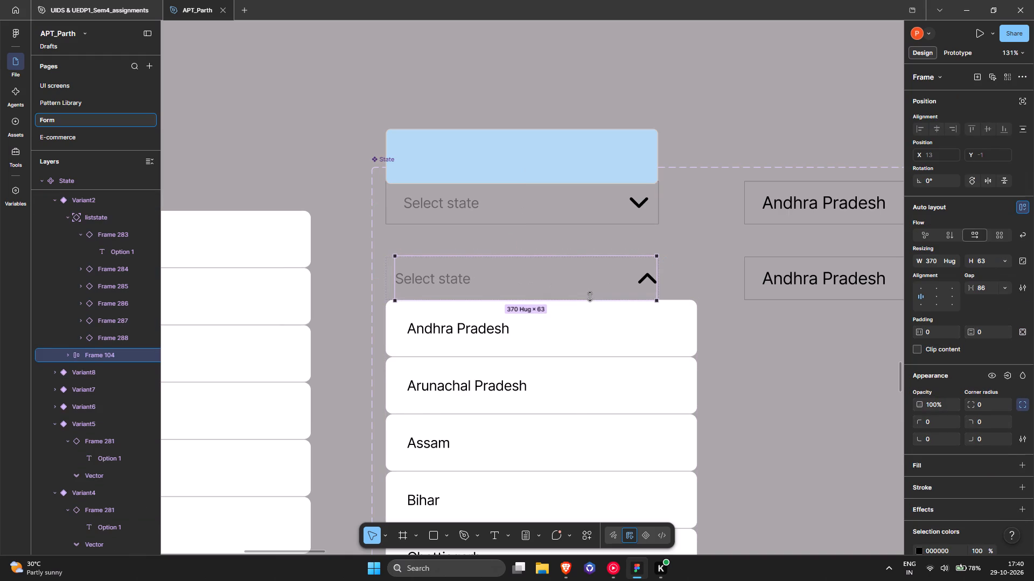
pyautogui.moveTo(590, 296); pyautogui.dragTo(590, 296)
pyautogui.tripleClick(937, 293)
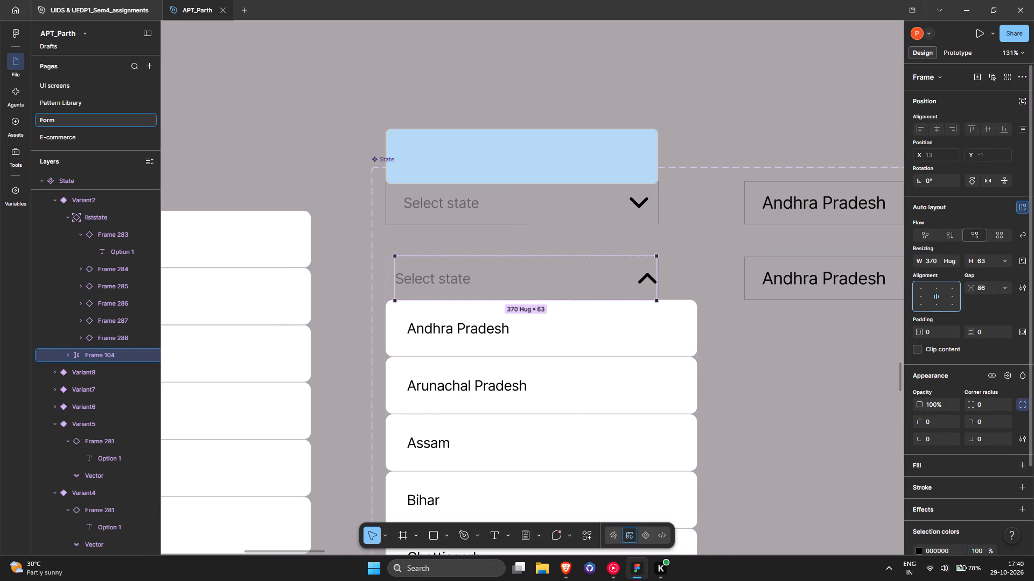
pyautogui.doubleClick(937, 297)
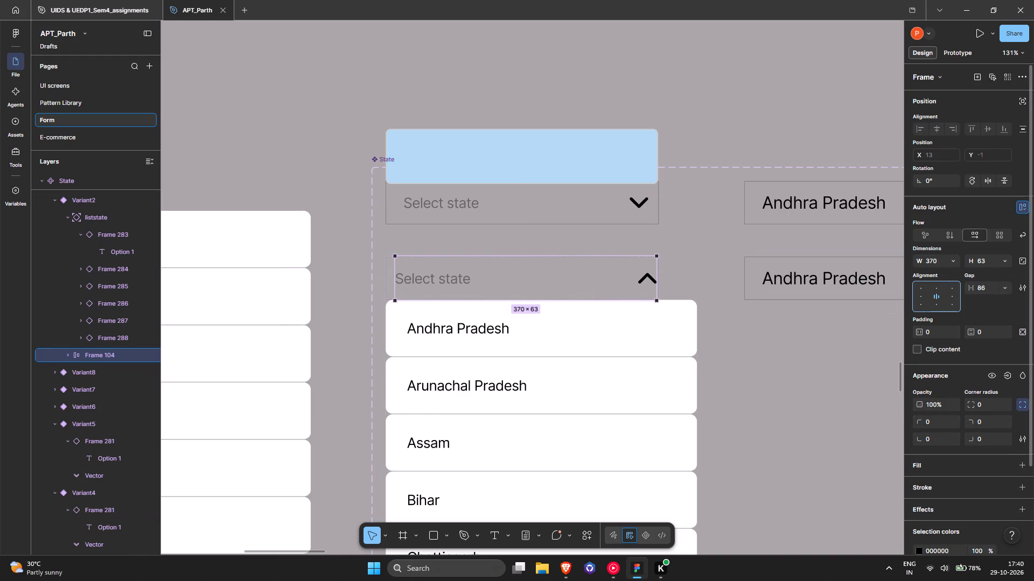
pyautogui.doubleClick(937, 297)
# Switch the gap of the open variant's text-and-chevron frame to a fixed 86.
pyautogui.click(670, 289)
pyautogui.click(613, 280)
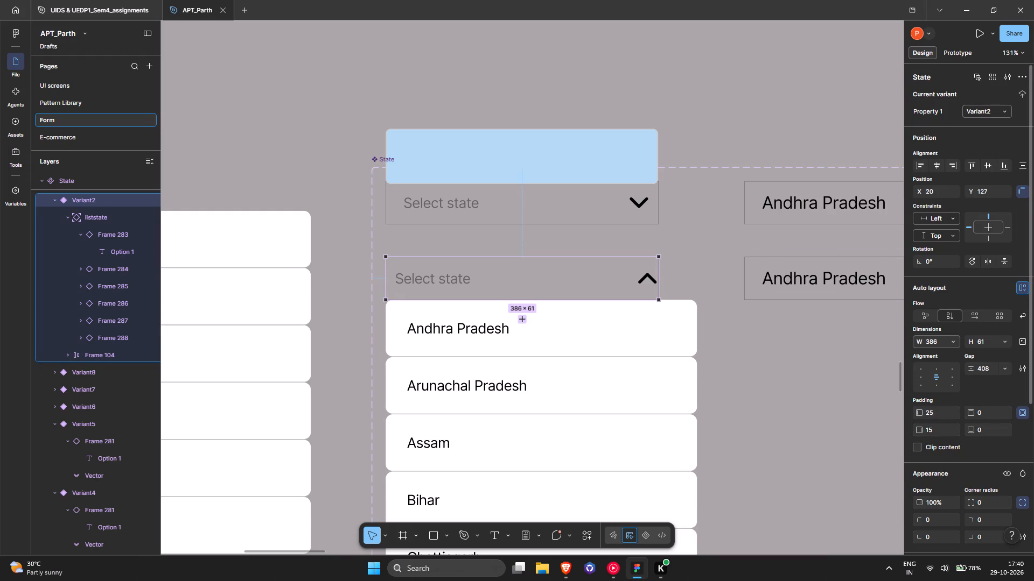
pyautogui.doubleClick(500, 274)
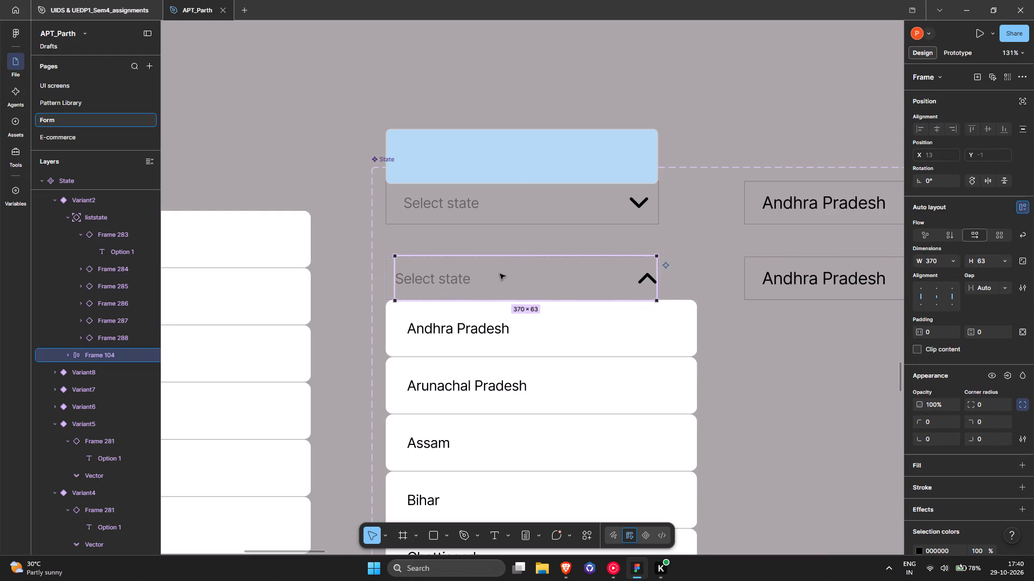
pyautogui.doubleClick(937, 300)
# Set the gap between the text and chevron in the open variant's inner frame to Auto.
pyautogui.keyDown('ctrl'); pyautogui.scroll(2, 647, 278); pyautogui.keyUp('ctrl')
pyautogui.click(586, 275)
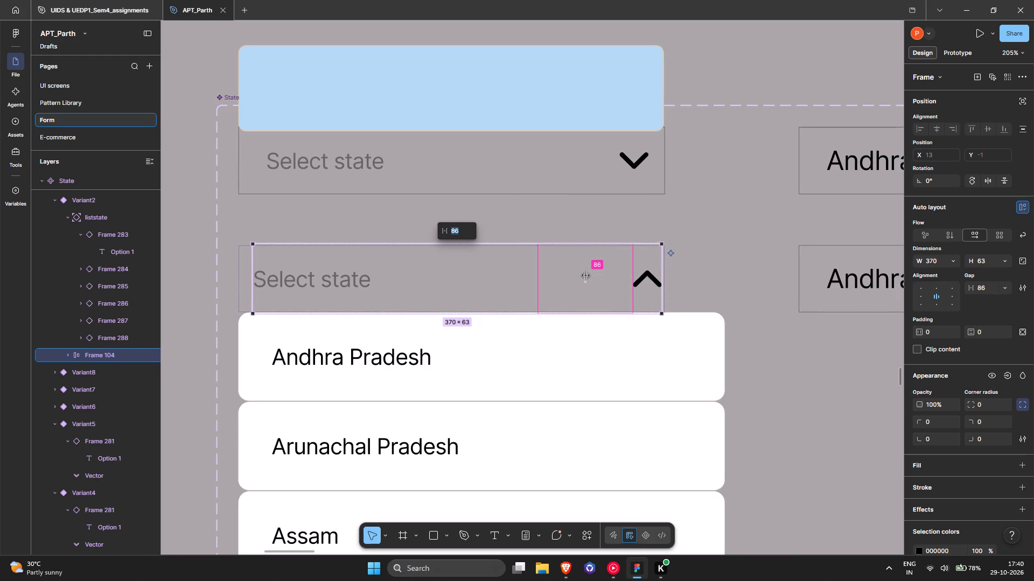
pyautogui.write('Ayuto')
pyautogui.press('BackSpace')
pyautogui.press('BackSpace')
pyautogui.press('BackSpace')
pyautogui.press('BackSpace')
pyautogui.write('uto')
pyautogui.press('Return')
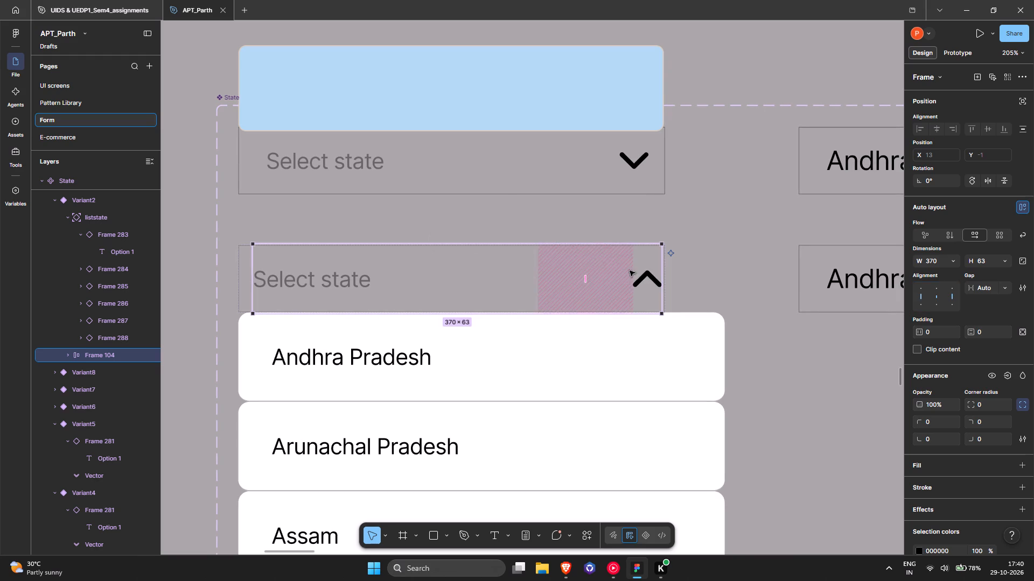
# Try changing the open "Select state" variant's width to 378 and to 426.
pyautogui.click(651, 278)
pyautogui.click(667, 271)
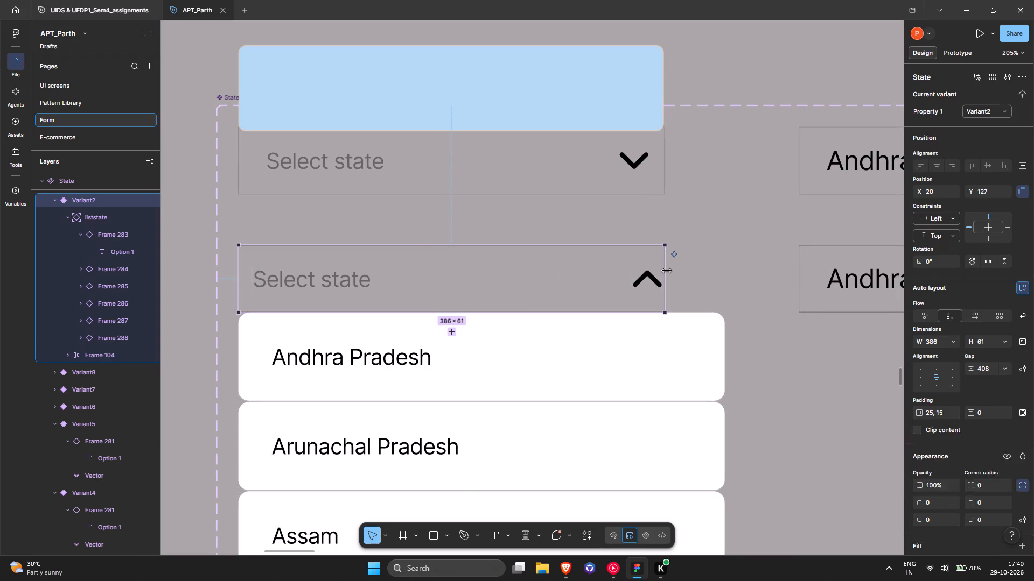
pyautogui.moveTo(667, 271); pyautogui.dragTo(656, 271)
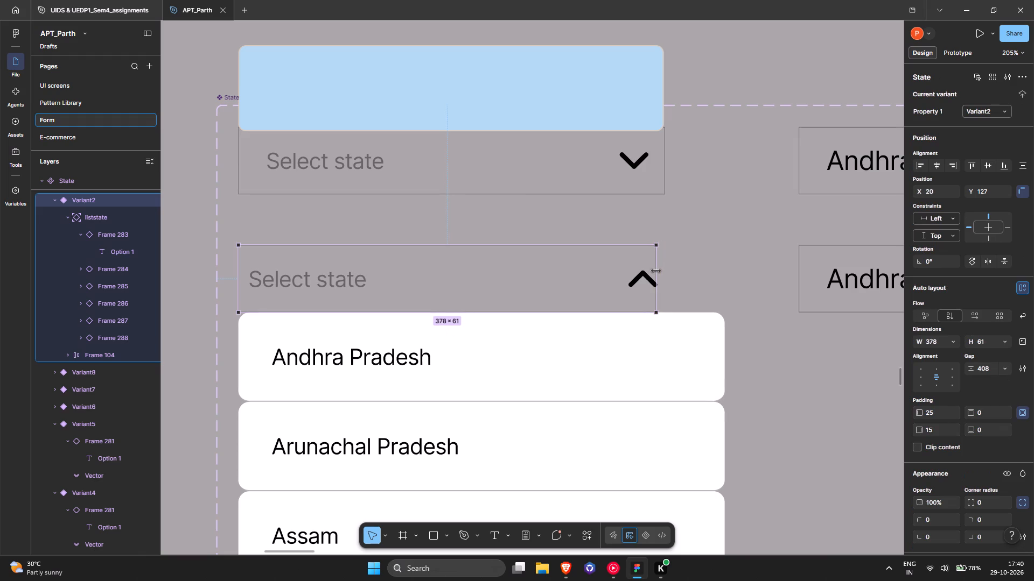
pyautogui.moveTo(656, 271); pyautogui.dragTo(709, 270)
# Compare the size and inner text placement of the default and open "Select state" variants.
pyautogui.keyDown('ctrl'); pyautogui.scroll(-4, 541, 263); pyautogui.keyUp('ctrl')
pyautogui.click(465, 221)
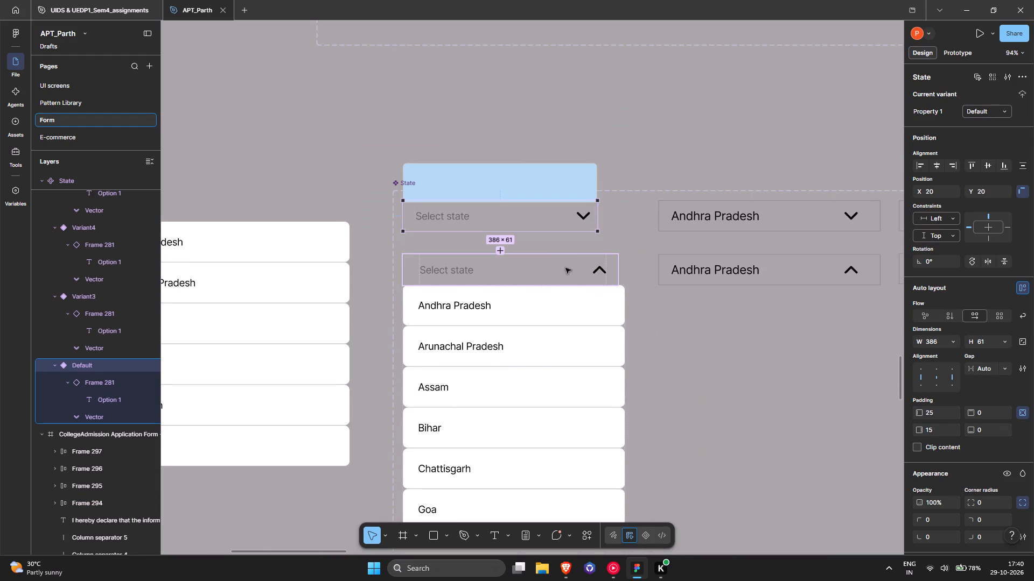
pyautogui.click(436, 272)
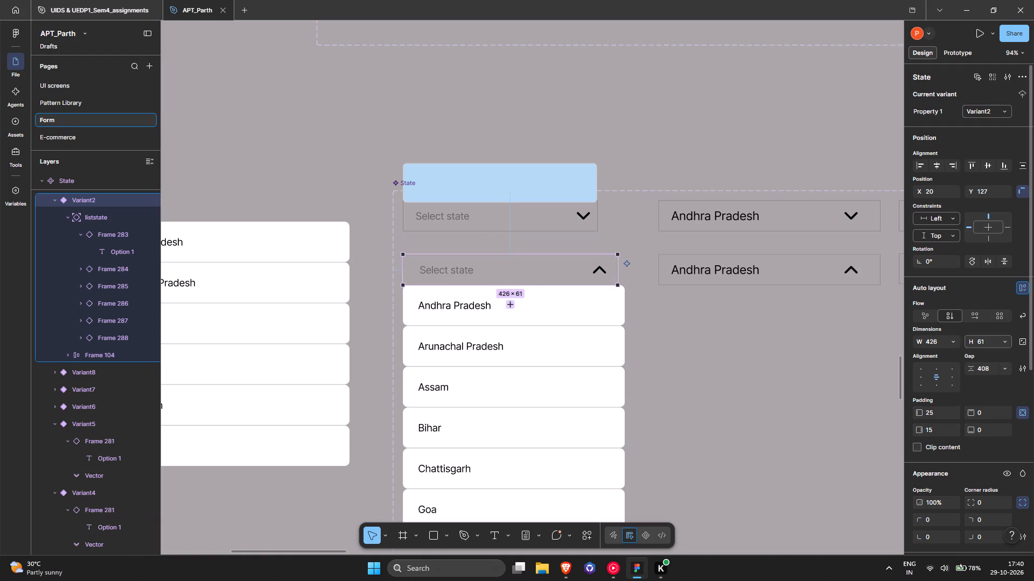
pyautogui.click(535, 216)
pyautogui.click(557, 274)
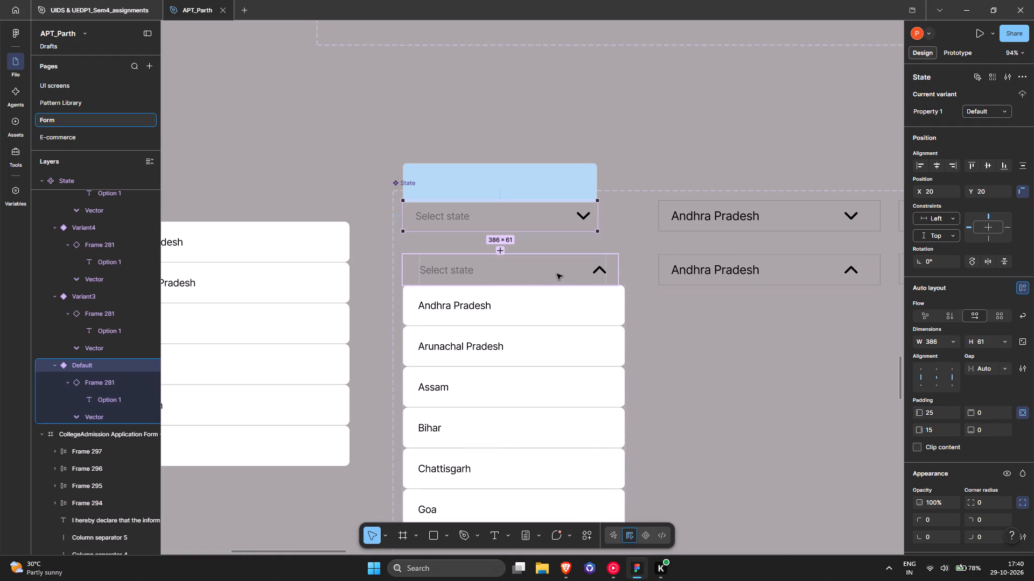
pyautogui.doubleClick(519, 266)
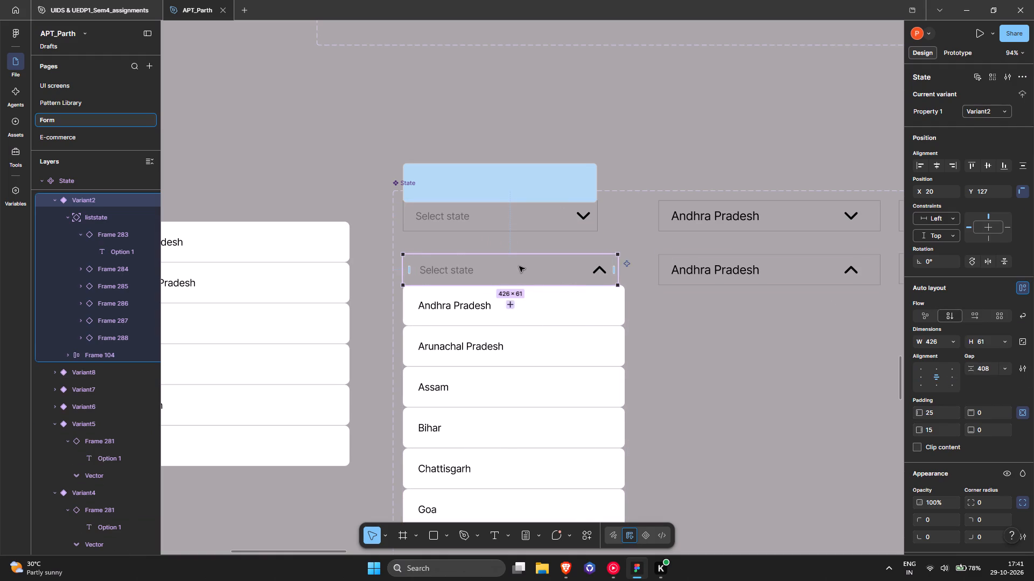
pyautogui.keyDown('ctrl'); pyautogui.scroll(3, 417, 218); pyautogui.keyUp('ctrl')
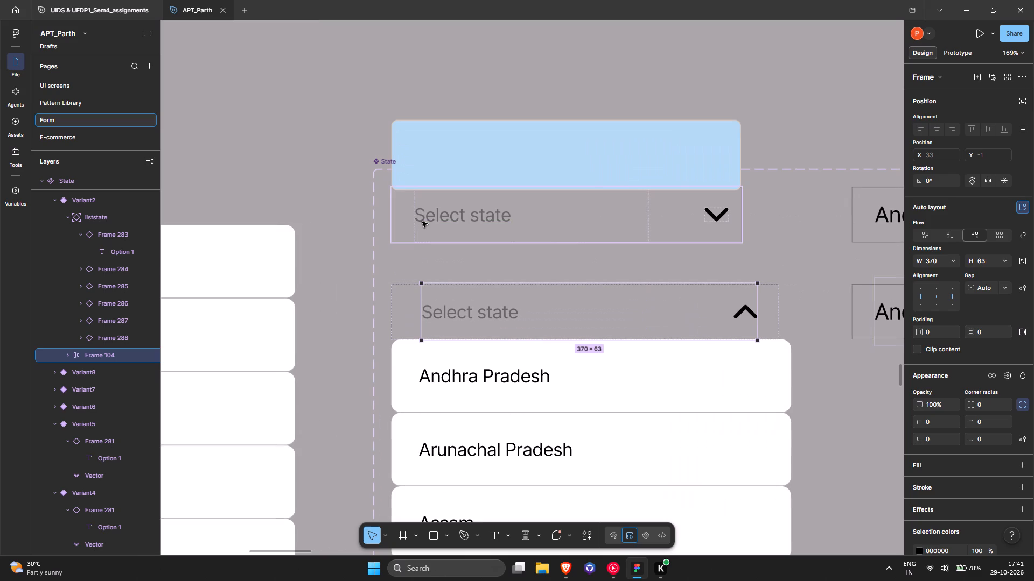
pyautogui.keyDown('shift'); pyautogui.click(422, 222); pyautogui.keyUp('shift')
pyautogui.doubleClick(423, 218)
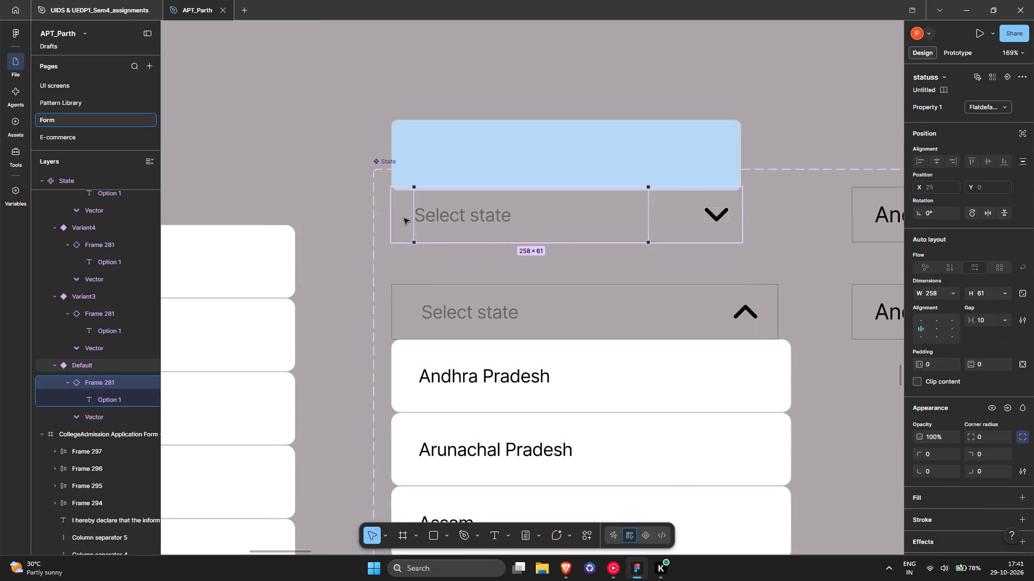
pyautogui.click(404, 218)
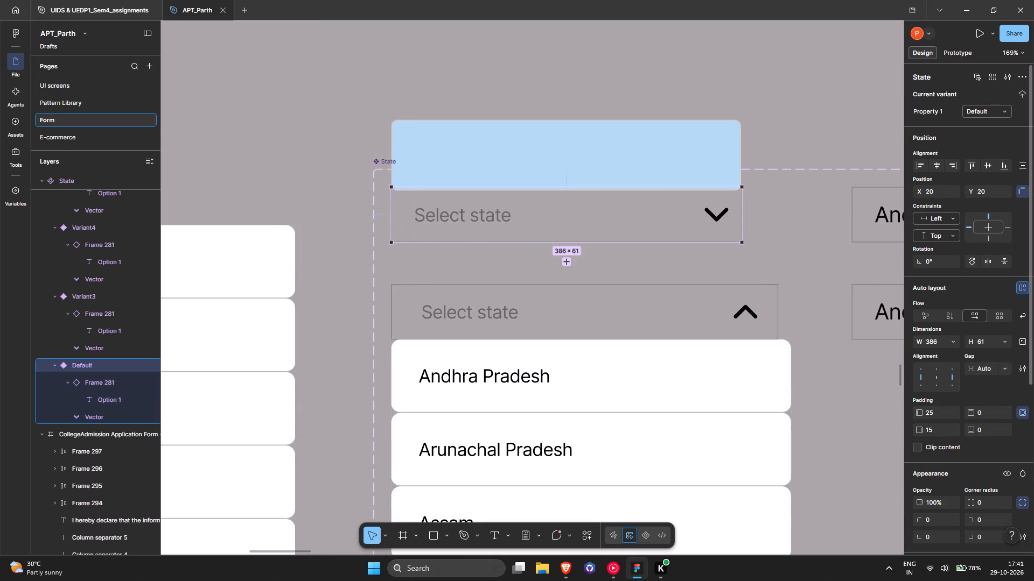
pyautogui.doubleClick(415, 306)
# Narrow the open "Select state" variant to a width of 386, flush with the default variant.
pyautogui.click(410, 299)
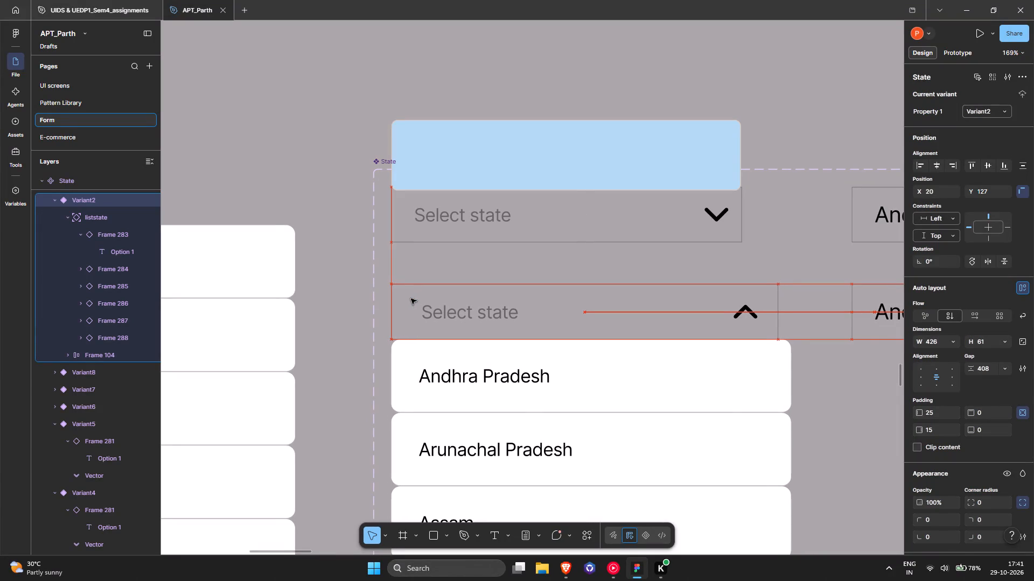
pyautogui.moveTo(777, 297); pyautogui.dragTo(742, 297)
# Widen the open variant's text-and-chevron frame to 376.
pyautogui.keyDown('ctrl'); pyautogui.scroll(4, 734, 321); pyautogui.keyUp('ctrl')
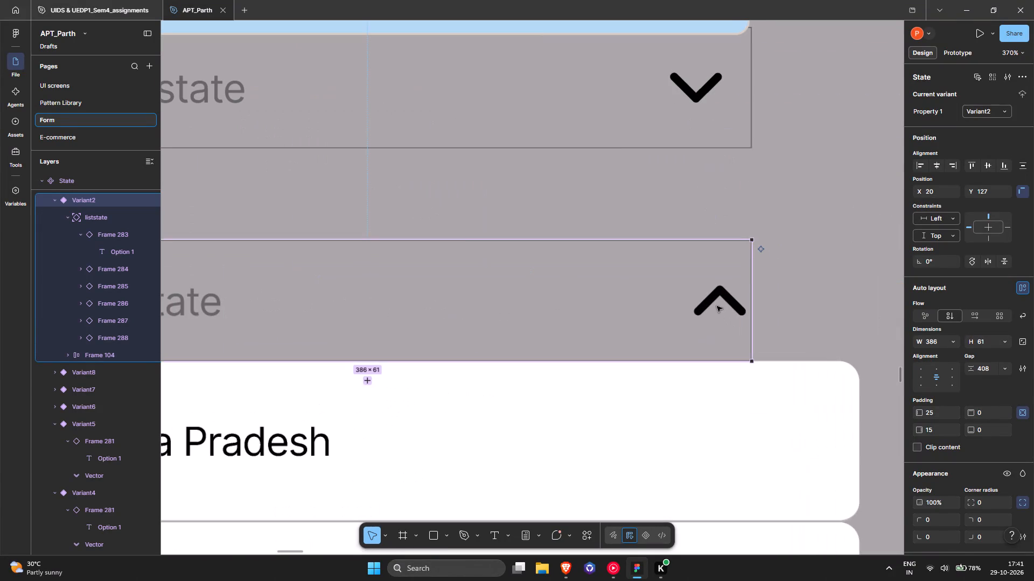
pyautogui.doubleClick(717, 306)
pyautogui.keyDown('ctrl'); pyautogui.scroll(-3, 731, 299); pyautogui.keyUp('ctrl')
pyautogui.click(743, 288)
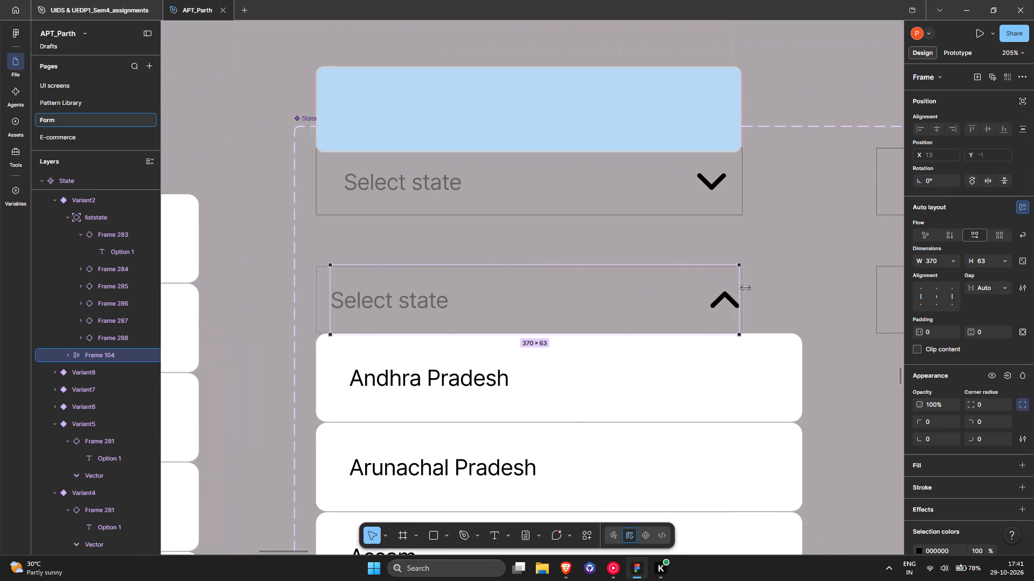
pyautogui.doubleClick(725, 294)
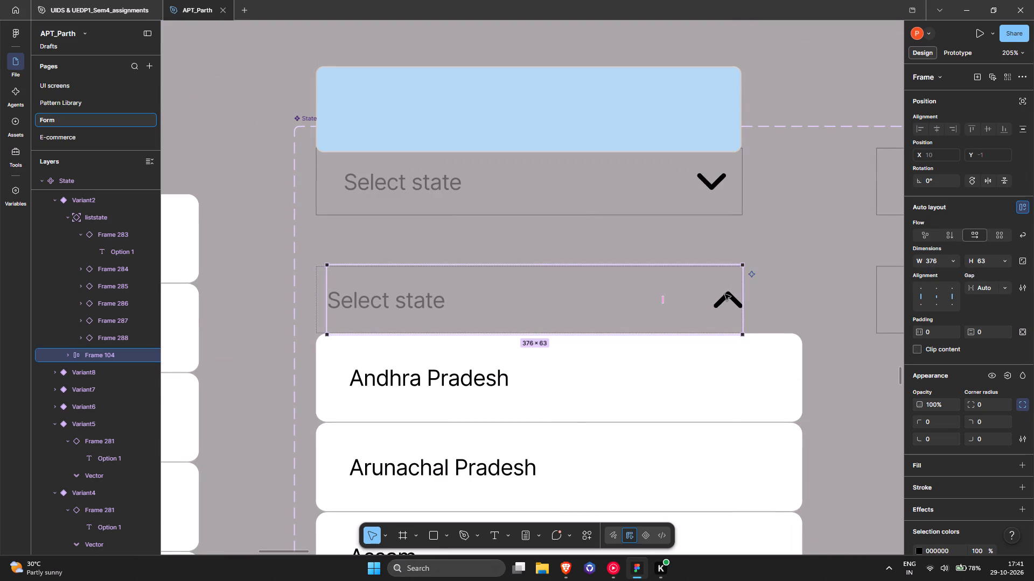
pyautogui.click(614, 264)
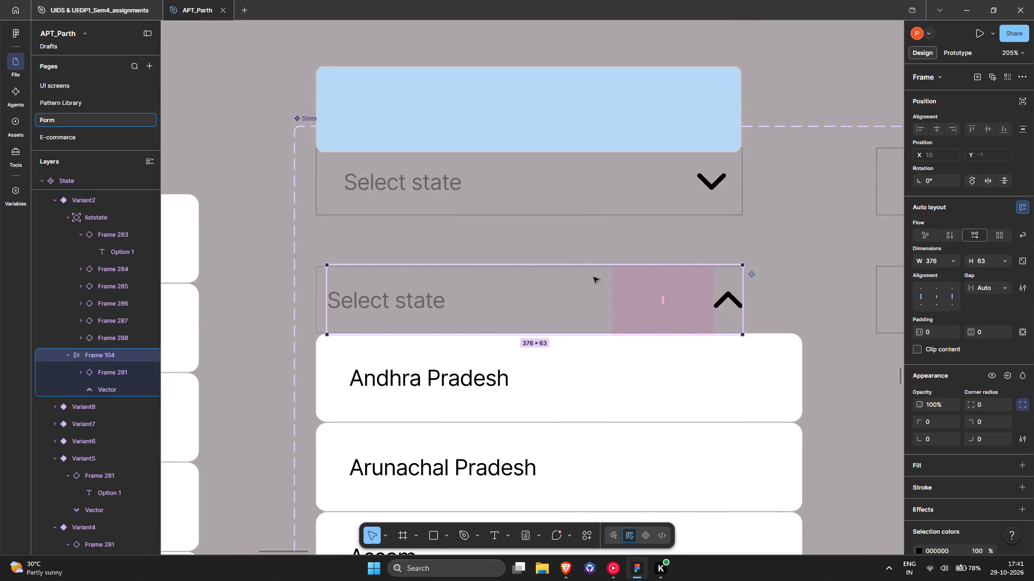
# Reduce the height of the nested "Select state" text field inside the open variant.
pyautogui.click(557, 275)
pyautogui.doubleClick(441, 292)
pyautogui.moveTo(478, 257); pyautogui.dragTo(478, 262)
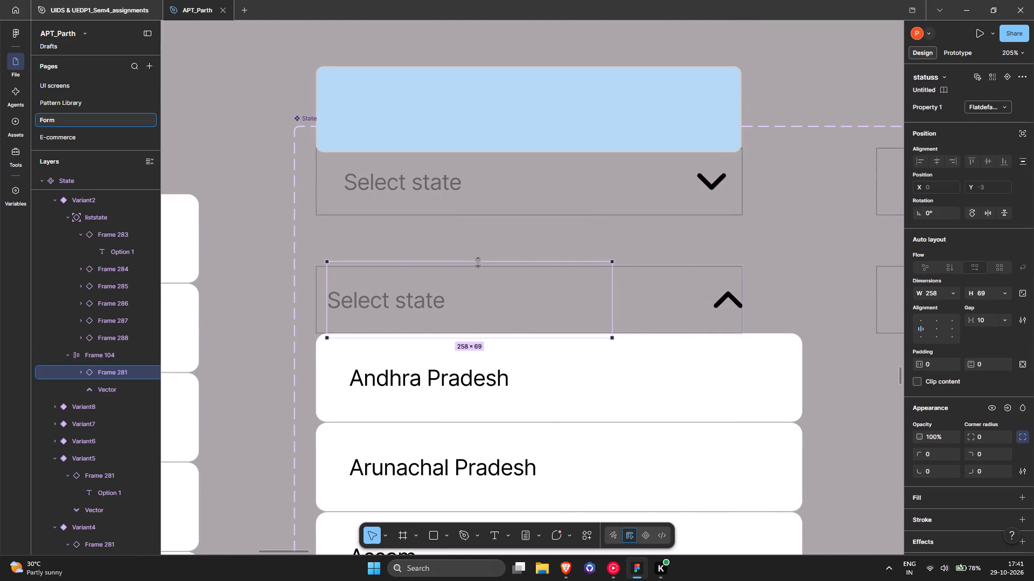
pyautogui.moveTo(478, 262); pyautogui.dragTo(479, 266)
# Set the open "Select state" variant's text-and-chevron frame padding to 25 on the left and 15 on the right, like the default variant.
pyautogui.click(642, 273)
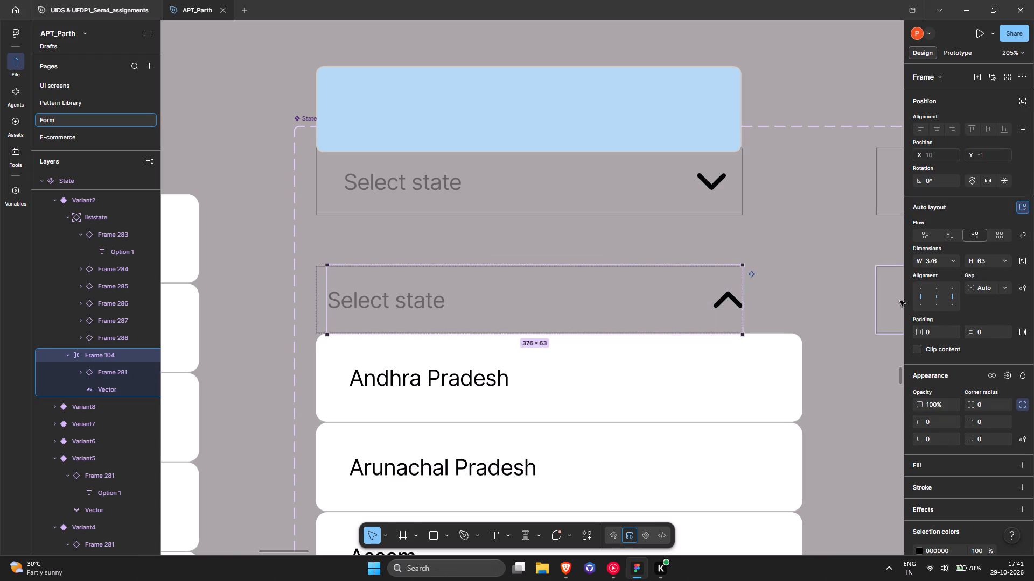
pyautogui.doubleClick(630, 193)
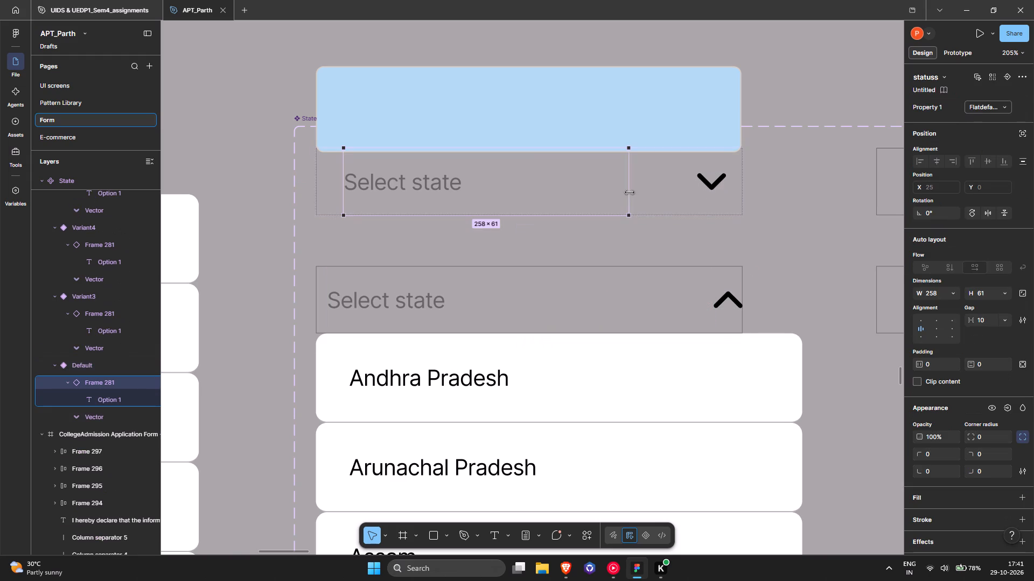
pyautogui.click(662, 197)
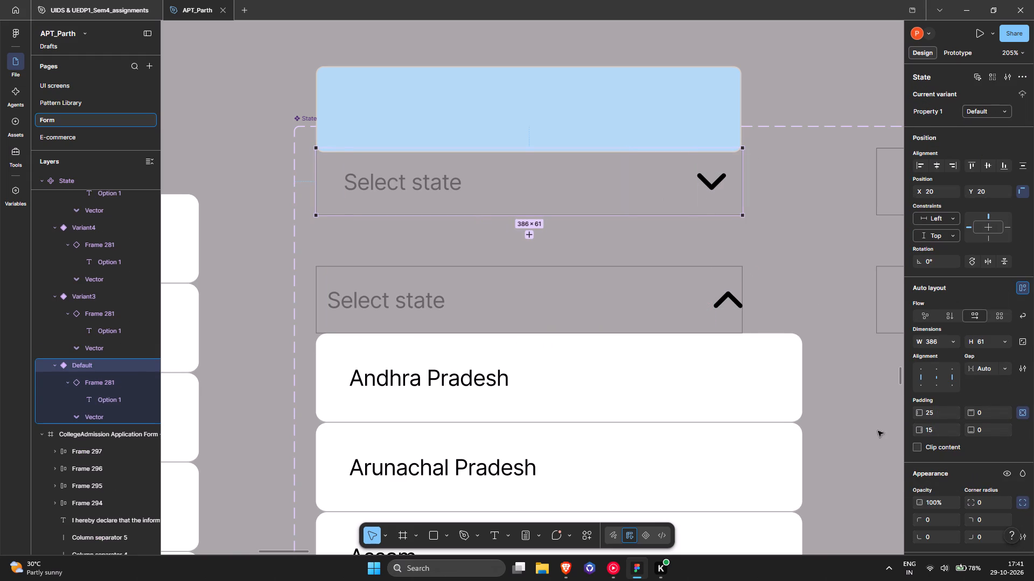
pyautogui.click(628, 306)
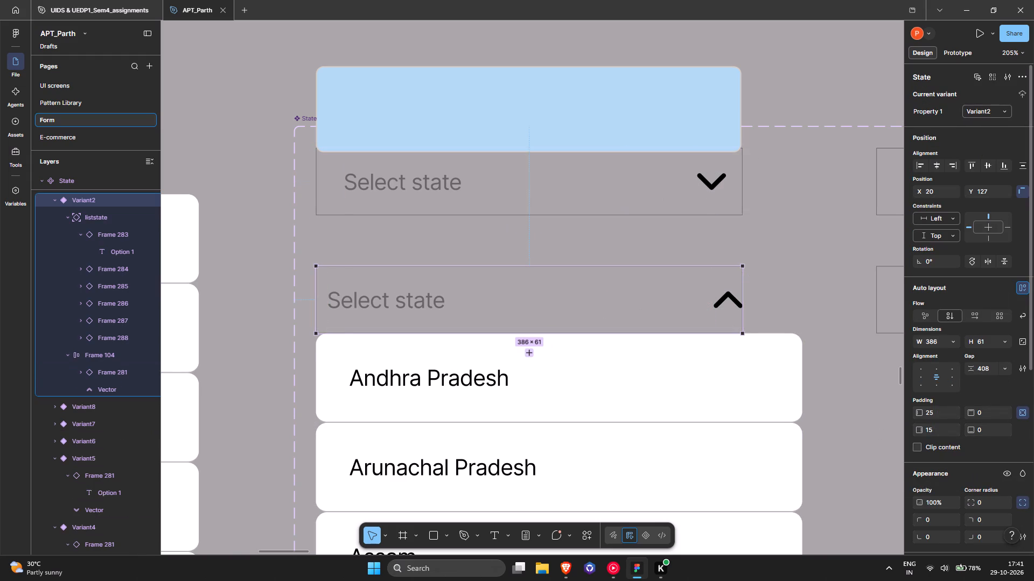
pyautogui.doubleClick(652, 314)
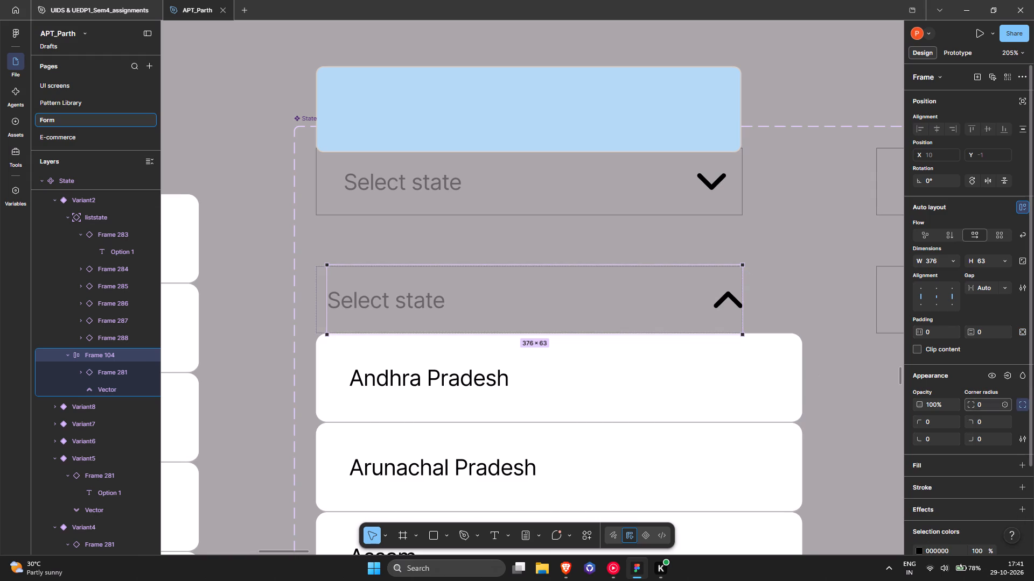
pyautogui.click(937, 332)
pyautogui.write('25')
pyautogui.press('Return')
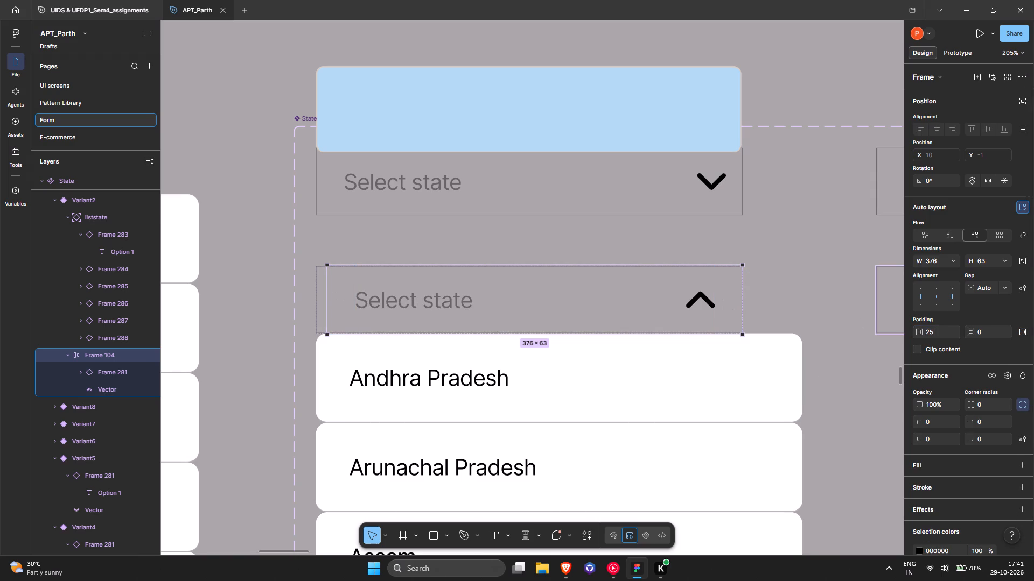
pyautogui.click(1021, 328)
pyautogui.moveTo(934, 349); pyautogui.dragTo(881, 349)
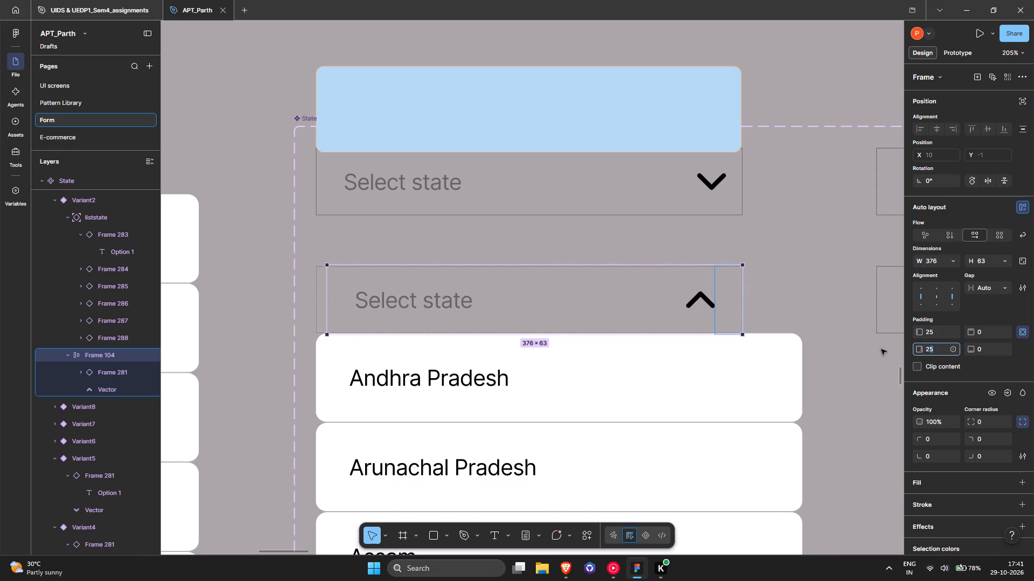
pyautogui.write('15')
pyautogui.press('Return')
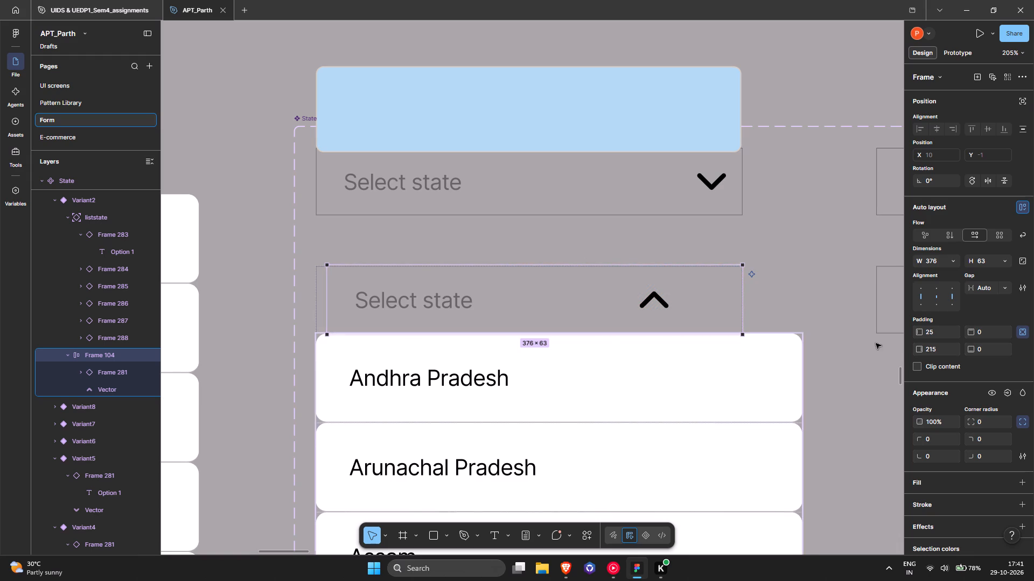
pyautogui.click(935, 352)
pyautogui.write('15')
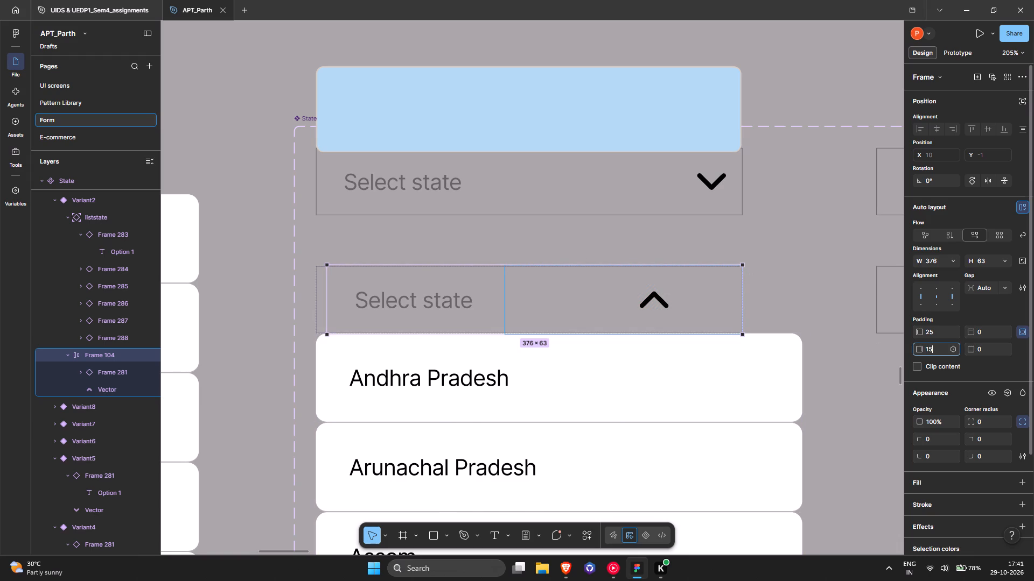
pyautogui.press('Return')
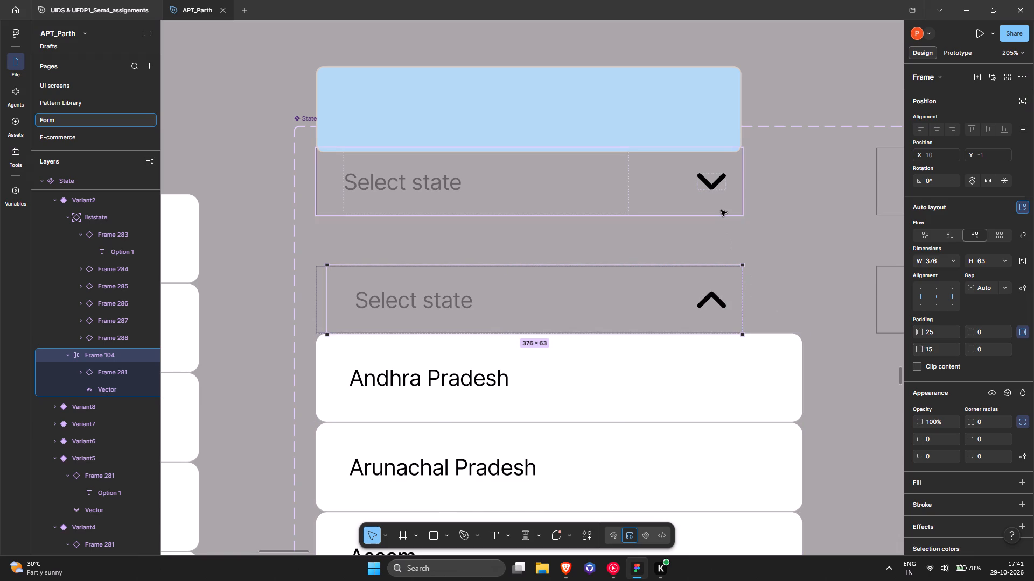
# Reduce the height of the nested text field inside the closed "Andhra Pradesh" variant to 61.
pyautogui.keyDown('ctrl'); pyautogui.scroll(-5, 721, 210); pyautogui.keyUp('ctrl')
pyautogui.moveTo(740, 210); pyautogui.dragTo(441, 235, button='middle')
pyautogui.keyDown('ctrl'); pyautogui.scroll(3, 594, 239); pyautogui.keyUp('ctrl')
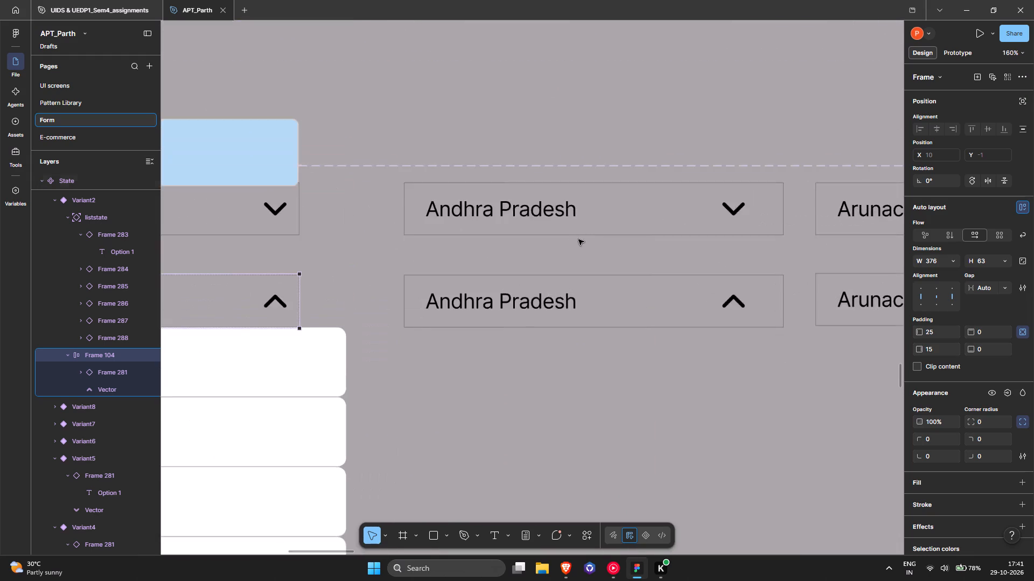
pyautogui.keyDown('ctrl'); pyautogui.scroll(-5, 570, 240); pyautogui.keyUp('ctrl')
pyautogui.doubleClick(581, 268)
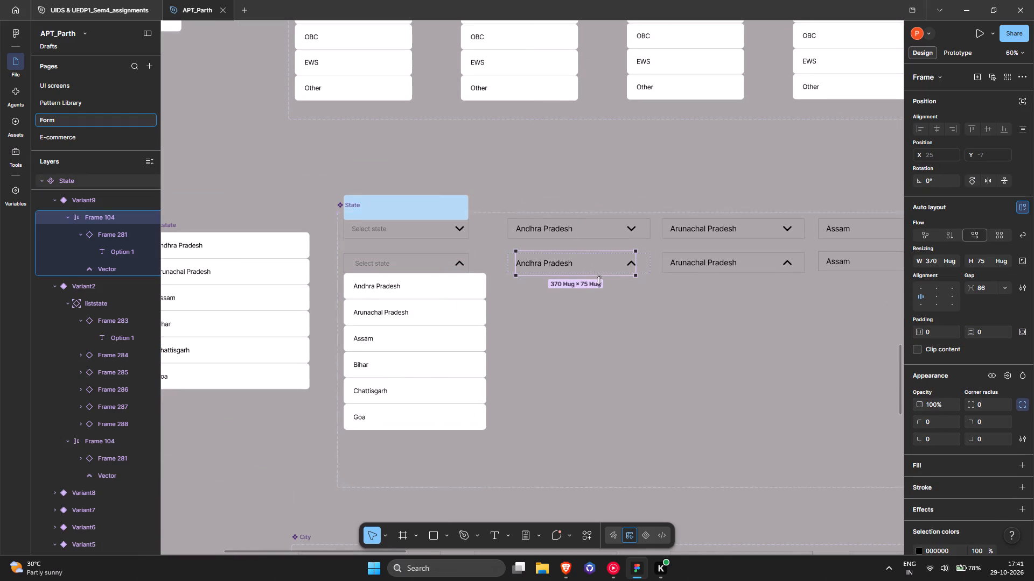
pyautogui.keyDown('ctrl'); pyautogui.click(606, 301); pyautogui.keyUp('ctrl')
pyautogui.keyDown('ctrl'); pyautogui.scroll(-3, 606, 301); pyautogui.keyUp('ctrl')
pyautogui.moveTo(621, 295); pyautogui.dragTo(446, 318, button='middle')
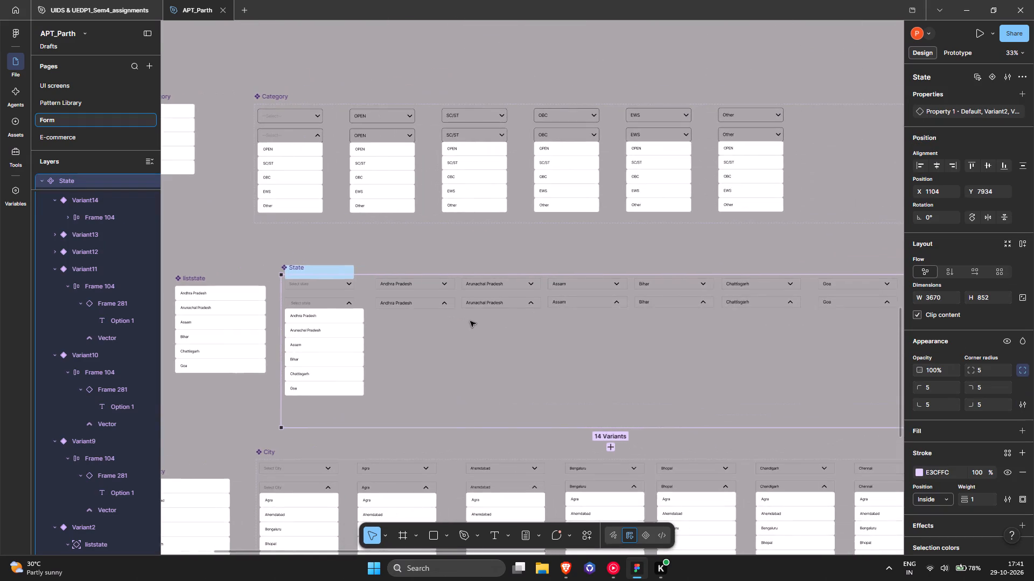
pyautogui.scroll(-7, 474, 321)
pyautogui.keyDown('ctrl'); pyautogui.scroll(-2, 371, 303); pyautogui.keyUp('ctrl')
pyautogui.moveTo(372, 249); pyautogui.dragTo(459, 387, button='middle')
pyautogui.scroll(6, 455, 374)
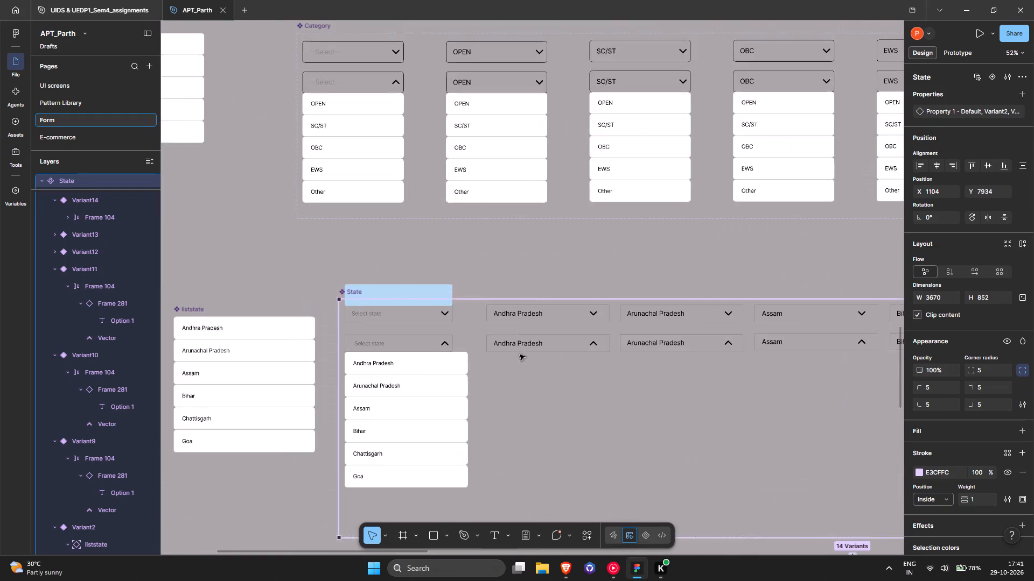
pyautogui.keyDown('ctrl'); pyautogui.scroll(4, 526, 339); pyautogui.keyUp('ctrl')
pyautogui.click(571, 301)
pyautogui.doubleClick(564, 294)
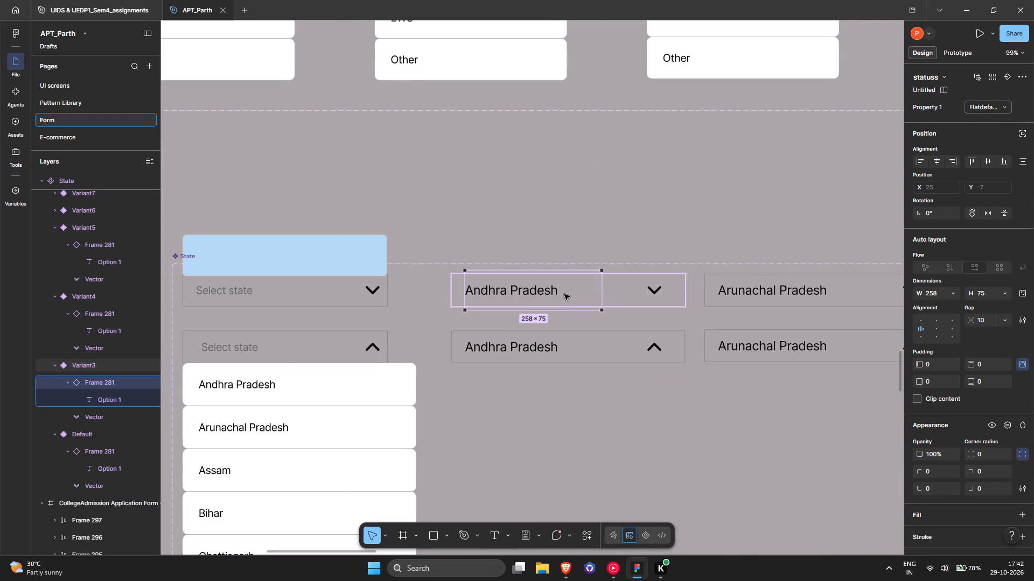
pyautogui.moveTo(580, 314); pyautogui.dragTo(581, 308)
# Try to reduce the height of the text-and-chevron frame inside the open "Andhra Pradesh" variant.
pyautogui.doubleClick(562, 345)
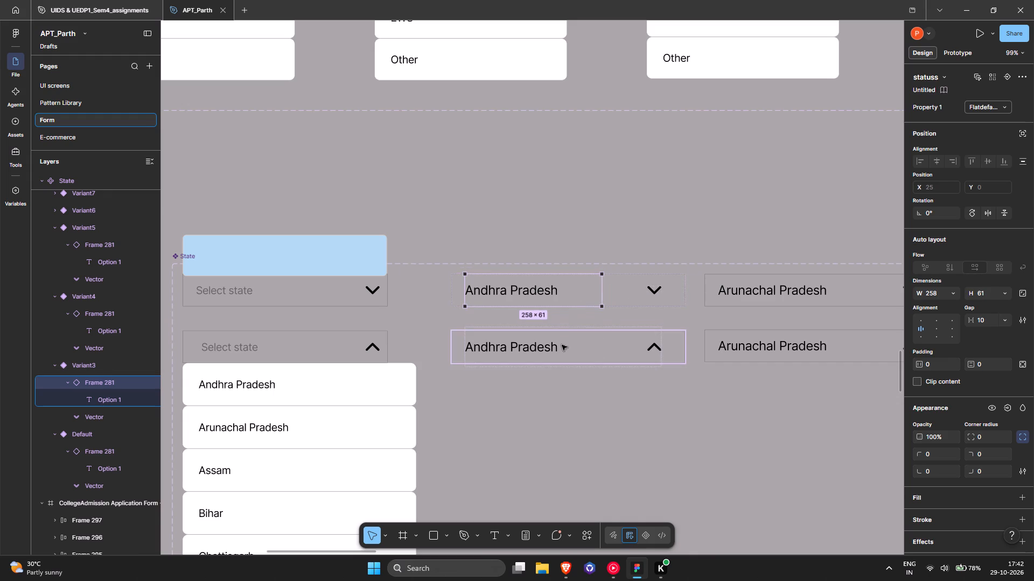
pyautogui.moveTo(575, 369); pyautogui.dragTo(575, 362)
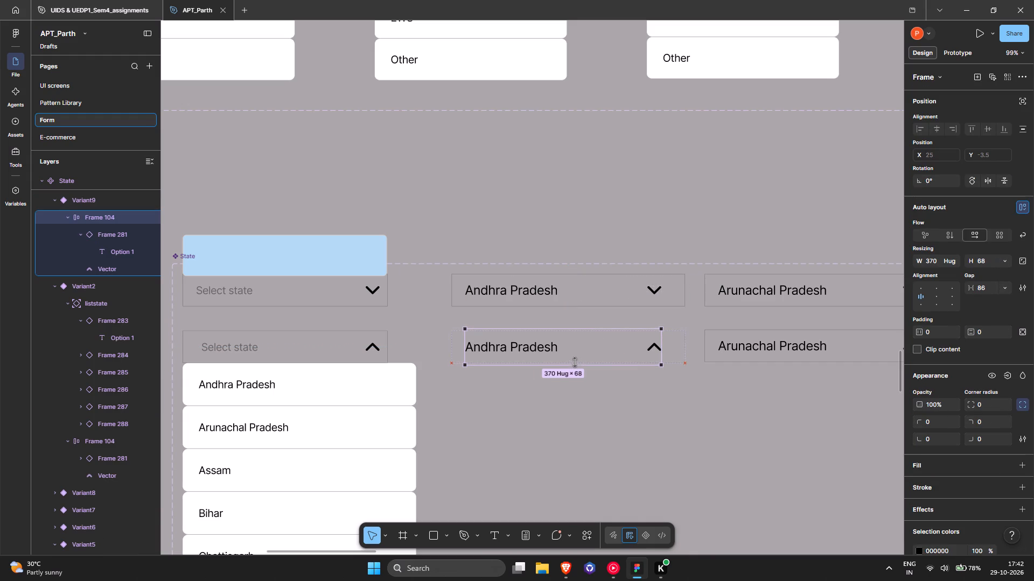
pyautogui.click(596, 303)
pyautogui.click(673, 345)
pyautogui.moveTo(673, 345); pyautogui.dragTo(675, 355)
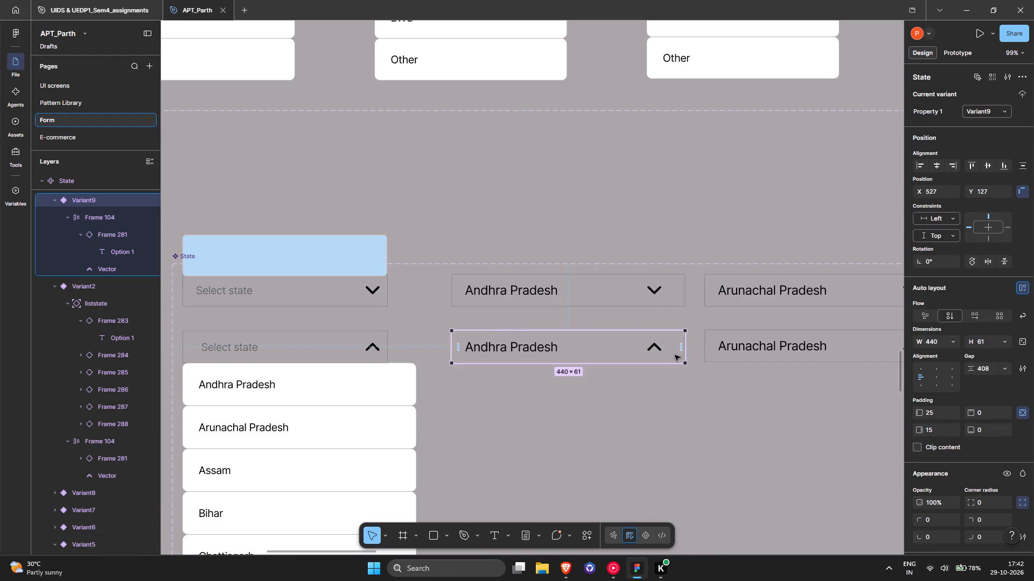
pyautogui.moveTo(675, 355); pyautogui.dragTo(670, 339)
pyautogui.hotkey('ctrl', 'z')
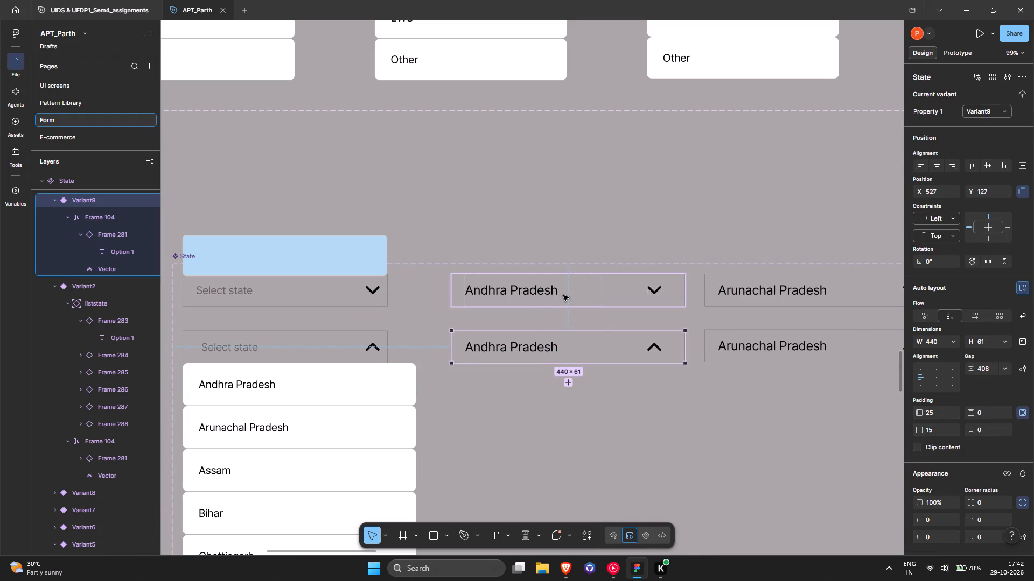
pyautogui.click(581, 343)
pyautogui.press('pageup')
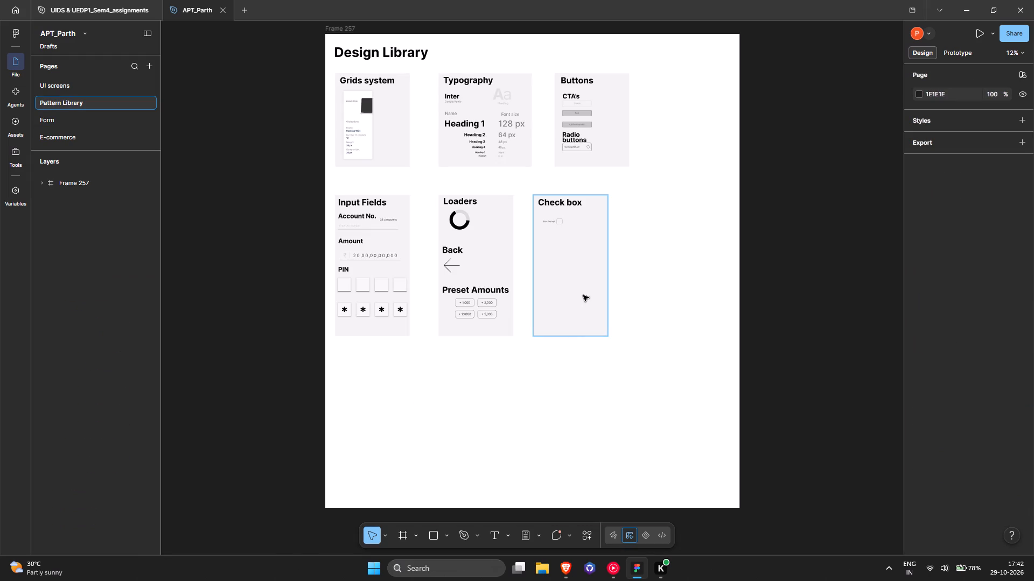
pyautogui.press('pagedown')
# Replace the open "Andhra Pradesh" variant with a duplicate of the closed "Andhra Pradesh" variant in the same place.
pyautogui.click(632, 356)
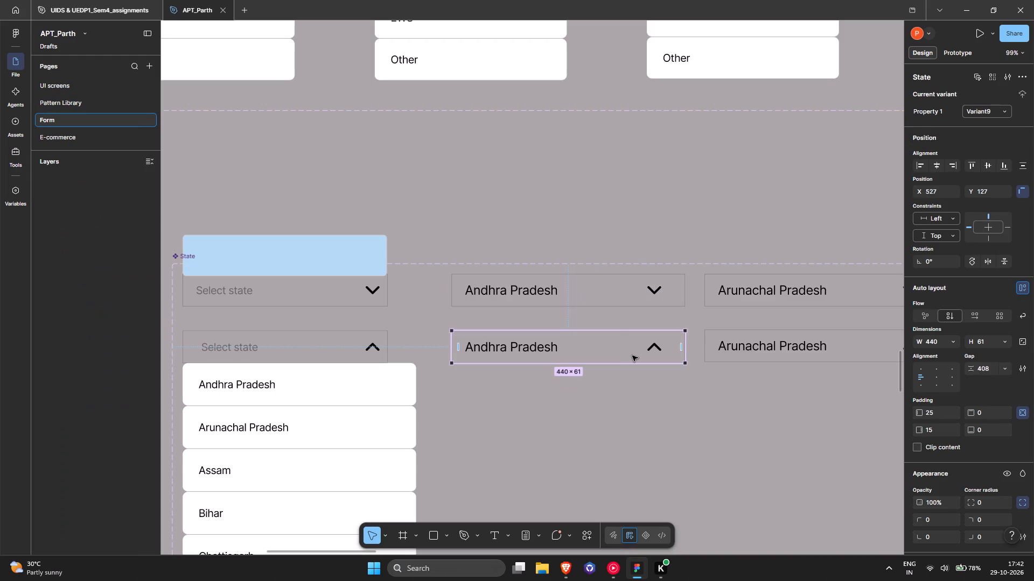
pyautogui.press('Delete')
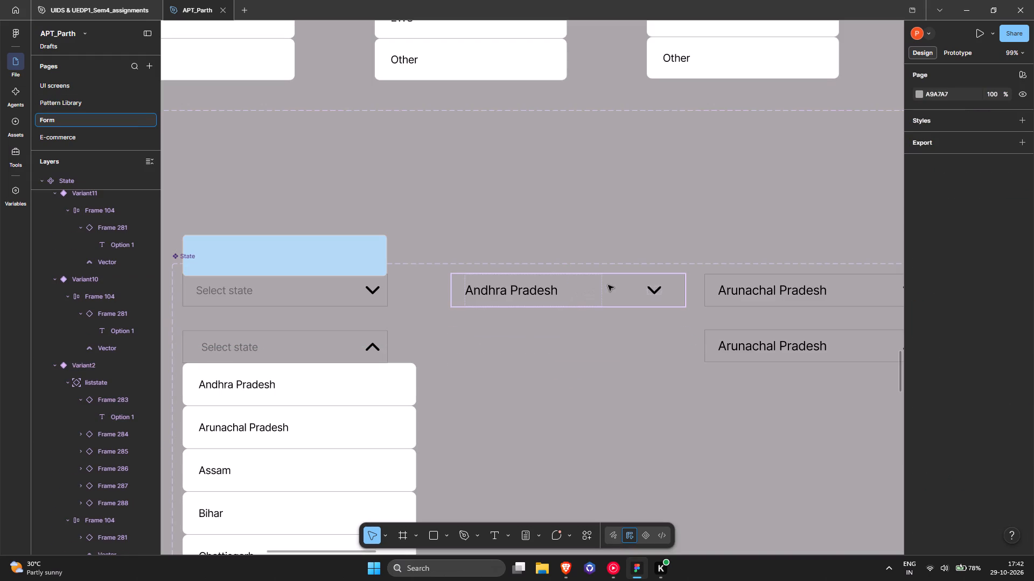
pyautogui.keyDown('alt'); pyautogui.moveTo(609, 285); pyautogui.dragTo(608, 341); pyautogui.keyUp('alt')
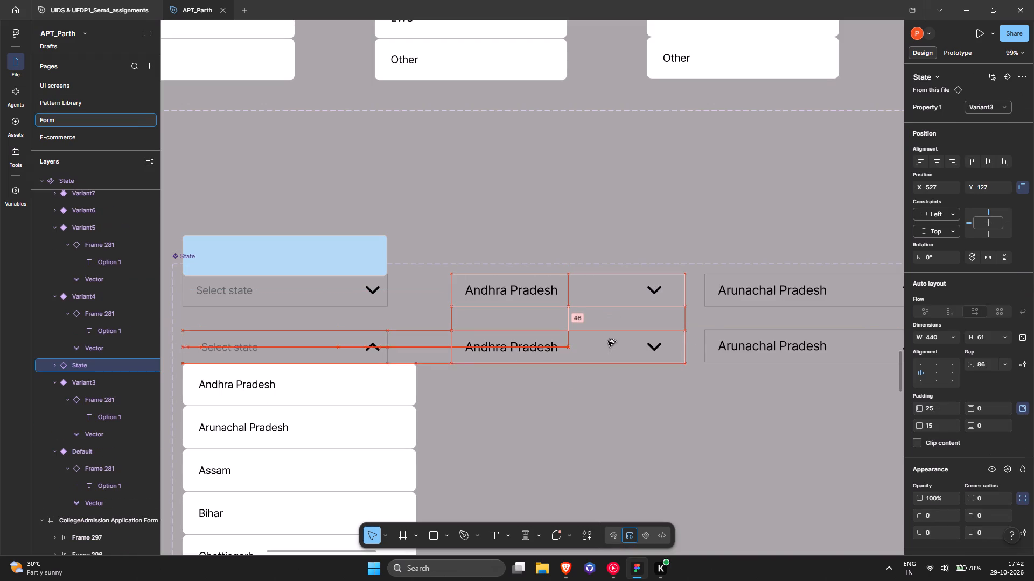
pyautogui.keyDown('alt'); pyautogui.moveTo(608, 341); pyautogui.dragTo(608, 342); pyautogui.keyUp('alt')
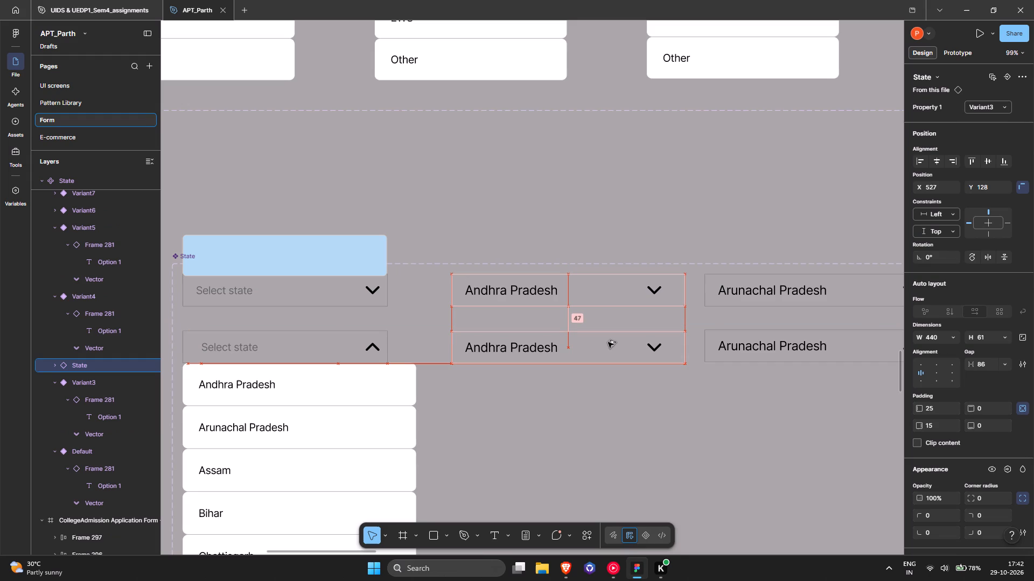
pyautogui.keyDown('alt'); pyautogui.moveTo(608, 342); pyautogui.dragTo(608, 342); pyautogui.keyUp('alt')
pyautogui.click(624, 411)
# Move the blue reference rectangle off the State component to just above the liststate component.
pyautogui.keyDown('ctrl'); pyautogui.scroll(3, 637, 350); pyautogui.keyUp('ctrl')
pyautogui.keyDown('ctrl'); pyautogui.scroll(-2, 637, 350); pyautogui.keyUp('ctrl')
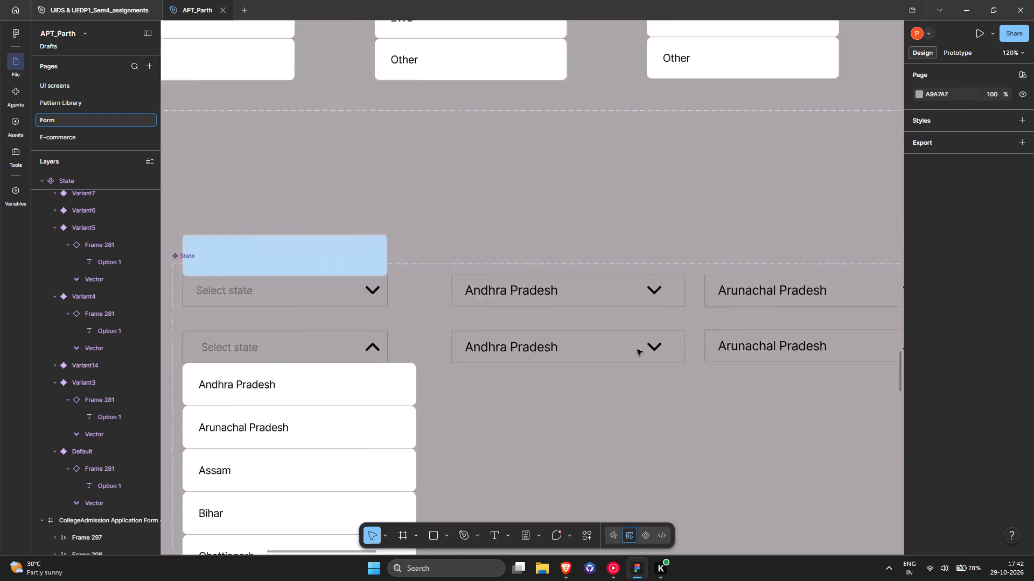
pyautogui.keyDown('ctrl'); pyautogui.scroll(-2, 637, 350); pyautogui.keyUp('ctrl')
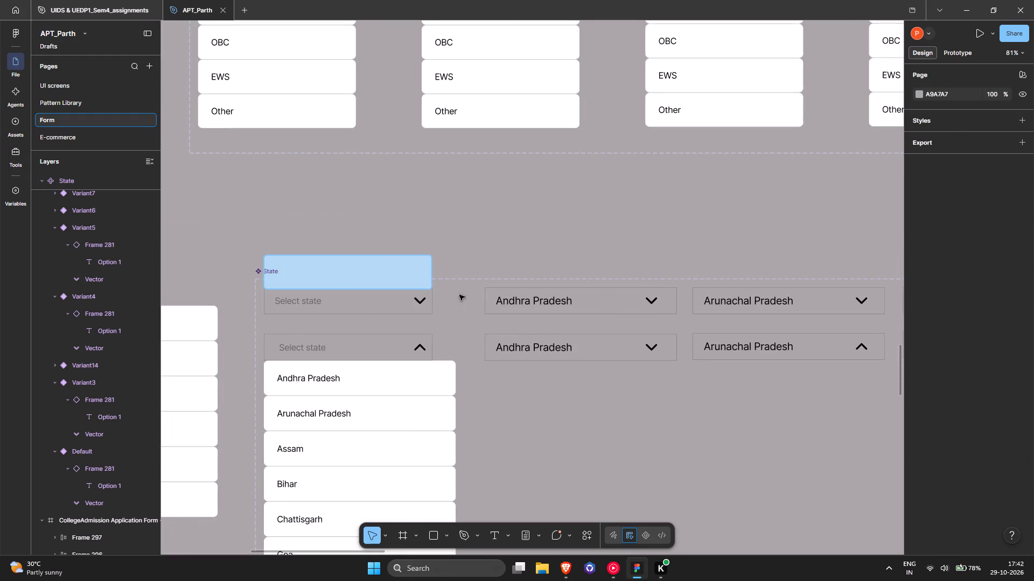
pyautogui.moveTo(383, 265); pyautogui.dragTo(441, 233)
pyautogui.keyDown('ctrl'); pyautogui.scroll(-5, 458, 245); pyautogui.keyUp('ctrl')
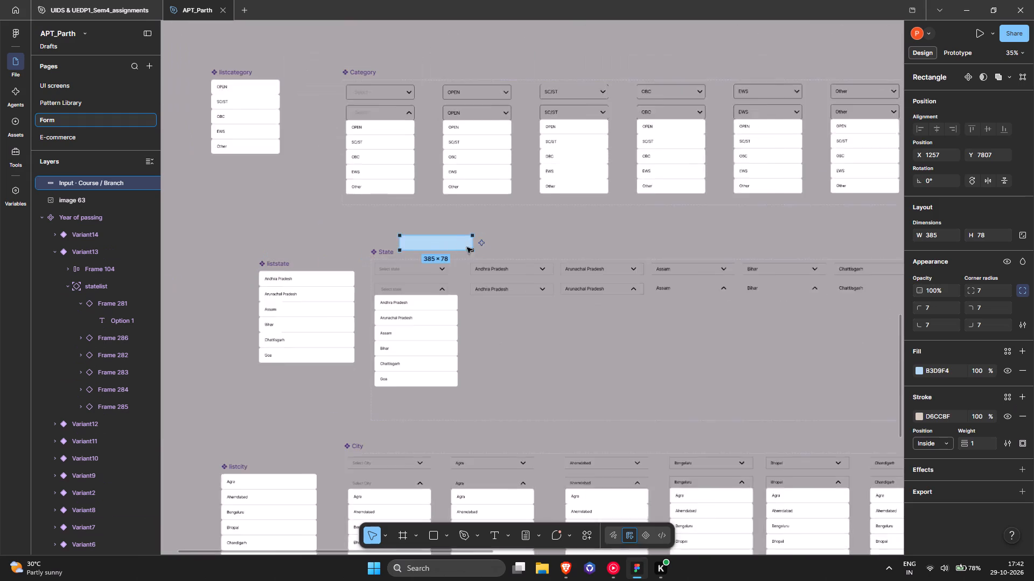
pyautogui.moveTo(483, 249); pyautogui.dragTo(633, 259, button='middle')
pyautogui.moveTo(578, 251); pyautogui.dragTo(437, 263)
# Narrow the liststate component to a width of 372.
pyautogui.keyDown('ctrl'); pyautogui.scroll(5, 437, 263); pyautogui.keyUp('ctrl')
pyautogui.click(539, 334)
pyautogui.keyDown('ctrl'); pyautogui.scroll(-3, 539, 334); pyautogui.keyUp('ctrl')
pyautogui.keyDown('ctrl'); pyautogui.scroll(4, 539, 334); pyautogui.keyUp('ctrl')
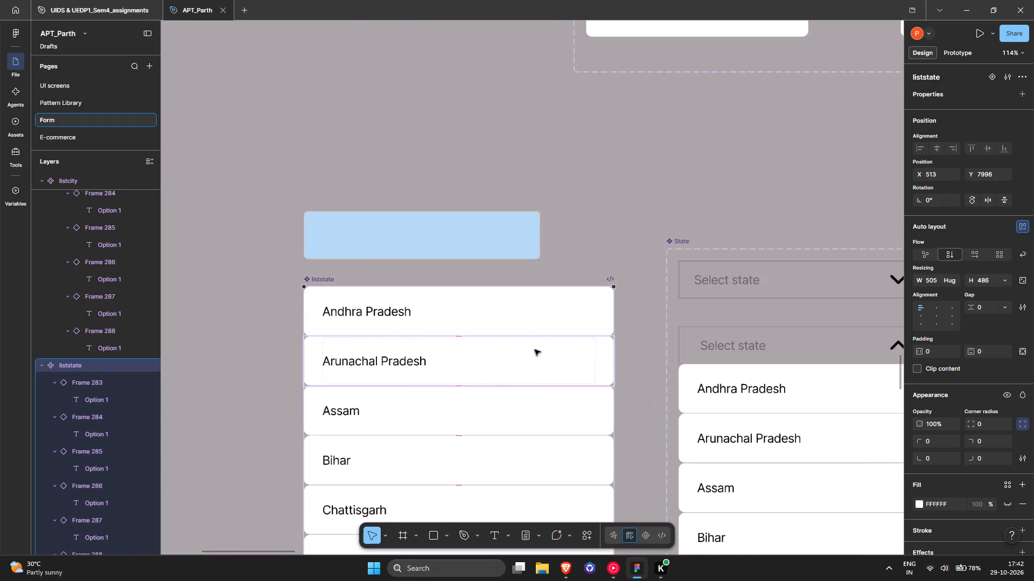
pyautogui.scroll(-1, 533, 355)
pyautogui.moveTo(634, 352); pyautogui.dragTo(691, 271, button='middle')
pyautogui.moveTo(669, 278); pyautogui.dragTo(611, 280)
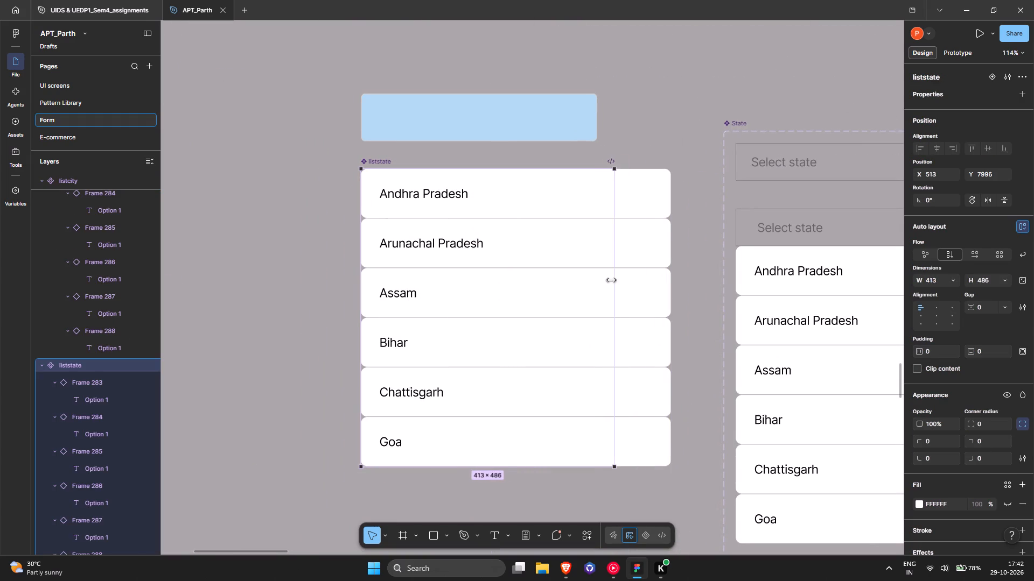
pyautogui.moveTo(611, 280); pyautogui.dragTo(589, 280)
# Set all six state option rows in liststate, Andhra Pradesh through Goa, to fill the container's width.
pyautogui.click(640, 284)
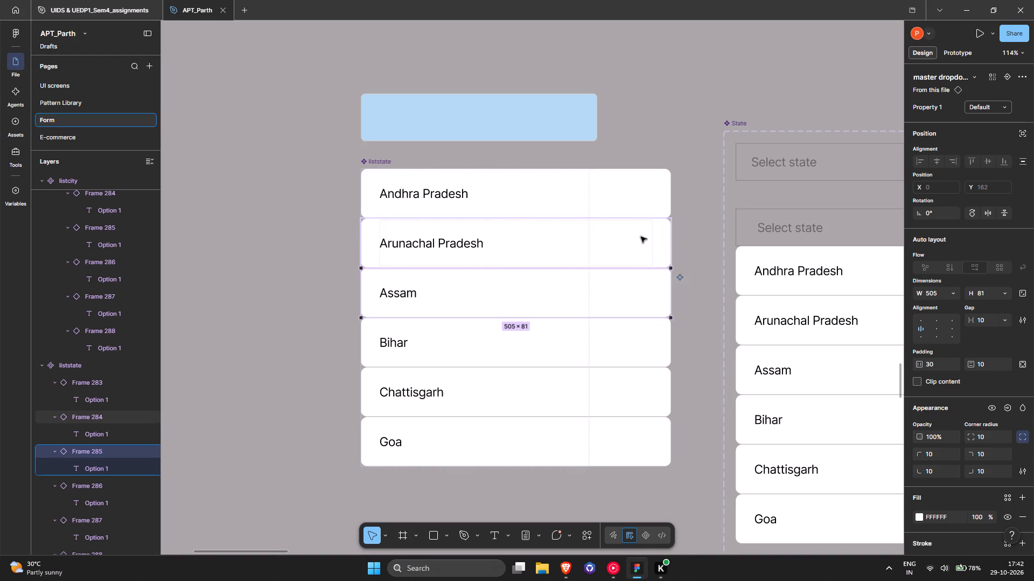
pyautogui.keyDown('shift'); pyautogui.click(639, 235); pyautogui.keyUp('shift')
pyautogui.keyDown('shift'); pyautogui.click(637, 176); pyautogui.keyUp('shift')
pyautogui.click(684, 389)
pyautogui.click(493, 338)
pyautogui.doubleClick(501, 336)
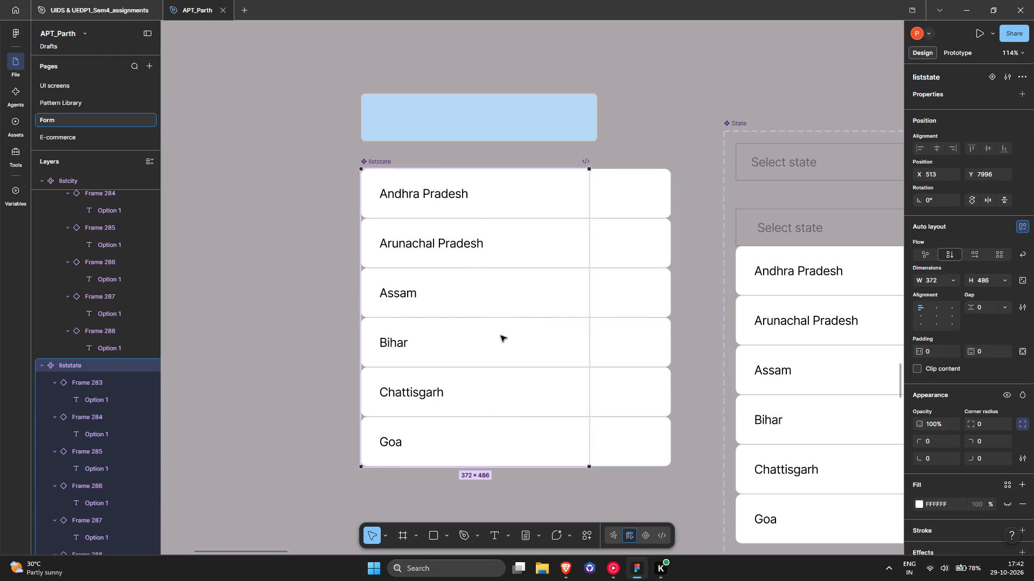
pyautogui.click(561, 393)
pyautogui.keyDown('shift'); pyautogui.click(628, 428); pyautogui.keyUp('shift')
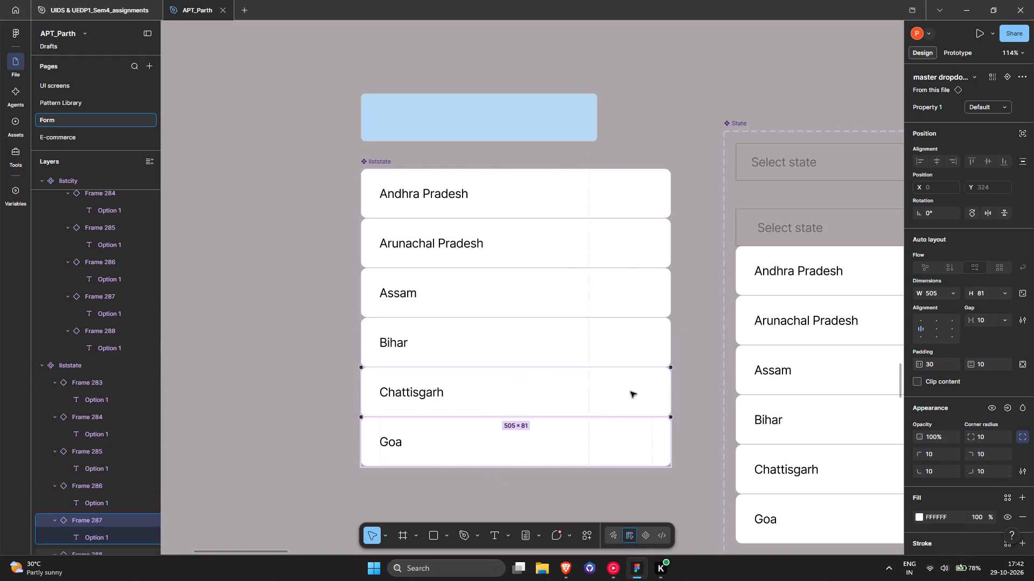
pyautogui.keyDown('shift'); pyautogui.click(624, 353); pyautogui.keyUp('shift')
pyautogui.keyDown('shift'); pyautogui.click(621, 281); pyautogui.keyUp('shift')
pyautogui.keyDown('shift'); pyautogui.click(637, 241); pyautogui.keyUp('shift')
pyautogui.keyDown('shift'); pyautogui.click(629, 207); pyautogui.keyUp('shift')
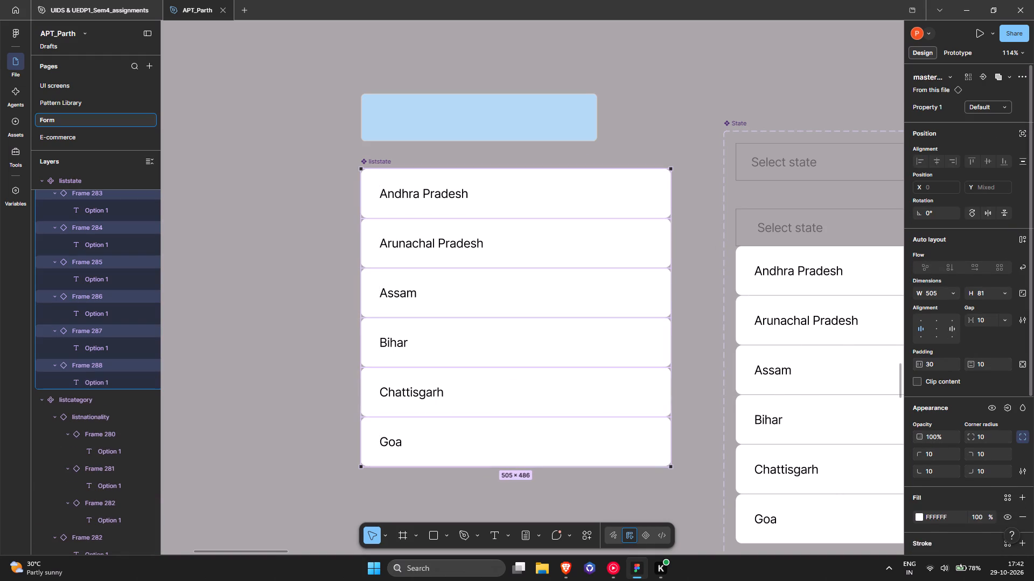
pyautogui.click(955, 298)
pyautogui.click(945, 321)
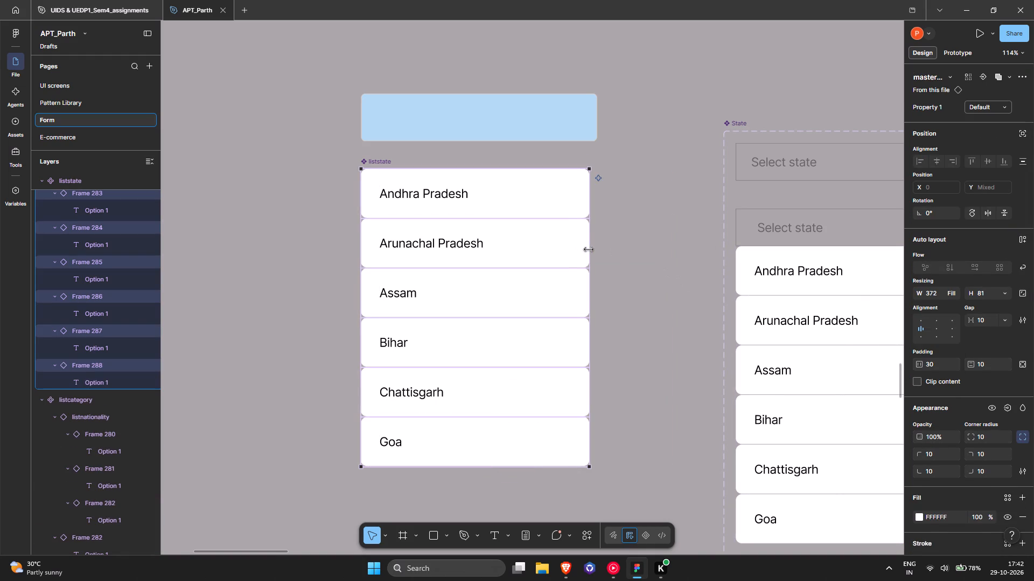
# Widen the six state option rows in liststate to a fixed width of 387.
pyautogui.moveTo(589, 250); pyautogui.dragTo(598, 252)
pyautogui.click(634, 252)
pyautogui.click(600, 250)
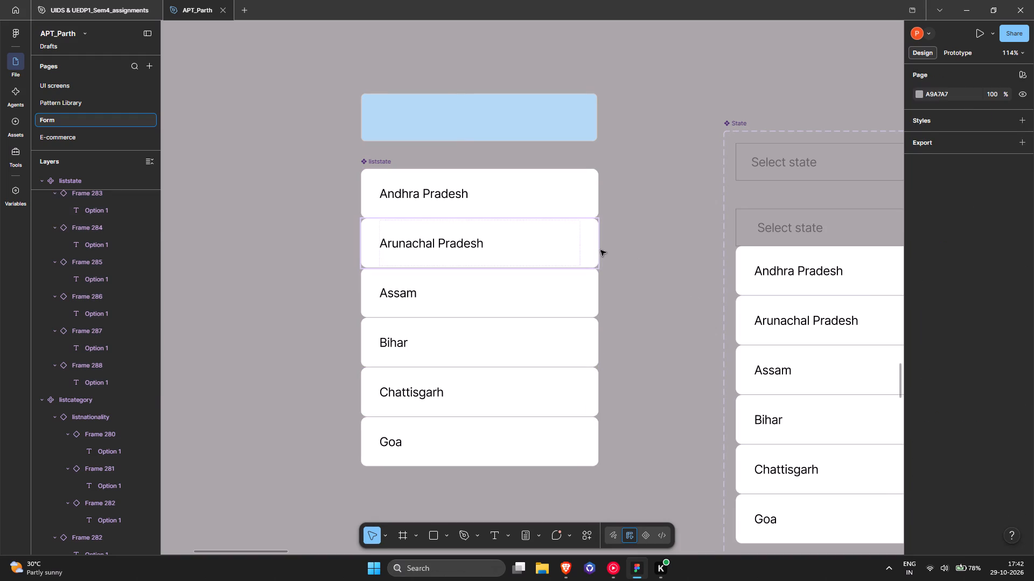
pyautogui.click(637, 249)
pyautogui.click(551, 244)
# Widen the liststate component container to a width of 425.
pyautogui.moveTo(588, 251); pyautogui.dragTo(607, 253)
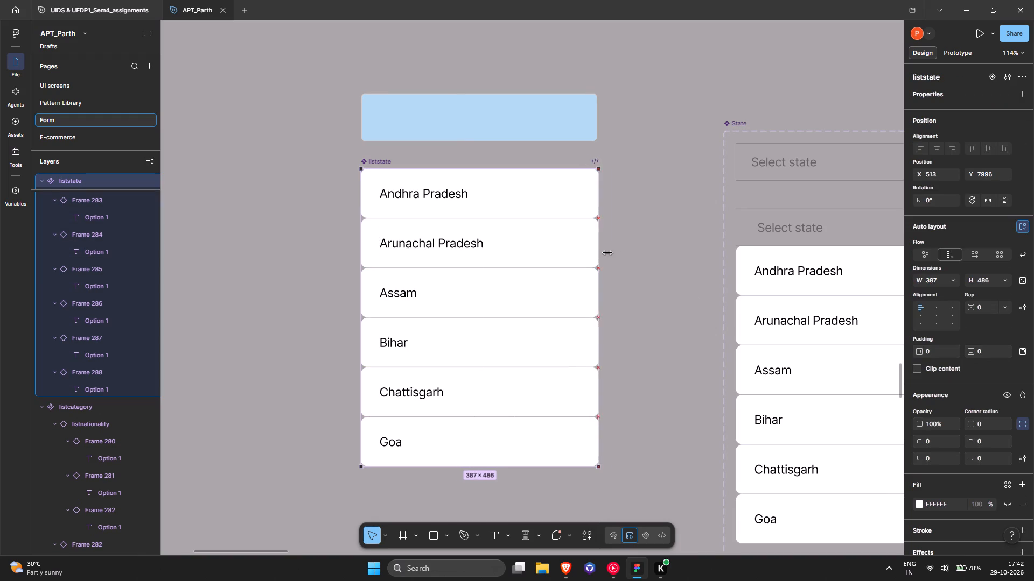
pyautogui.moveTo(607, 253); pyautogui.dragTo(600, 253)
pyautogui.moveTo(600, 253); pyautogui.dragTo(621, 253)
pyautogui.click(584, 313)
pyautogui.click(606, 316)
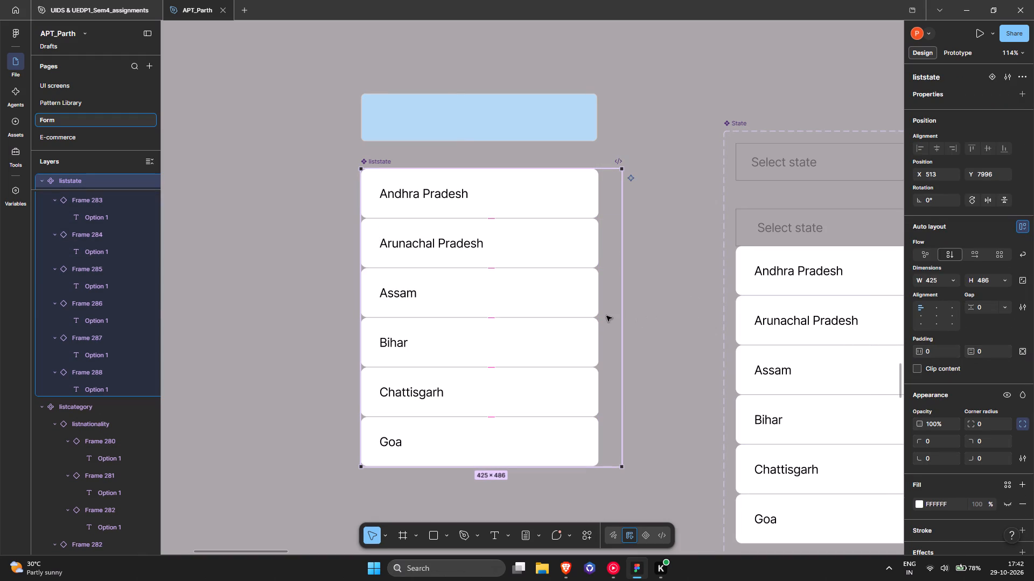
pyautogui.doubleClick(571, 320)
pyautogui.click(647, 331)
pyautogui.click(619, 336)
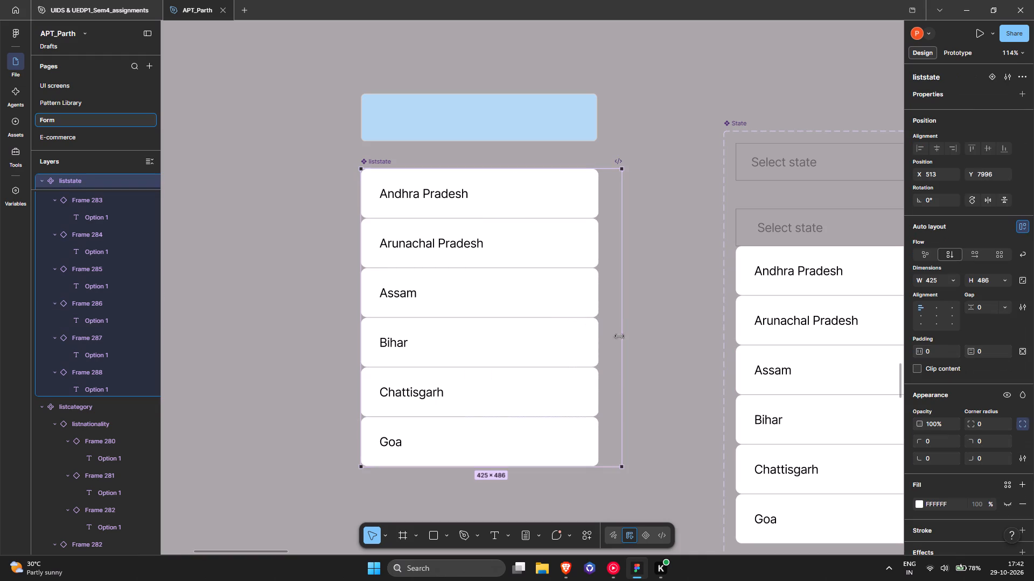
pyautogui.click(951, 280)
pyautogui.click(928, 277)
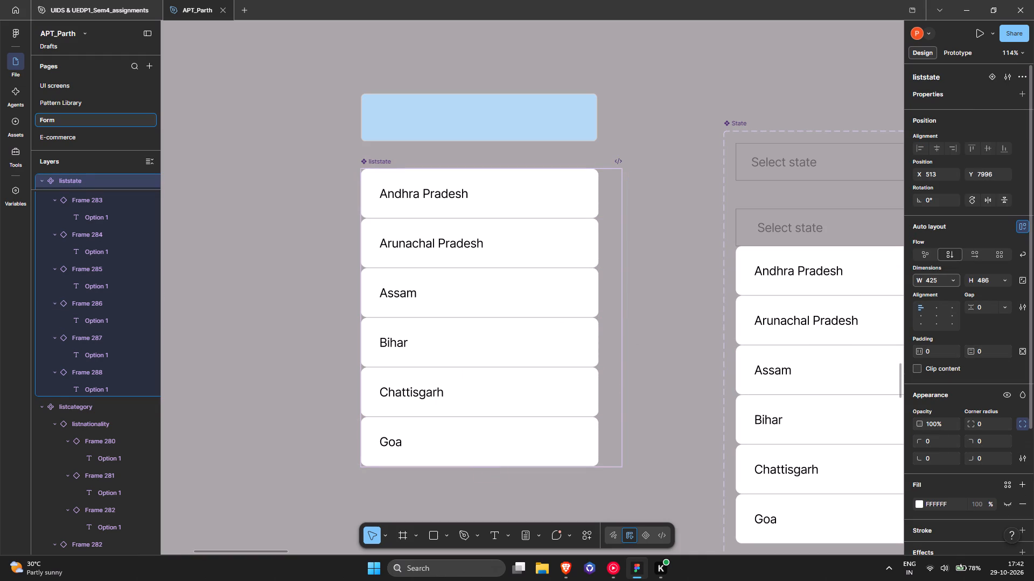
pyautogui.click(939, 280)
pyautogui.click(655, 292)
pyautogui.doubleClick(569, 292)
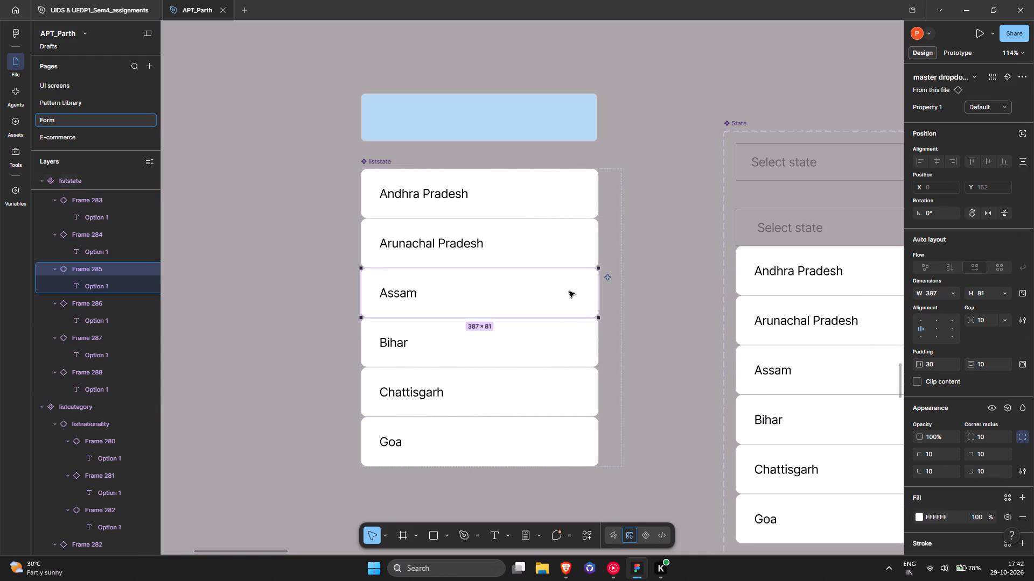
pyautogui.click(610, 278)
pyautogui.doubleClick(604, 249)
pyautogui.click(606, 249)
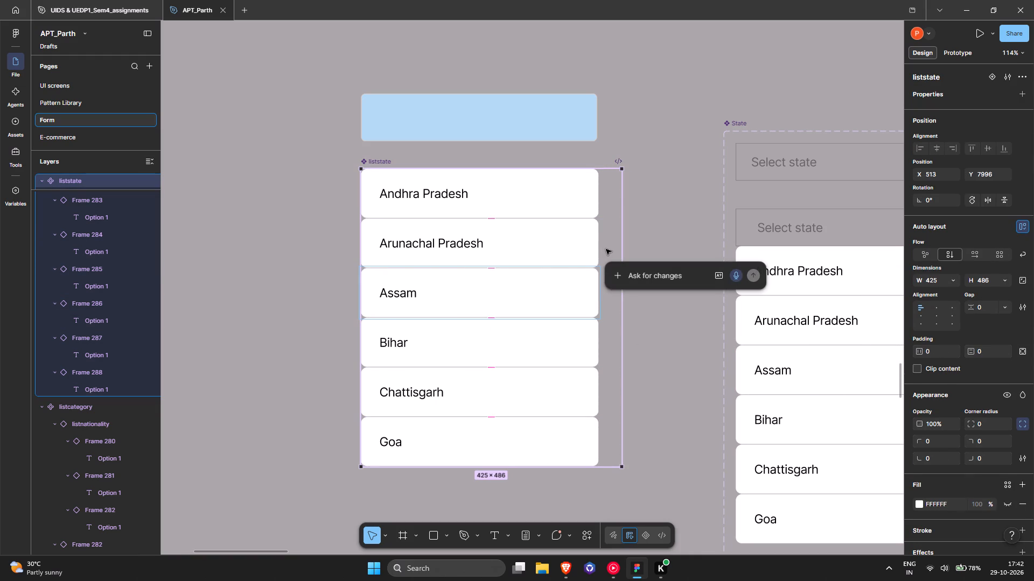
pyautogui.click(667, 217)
# Set all six state option rows in liststate, Andhra Pradesh through Goa, to fill the container's width.
pyautogui.click(437, 181)
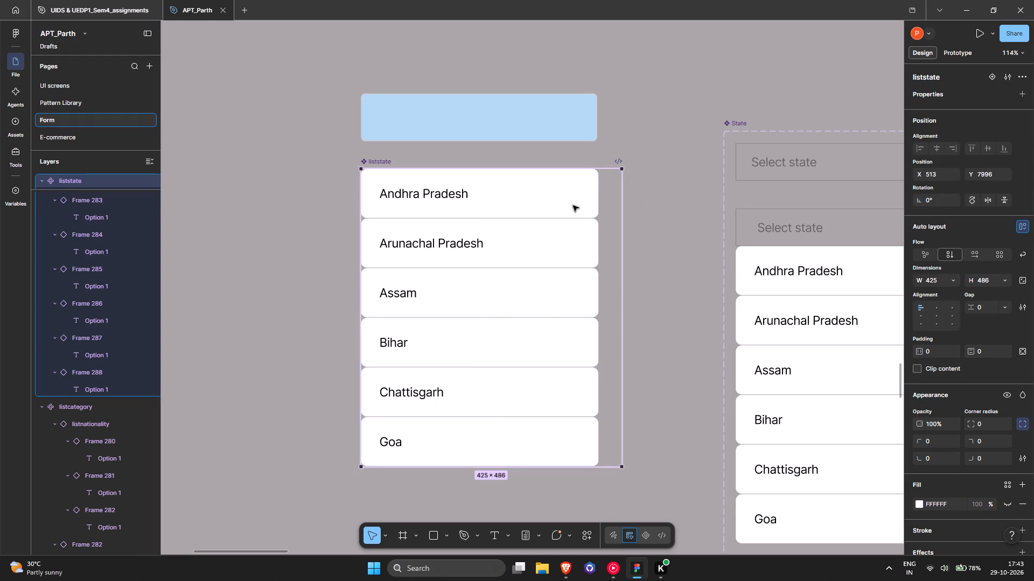
pyautogui.doubleClick(573, 206)
pyautogui.click(595, 272)
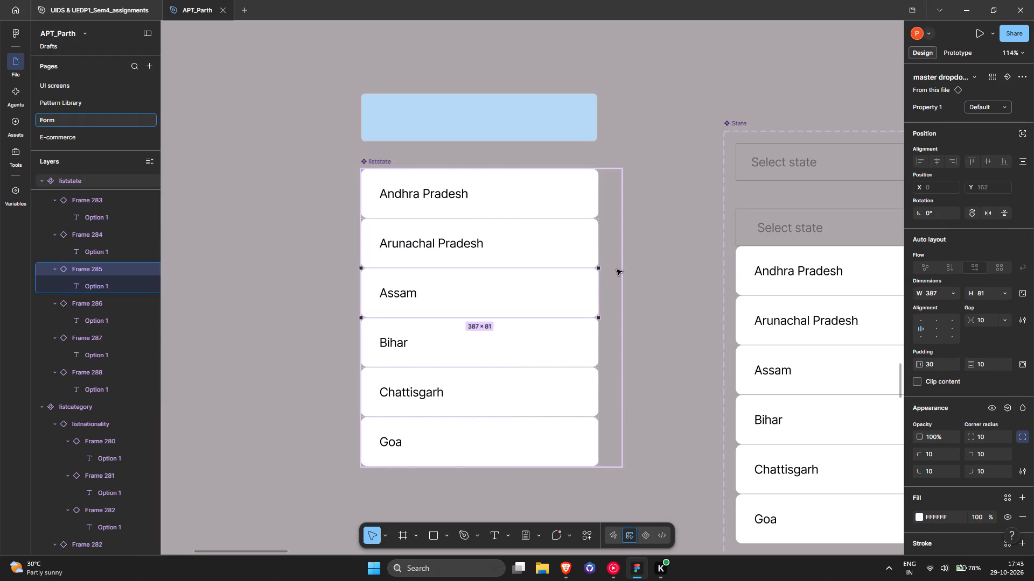
pyautogui.click(957, 292)
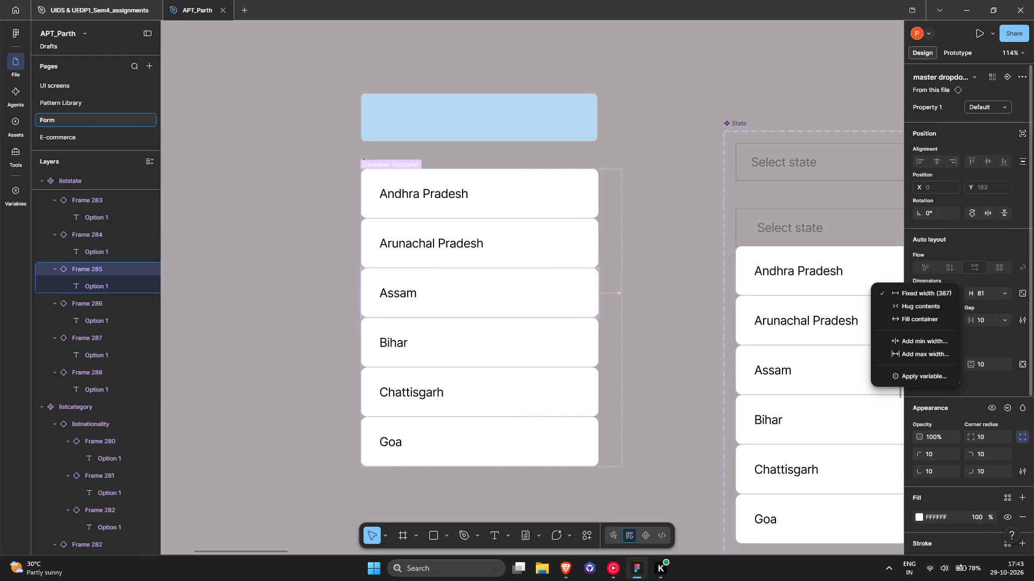
pyautogui.click(551, 193)
pyautogui.keyDown('shift'); pyautogui.click(562, 238); pyautogui.keyUp('shift')
pyautogui.keyDown('shift'); pyautogui.click(570, 276); pyautogui.keyUp('shift')
pyautogui.keyDown('shift'); pyautogui.click(578, 350); pyautogui.keyUp('shift')
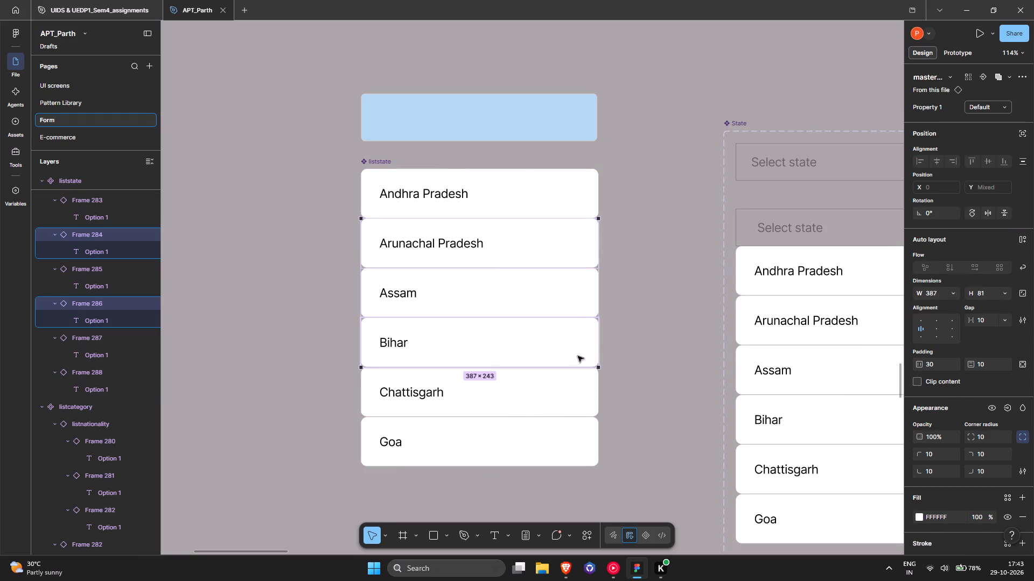
pyautogui.keyDown('shift'); pyautogui.click(579, 398); pyautogui.keyUp('shift')
pyautogui.keyDown('shift'); pyautogui.click(574, 438); pyautogui.keyUp('shift')
pyautogui.click(954, 294)
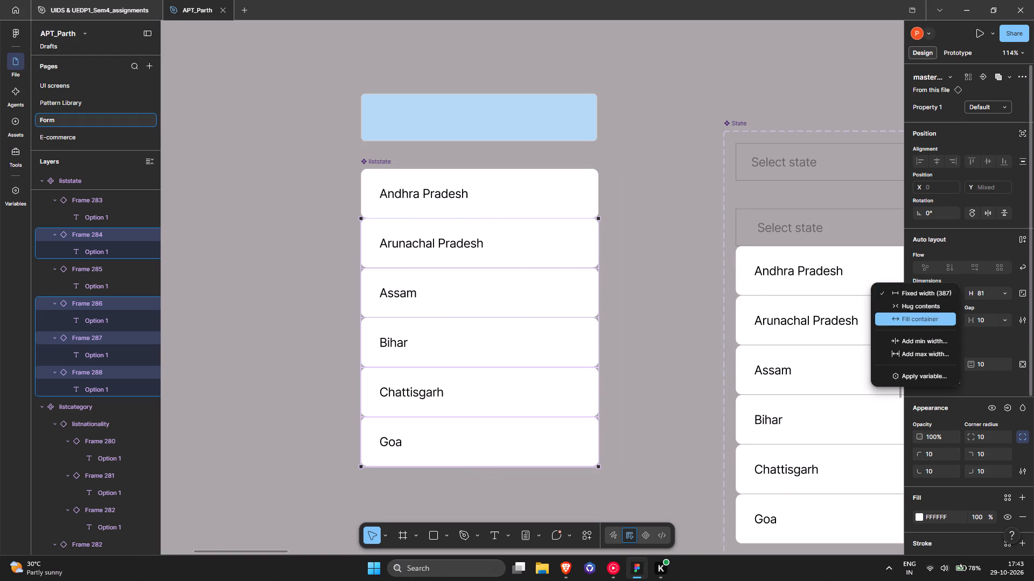
pyautogui.click(937, 320)
pyautogui.doubleClick(586, 287)
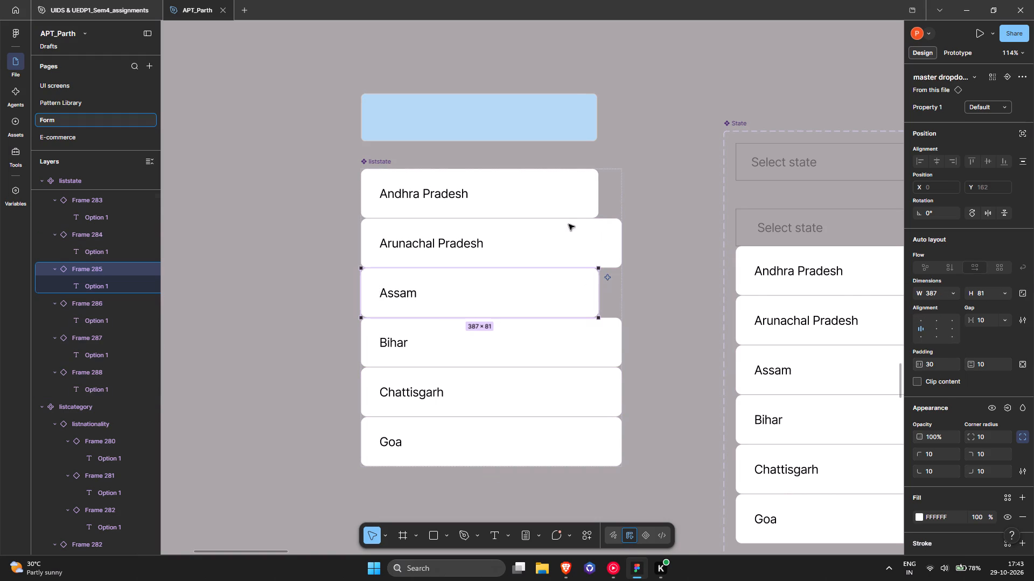
pyautogui.keyDown('shift'); pyautogui.click(565, 209); pyautogui.keyUp('shift')
pyautogui.click(954, 294)
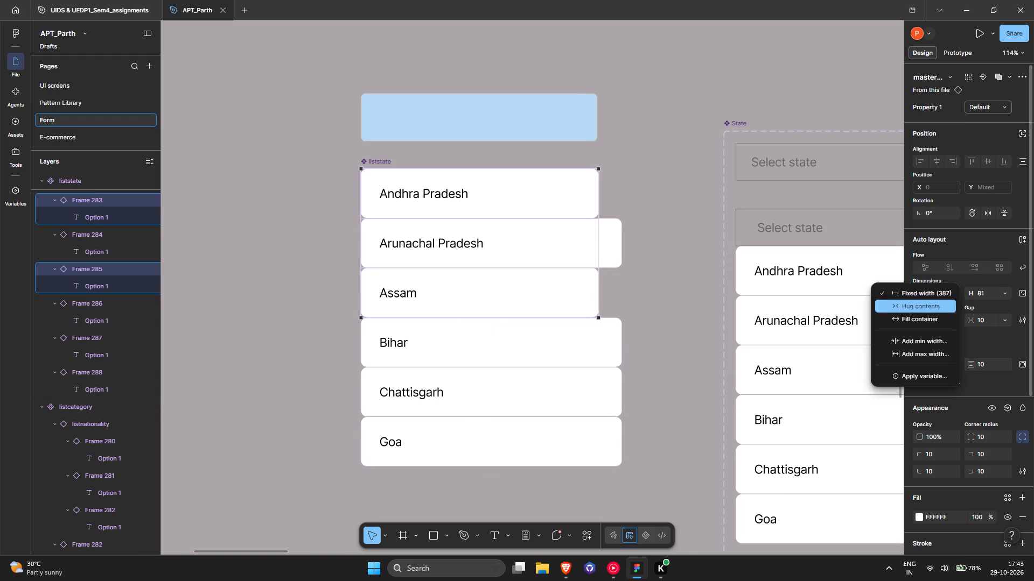
pyautogui.click(932, 321)
# Narrow the liststate component to a width of 385, matching the blue reference rectangle above it.
pyautogui.click(686, 292)
pyautogui.click(598, 264)
pyautogui.moveTo(622, 264); pyautogui.dragTo(612, 264)
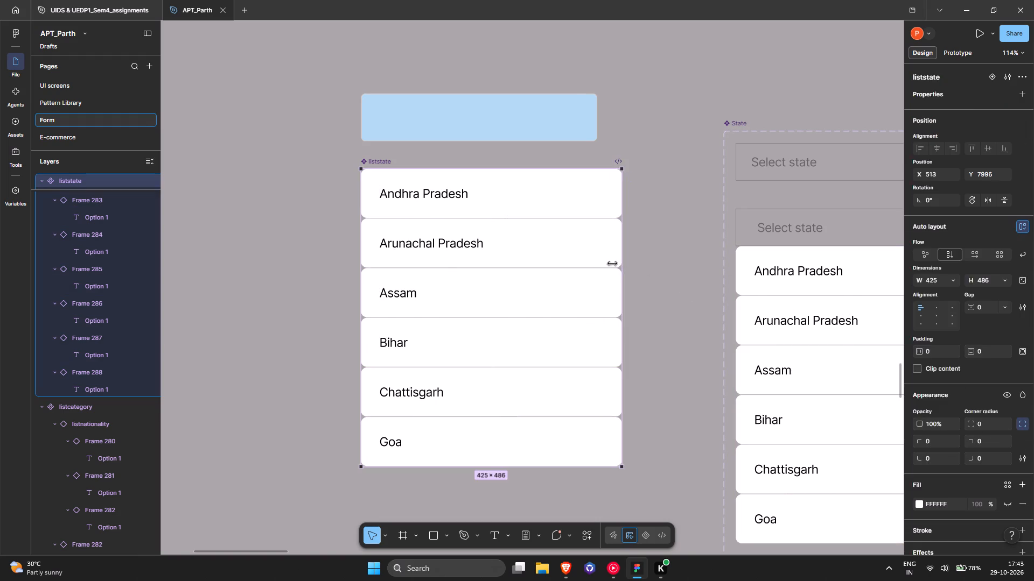
pyautogui.moveTo(612, 264); pyautogui.dragTo(604, 258)
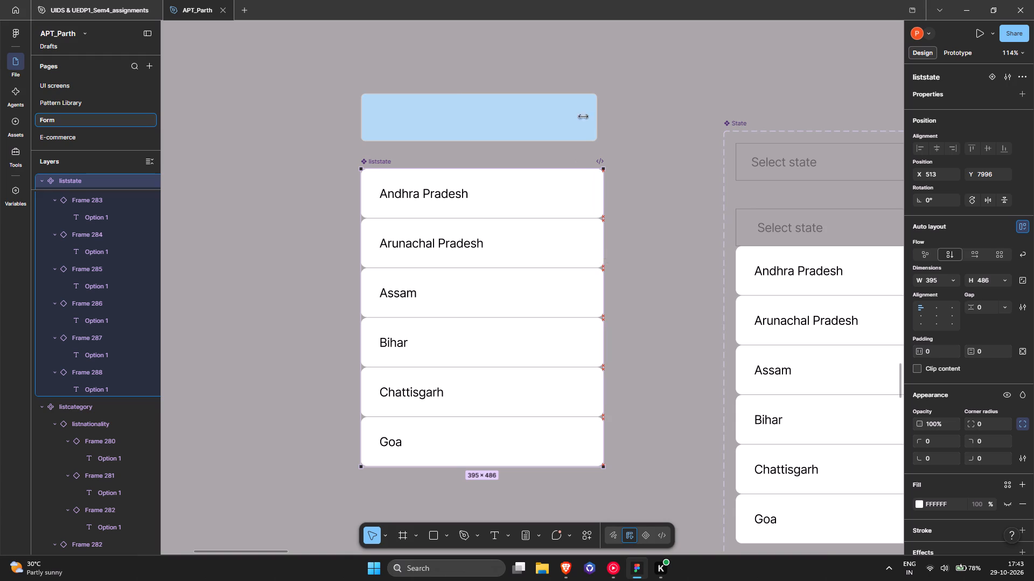
pyautogui.click(583, 114)
pyautogui.keyDown('ctrl'); pyautogui.scroll(10, 575, 185); pyautogui.keyUp('ctrl')
pyautogui.scroll(5, 674, 179)
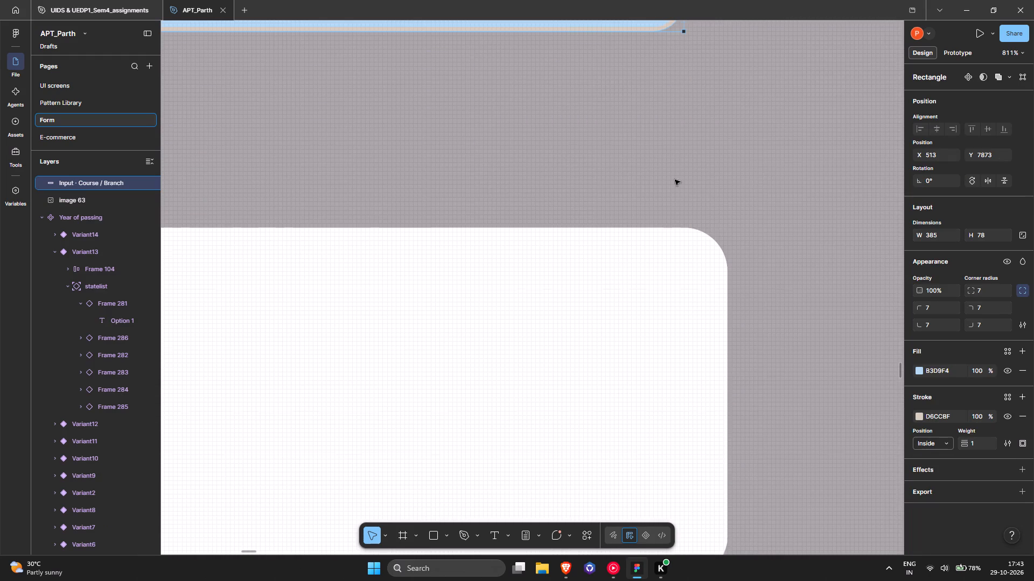
pyautogui.click(723, 274)
pyautogui.moveTo(729, 274); pyautogui.dragTo(688, 273)
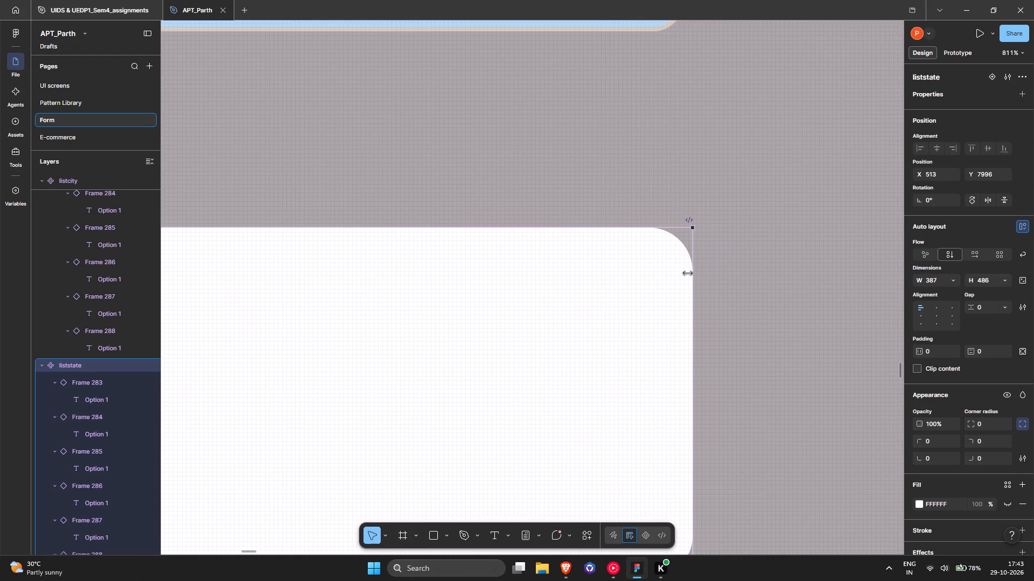
pyautogui.moveTo(688, 273); pyautogui.dragTo(687, 273)
pyautogui.keyDown('ctrl'); pyautogui.scroll(-7, 687, 273); pyautogui.keyUp('ctrl')
pyautogui.click(687, 273)
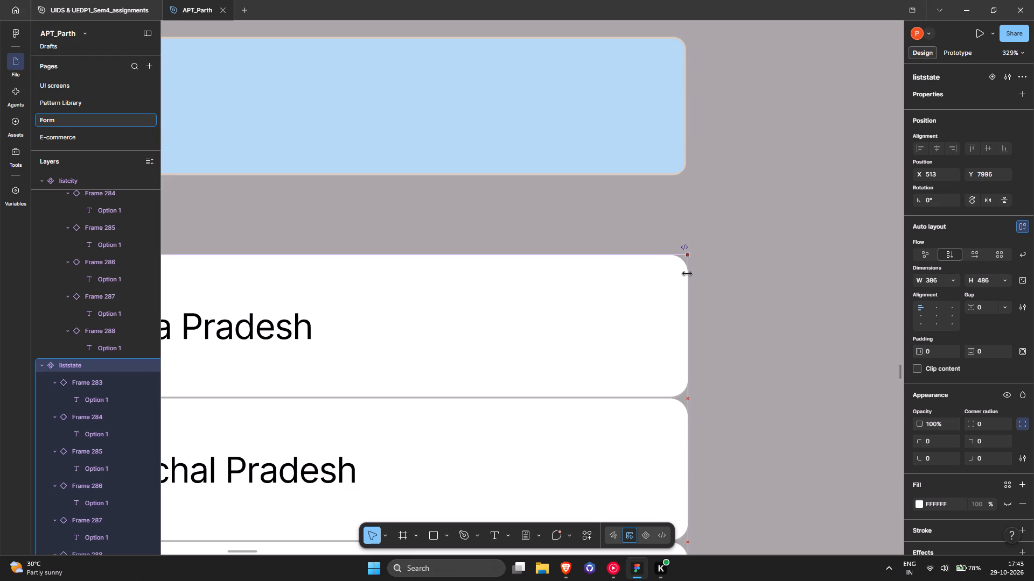
pyautogui.keyDown('ctrl'); pyautogui.scroll(-19, 685, 274); pyautogui.keyUp('ctrl')
pyautogui.keyDown('ctrl'); pyautogui.scroll(6, 695, 275); pyautogui.keyUp('ctrl')
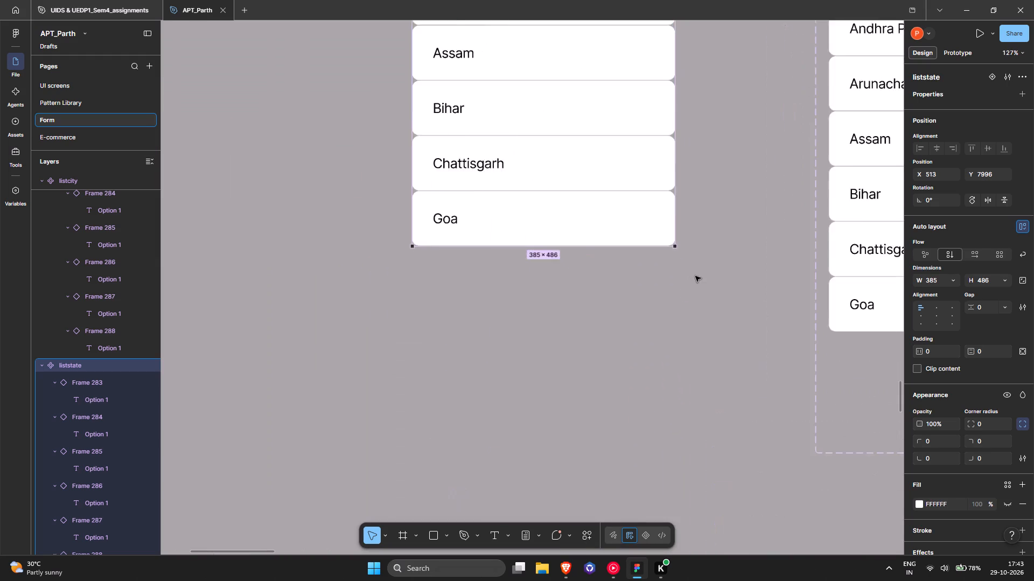
pyautogui.keyDown('ctrl'); pyautogui.scroll(6, 695, 276); pyautogui.keyUp('ctrl')
pyautogui.scroll(-1, 689, 289)
pyautogui.scroll(6, 688, 290)
pyautogui.click(644, 225)
pyautogui.doubleClick(657, 242)
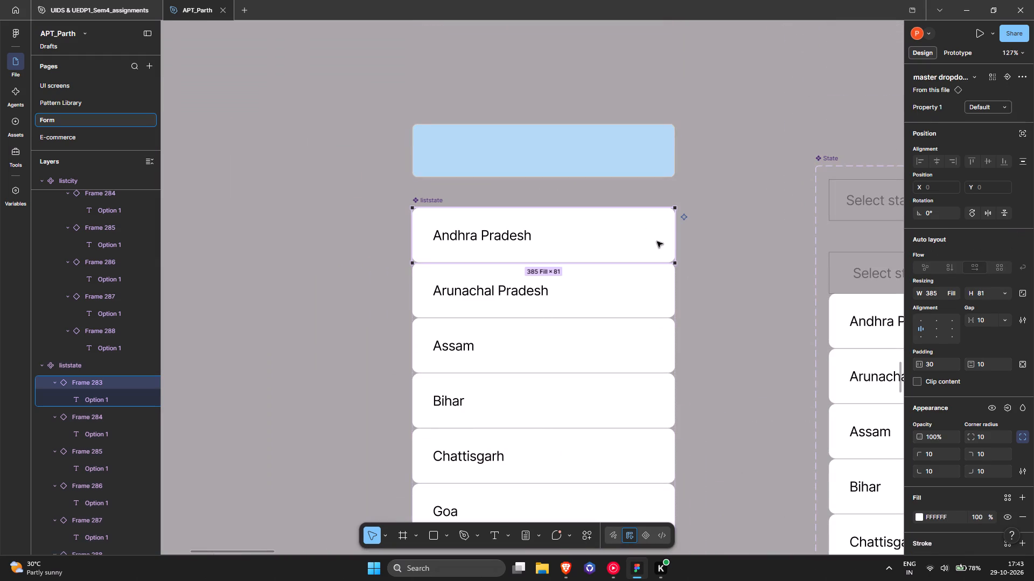
pyautogui.click(620, 125)
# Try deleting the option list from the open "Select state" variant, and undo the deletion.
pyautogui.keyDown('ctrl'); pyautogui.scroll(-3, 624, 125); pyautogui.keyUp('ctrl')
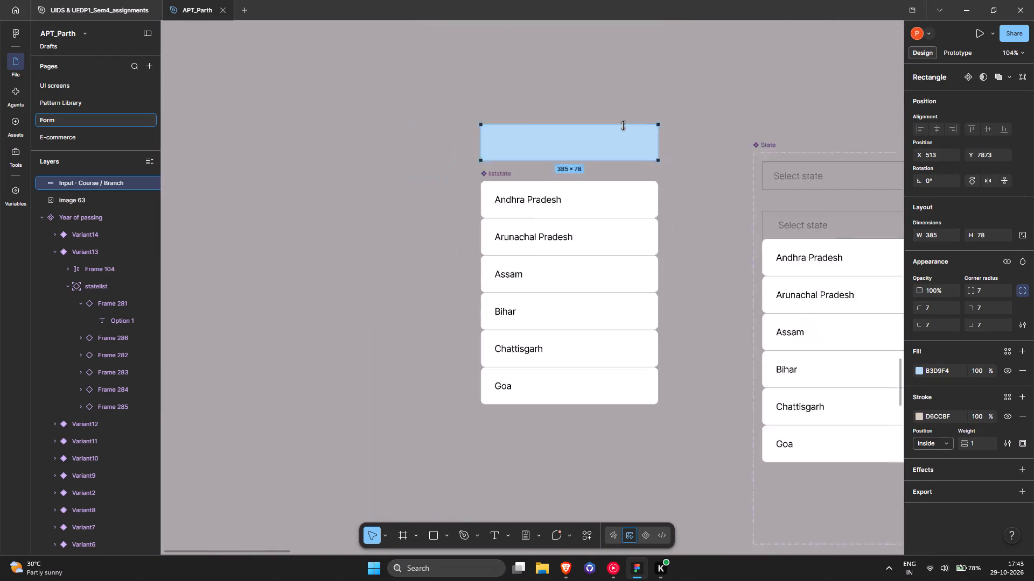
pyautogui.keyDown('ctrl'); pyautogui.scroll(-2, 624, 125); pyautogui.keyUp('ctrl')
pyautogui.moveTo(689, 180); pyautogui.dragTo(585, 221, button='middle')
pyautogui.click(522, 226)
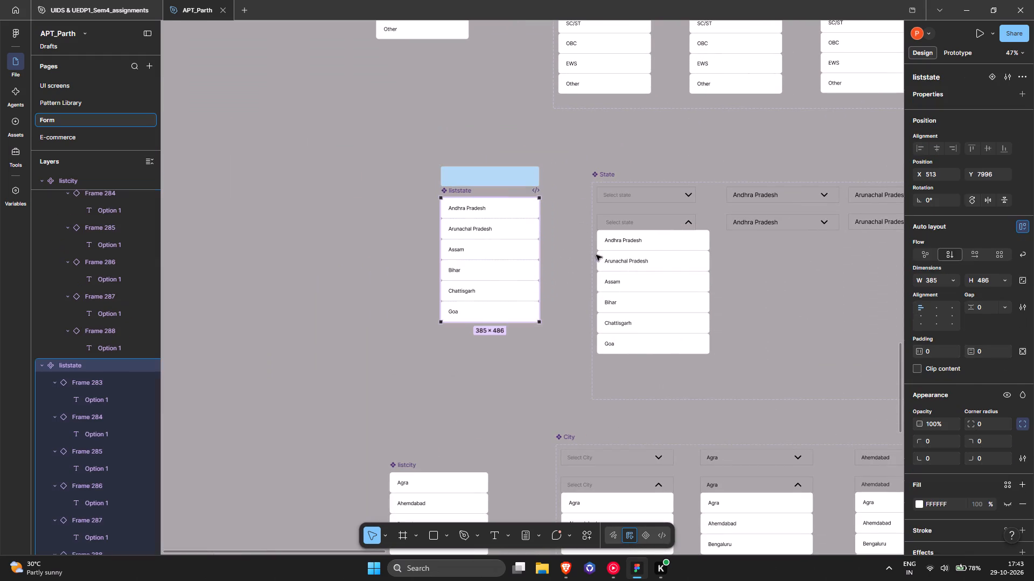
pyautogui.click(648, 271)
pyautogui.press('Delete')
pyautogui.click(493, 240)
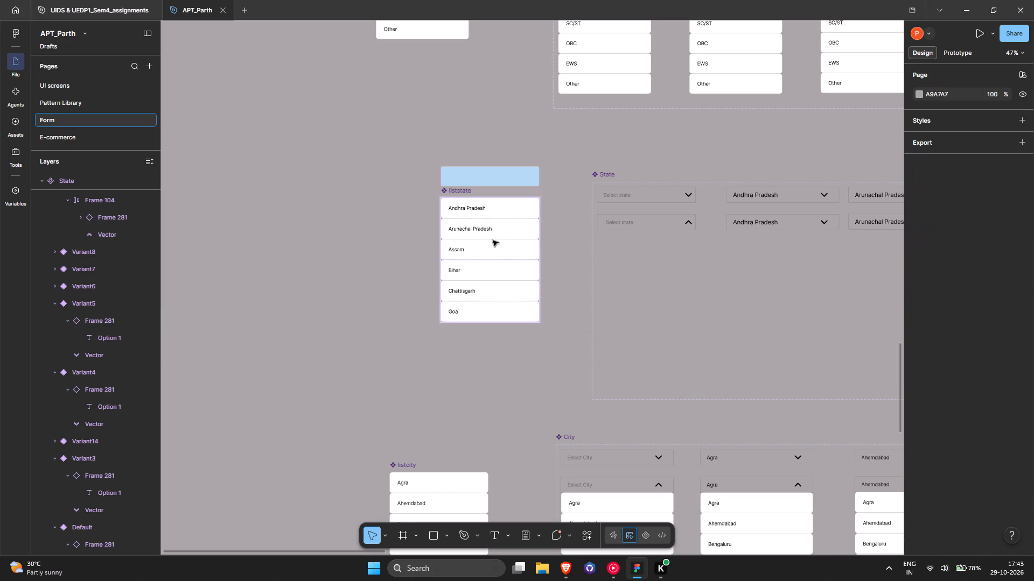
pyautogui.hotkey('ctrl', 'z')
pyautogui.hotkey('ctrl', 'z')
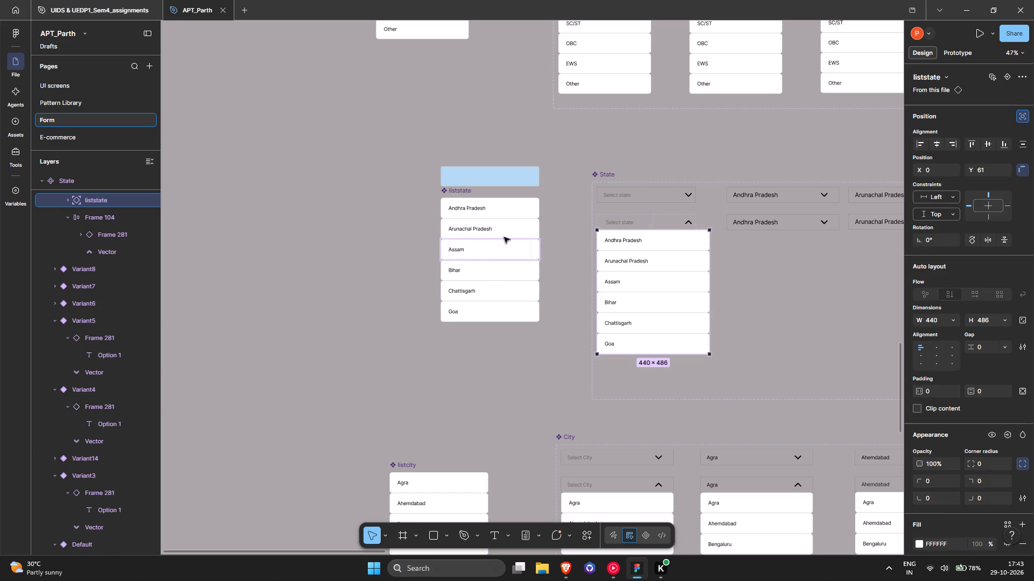
# Overlay the blue reference rectangle on the open "Select state" variant to compare widths, and return it above liststate.
pyautogui.click(500, 145)
pyautogui.moveTo(500, 174); pyautogui.dragTo(659, 219)
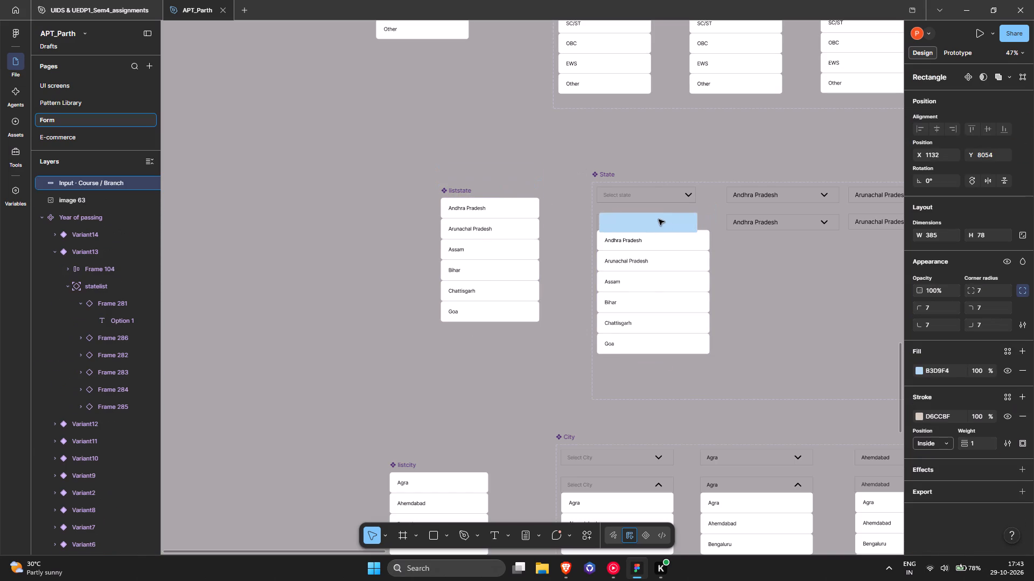
pyautogui.moveTo(659, 219); pyautogui.dragTo(501, 165)
# Replace the option list in the open "Select state" variant with a copy of liststate that ignores auto layout.
pyautogui.click(601, 255)
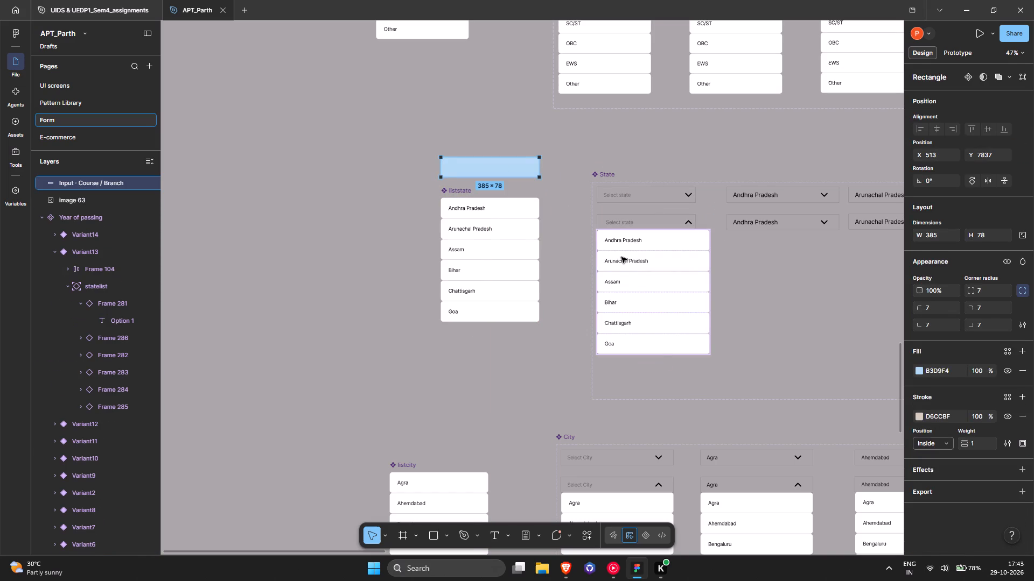
pyautogui.press('Delete')
pyautogui.click(524, 252)
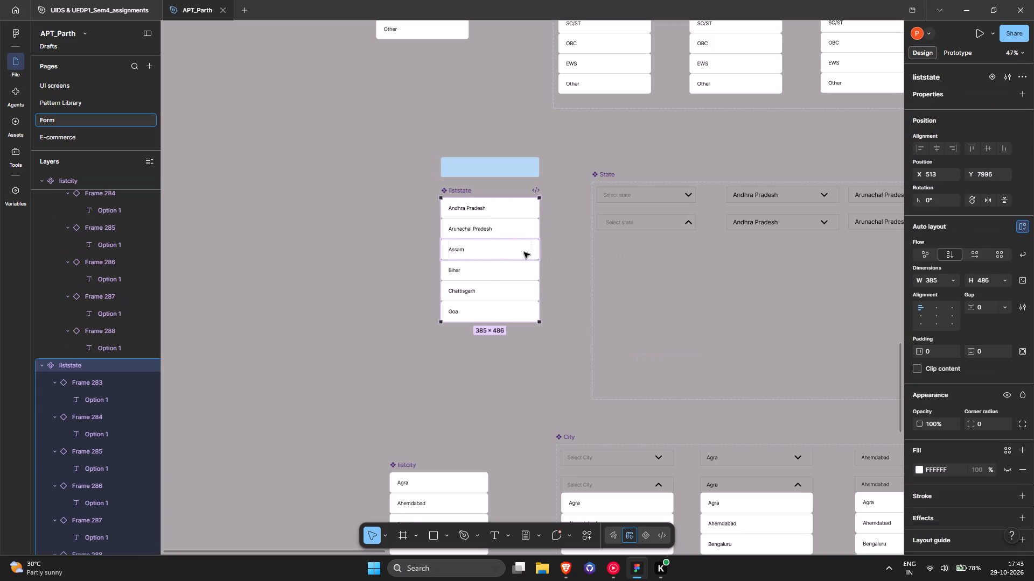
pyautogui.hotkey('ctrl', 'c')
pyautogui.click(643, 218)
pyautogui.hotkey('ctrl', 'v')
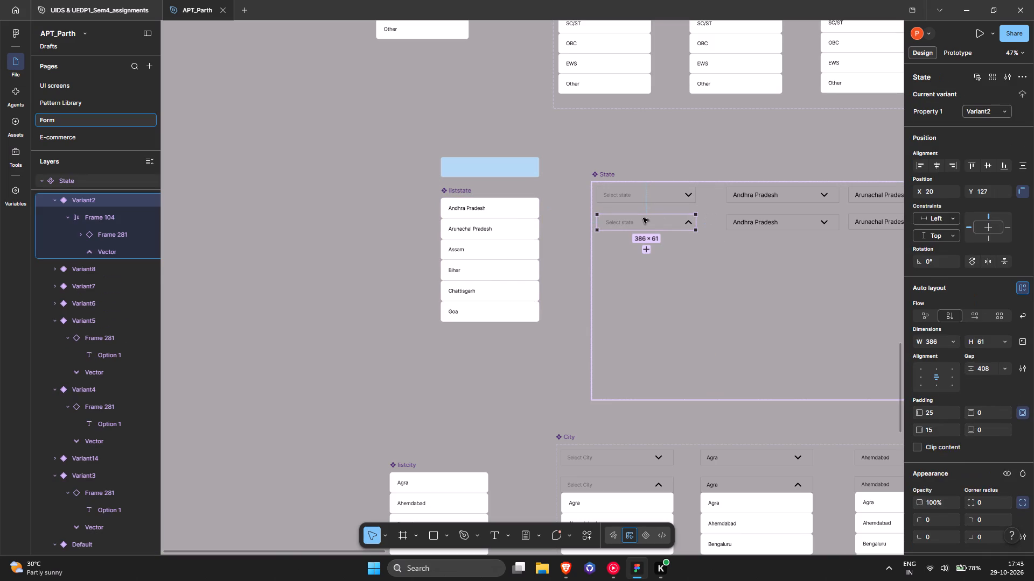
pyautogui.click(1023, 118)
# Set the X position of the pasted liststate in the open "Select state" variant to 0.
pyautogui.keyDown('ctrl'); pyautogui.scroll(7, 675, 203); pyautogui.keyUp('ctrl')
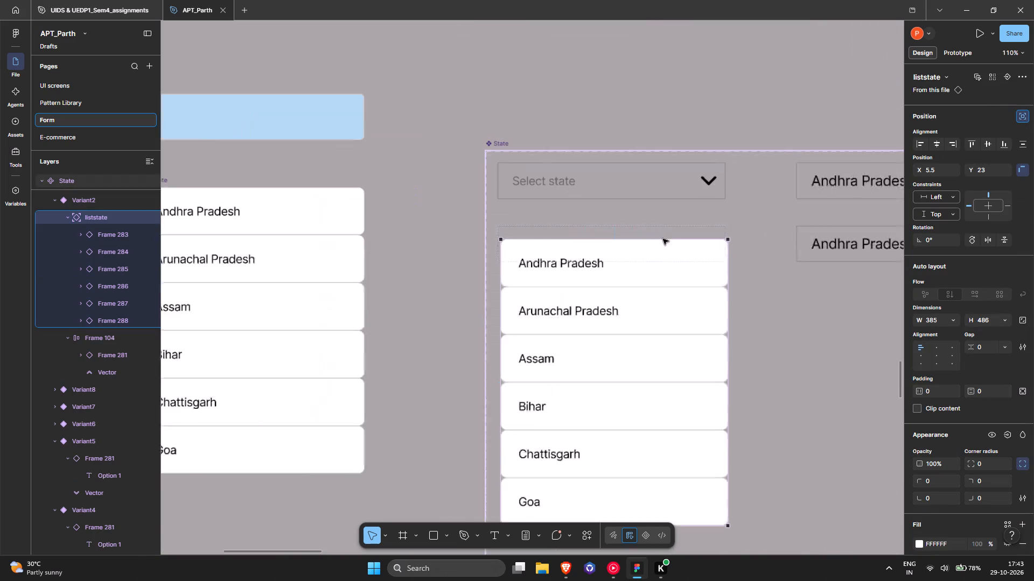
pyautogui.keyDown('ctrl'); pyautogui.scroll(2, 663, 239); pyautogui.keyUp('ctrl')
pyautogui.click(936, 169)
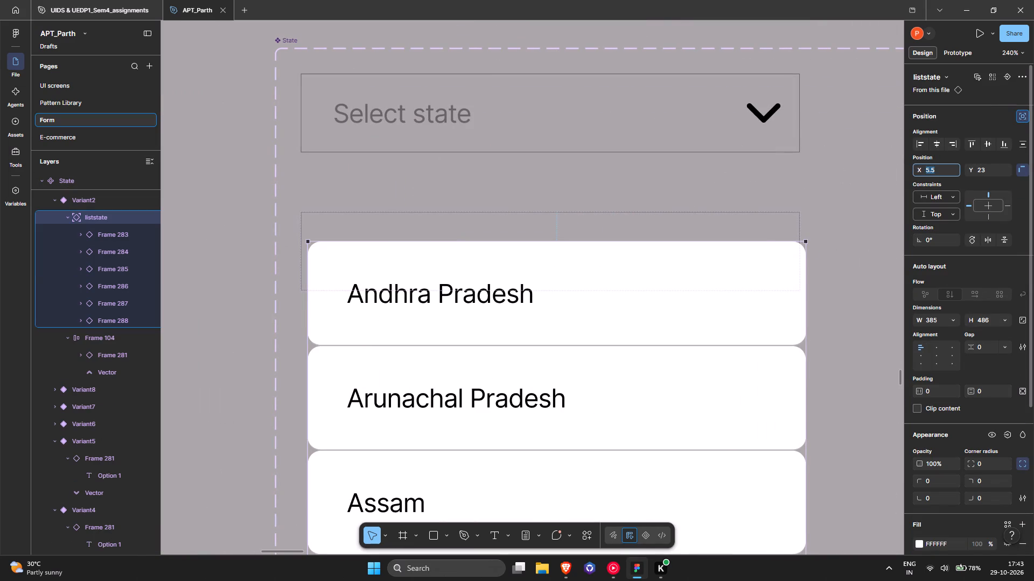
pyautogui.press('0')
pyautogui.press('Return')
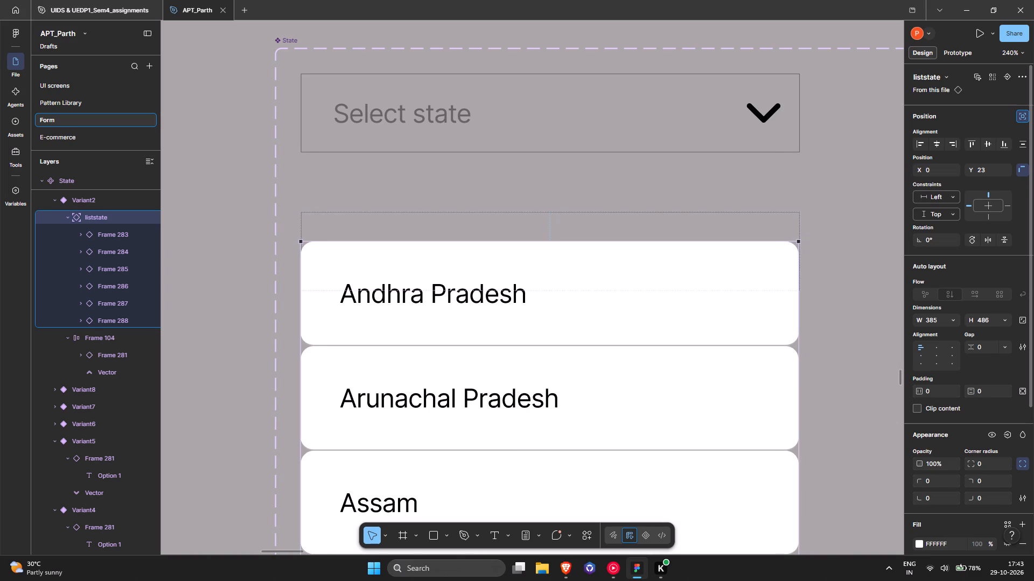
# Examine how the pasted liststate's side edges align with the open "Select state" variant's frame.
pyautogui.keyDown('ctrl'); pyautogui.scroll(7, 803, 274); pyautogui.keyUp('ctrl')
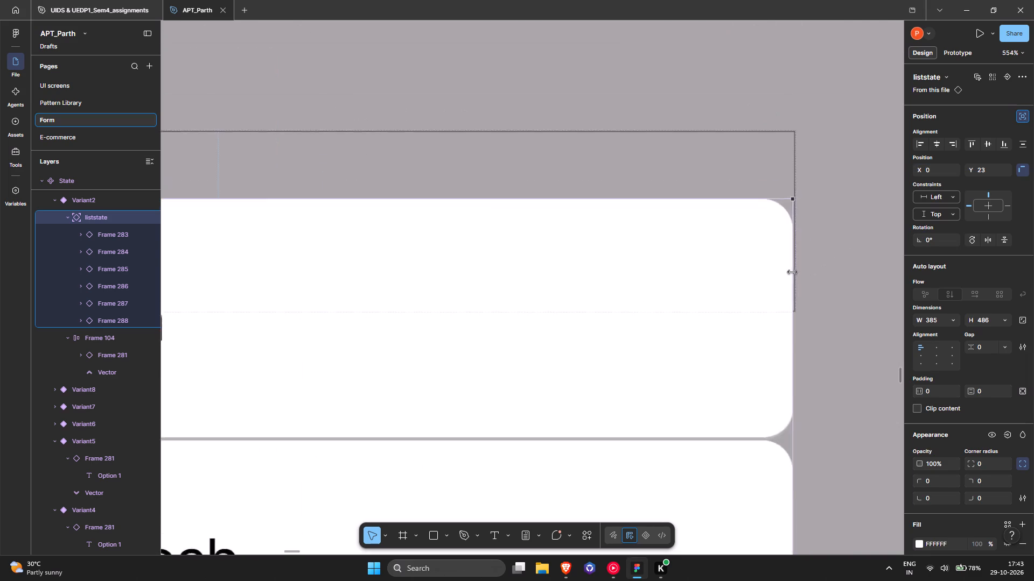
pyautogui.keyDown('ctrl'); pyautogui.scroll(2, 792, 272); pyautogui.keyUp('ctrl')
pyautogui.keyDown('ctrl'); pyautogui.scroll(-12, 792, 272); pyautogui.keyUp('ctrl')
pyautogui.keyDown('ctrl'); pyautogui.scroll(11, 412, 272); pyautogui.keyUp('ctrl')
pyautogui.keyDown('ctrl'); pyautogui.scroll(-8, 386, 265); pyautogui.keyUp('ctrl')
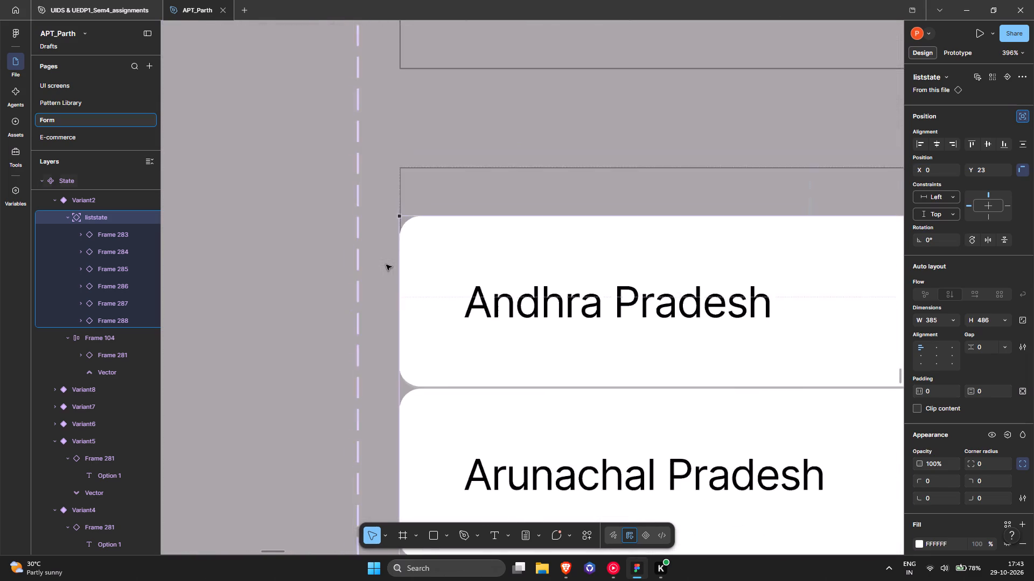
pyautogui.keyDown('ctrl'); pyautogui.scroll(-7, 386, 265); pyautogui.keyUp('ctrl')
pyautogui.moveTo(493, 253); pyautogui.dragTo(938, 225, button='middle')
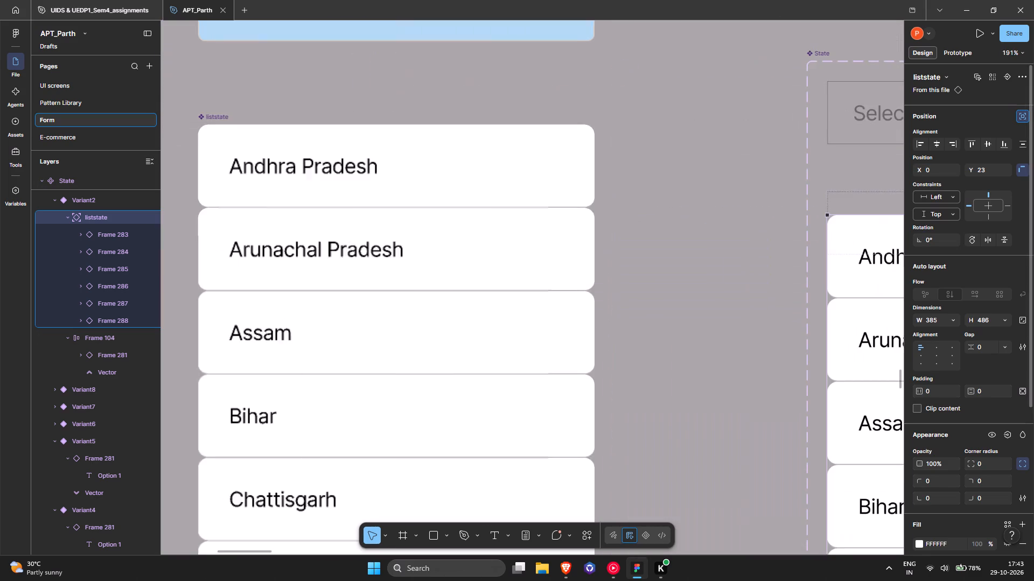
# Examine how the pasted liststate's right edge lines up with the frame of the open "Select state" variant.
pyautogui.keyDown('ctrl'); pyautogui.scroll(6, 599, 224); pyautogui.keyUp('ctrl')
pyautogui.scroll(11, 600, 224)
pyautogui.keyDown('ctrl'); pyautogui.scroll(-6, 600, 224); pyautogui.keyUp('ctrl')
pyautogui.moveTo(361, 228); pyautogui.dragTo(549, 235, button='middle')
pyautogui.keyDown('ctrl'); pyautogui.scroll(6, 500, 215); pyautogui.keyUp('ctrl')
pyautogui.keyDown('ctrl'); pyautogui.scroll(-13, 501, 214); pyautogui.keyUp('ctrl')
pyautogui.moveTo(745, 231); pyautogui.dragTo(621, 229, button='middle')
pyautogui.keyDown('ctrl'); pyautogui.scroll(2, 627, 233); pyautogui.keyUp('ctrl')
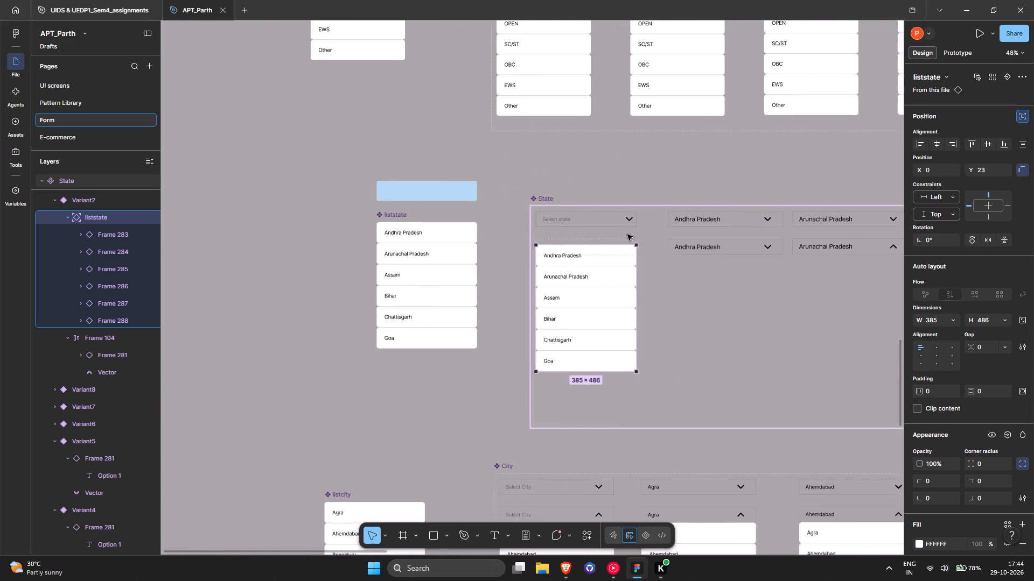
pyautogui.keyDown('ctrl'); pyautogui.scroll(14, 627, 235); pyautogui.keyUp('ctrl')
pyautogui.scroll(-4, 646, 264)
pyautogui.keyDown('ctrl'); pyautogui.scroll(6, 662, 232); pyautogui.keyUp('ctrl')
pyautogui.keyDown('ctrl'); pyautogui.scroll(-3, 662, 232); pyautogui.keyUp('ctrl')
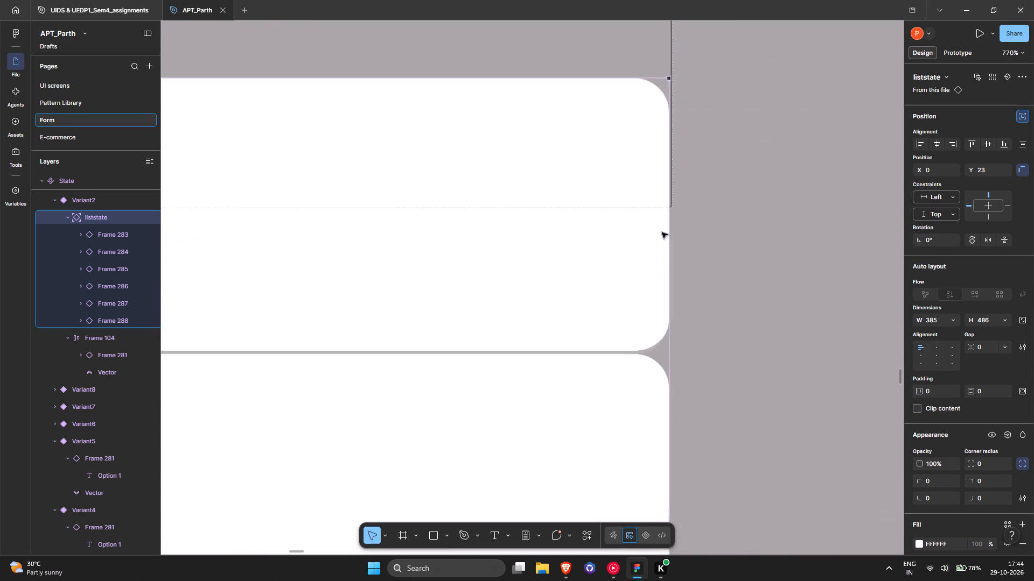
pyautogui.scroll(4, 750, 244)
pyautogui.keyDown('ctrl'); pyautogui.scroll(-4, 657, 246); pyautogui.keyUp('ctrl')
# Set the Y position of the liststate in the open "Select state" variant to 60.
pyautogui.moveTo(614, 246); pyautogui.dragTo(750, 146, button='middle')
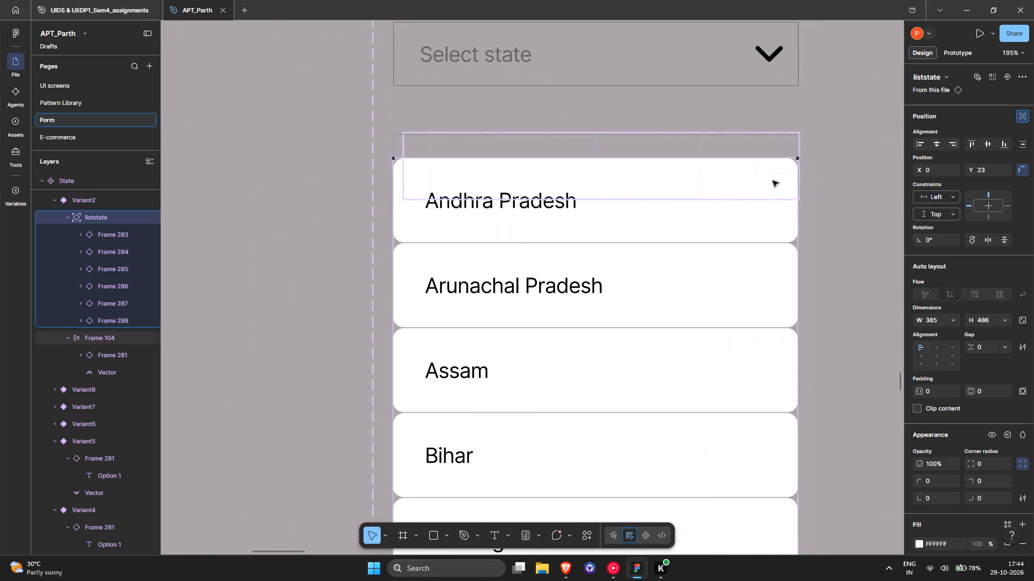
pyautogui.moveTo(967, 172); pyautogui.dragTo(512, 287)
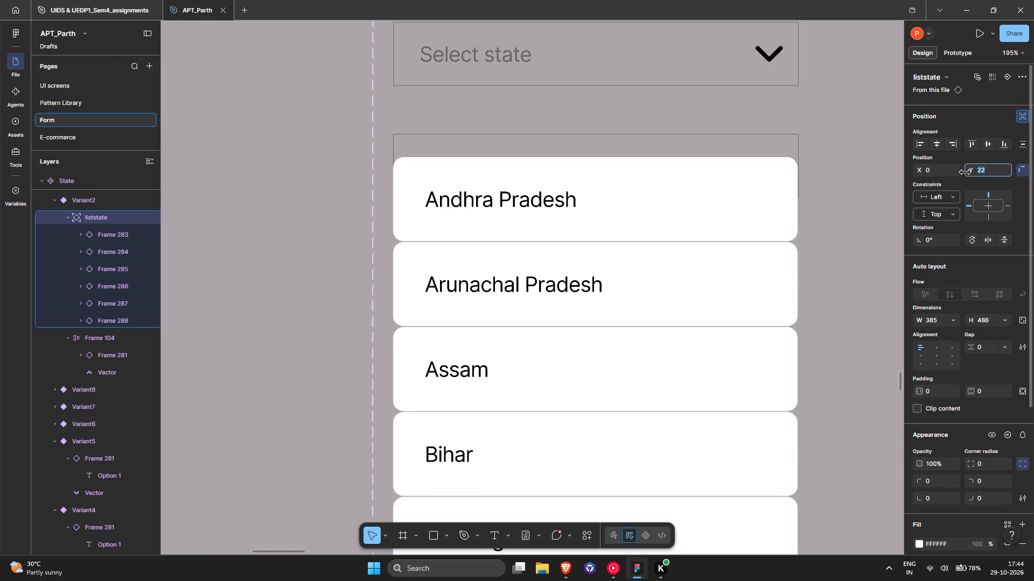
pyautogui.moveTo(512, 287); pyautogui.dragTo(545, 289)
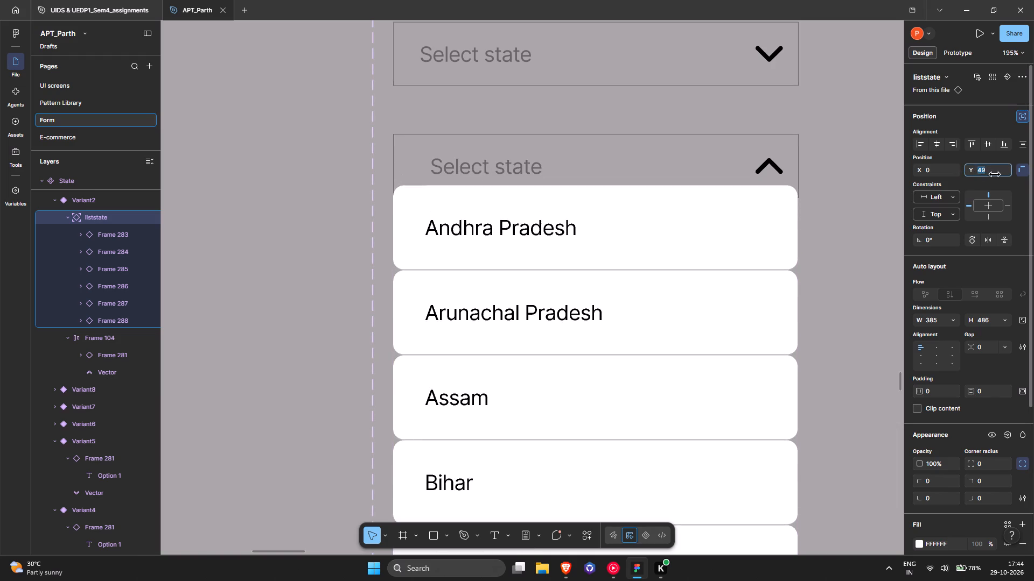
pyautogui.moveTo(545, 289); pyautogui.dragTo(557, 289)
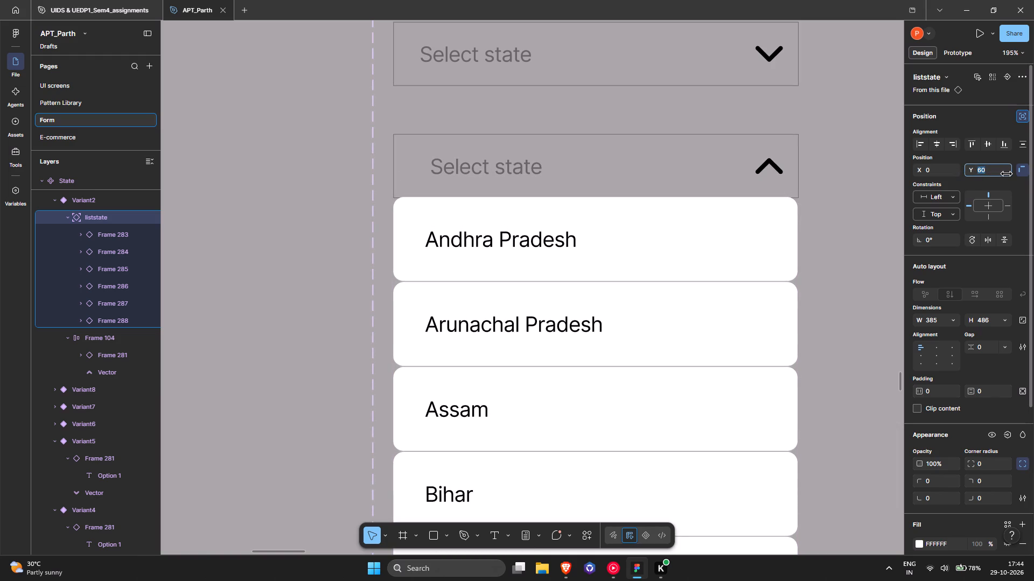
pyautogui.moveTo(557, 289); pyautogui.dragTo(556, 288)
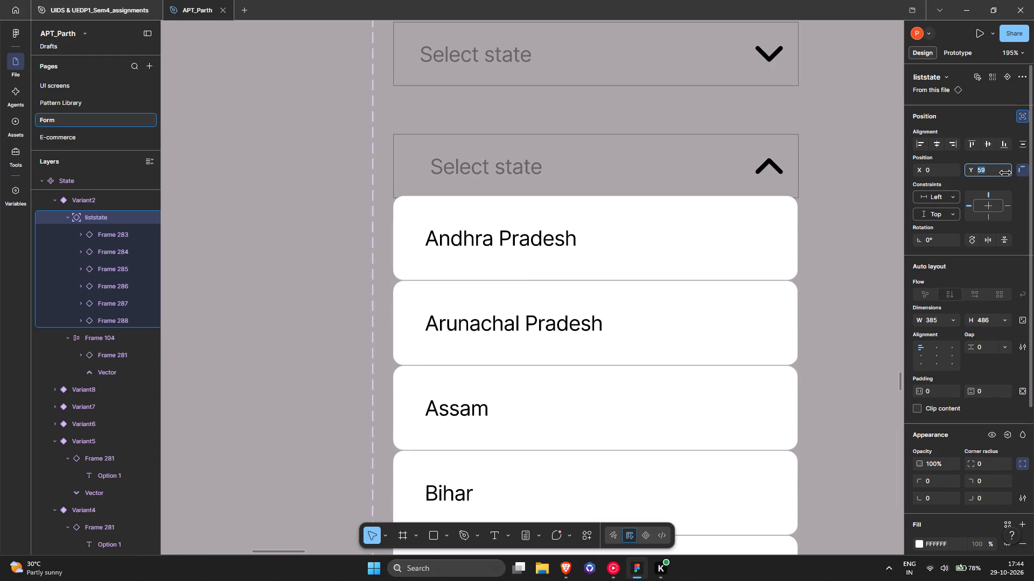
pyautogui.moveTo(556, 288); pyautogui.dragTo(557, 288)
# Widen the liststate in the open "Select state" variant to 386 by adjusting its right edge.
pyautogui.keyDown('ctrl'); pyautogui.scroll(3, 844, 184); pyautogui.keyUp('ctrl')
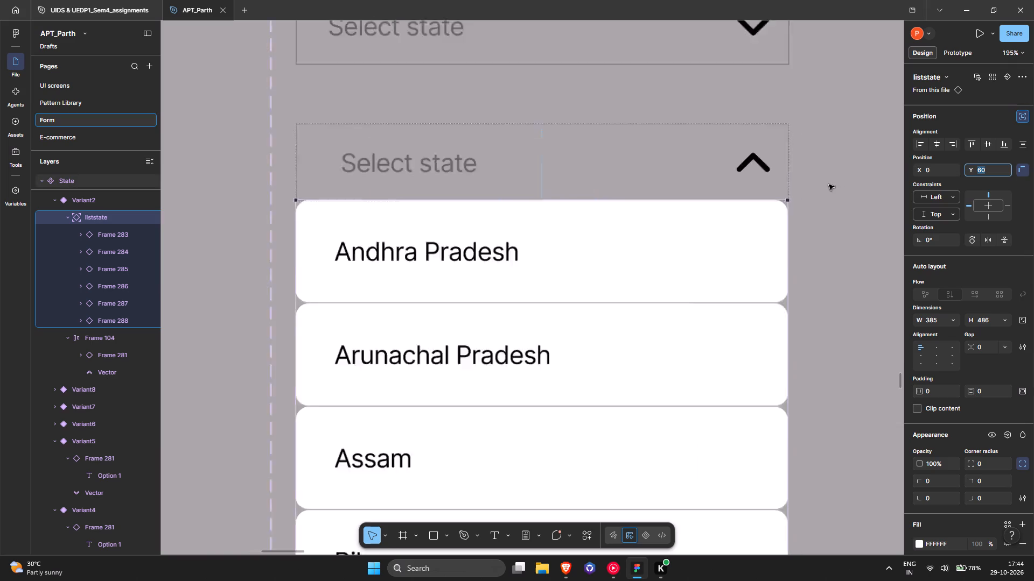
pyautogui.keyDown('ctrl'); pyautogui.scroll(7, 829, 185); pyautogui.keyUp('ctrl')
pyautogui.click(657, 196)
pyautogui.moveTo(659, 196); pyautogui.dragTo(653, 196)
pyautogui.click(659, 195)
pyautogui.moveTo(659, 195); pyautogui.dragTo(653, 195)
pyautogui.click(597, 297)
pyautogui.click(647, 281)
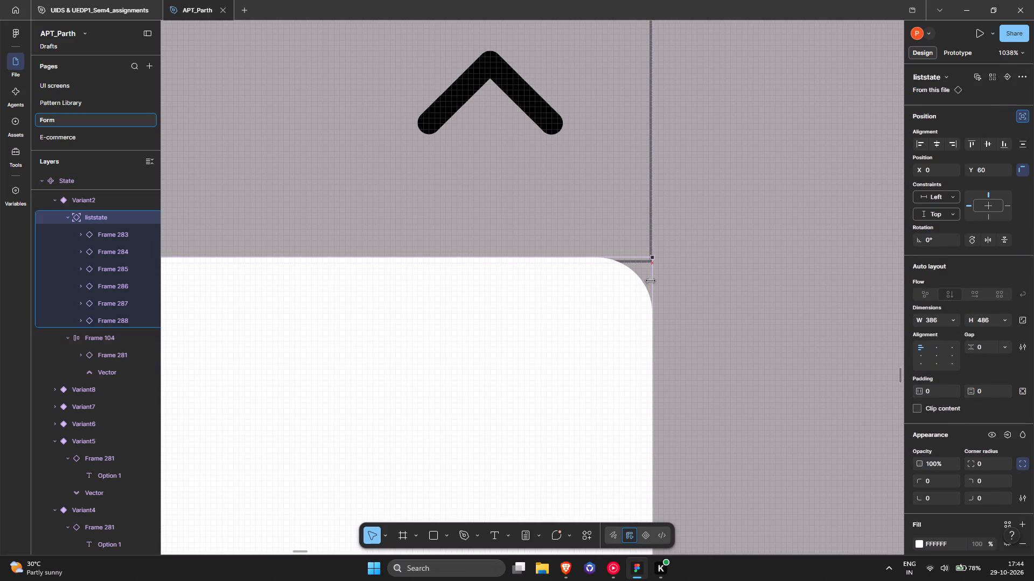
# Reduce the width of the closed "Select state" variant to 385.
pyautogui.keyDown('ctrl'); pyautogui.scroll(-6, 656, 271); pyautogui.keyUp('ctrl')
pyautogui.scroll(5, 632, 173)
pyautogui.click(638, 185)
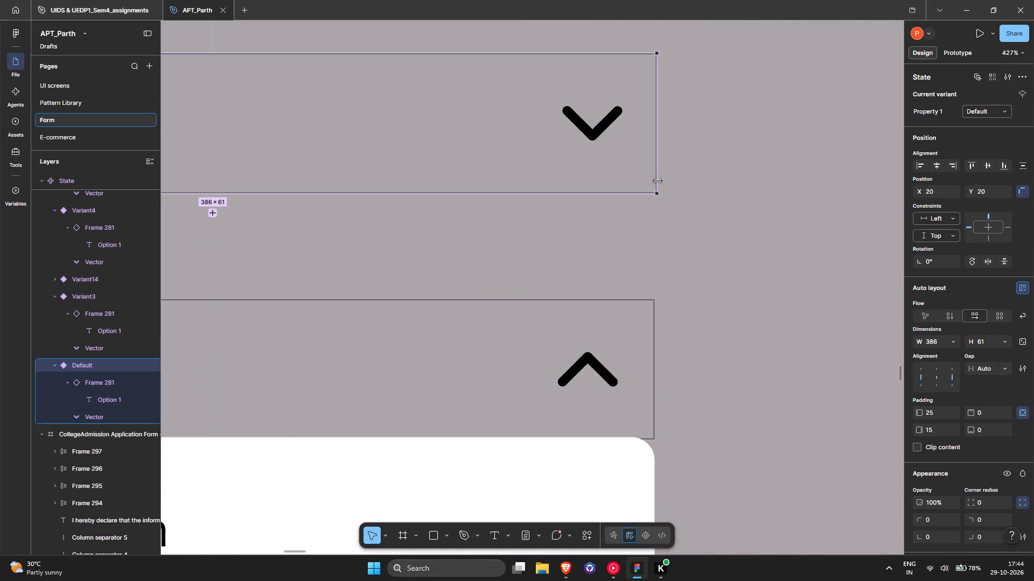
pyautogui.click(658, 181)
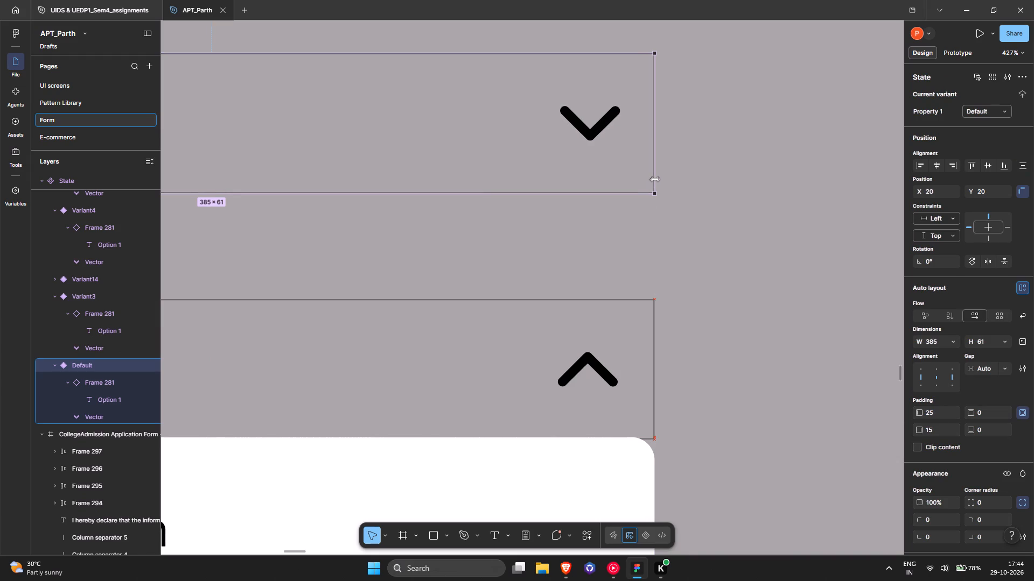
# Overlay the blue reference rectangle on the closed "Select state" variant to compare widths, and move it off above the State component.
pyautogui.keyDown('ctrl'); pyautogui.scroll(-12, 655, 179); pyautogui.keyUp('ctrl')
pyautogui.moveTo(348, 122); pyautogui.dragTo(633, 147)
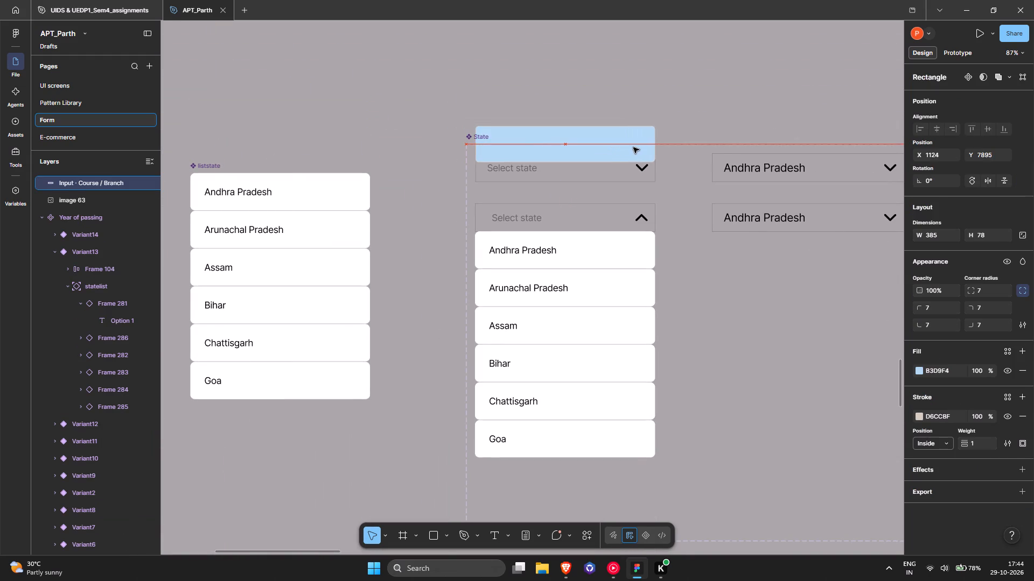
pyautogui.moveTo(633, 147); pyautogui.dragTo(632, 147)
pyautogui.keyDown('ctrl'); pyautogui.scroll(15, 507, 161); pyautogui.keyUp('ctrl')
pyautogui.moveTo(707, 126); pyautogui.dragTo(720, 127)
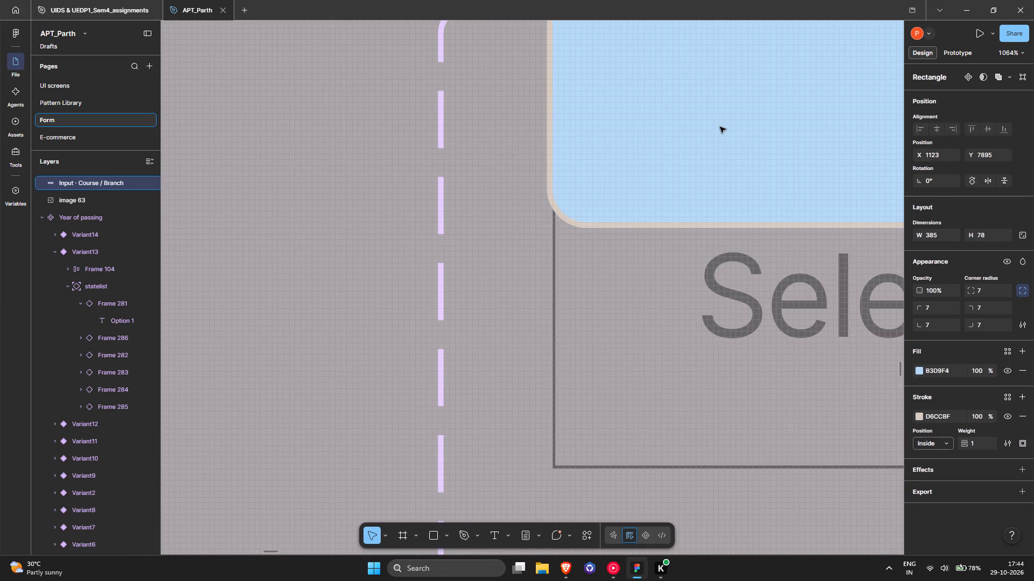
pyautogui.moveTo(720, 127); pyautogui.dragTo(722, 127)
pyautogui.keyDown('ctrl'); pyautogui.scroll(-13, 722, 127); pyautogui.keyUp('ctrl')
pyautogui.moveTo(780, 126); pyautogui.dragTo(426, 188, button='middle')
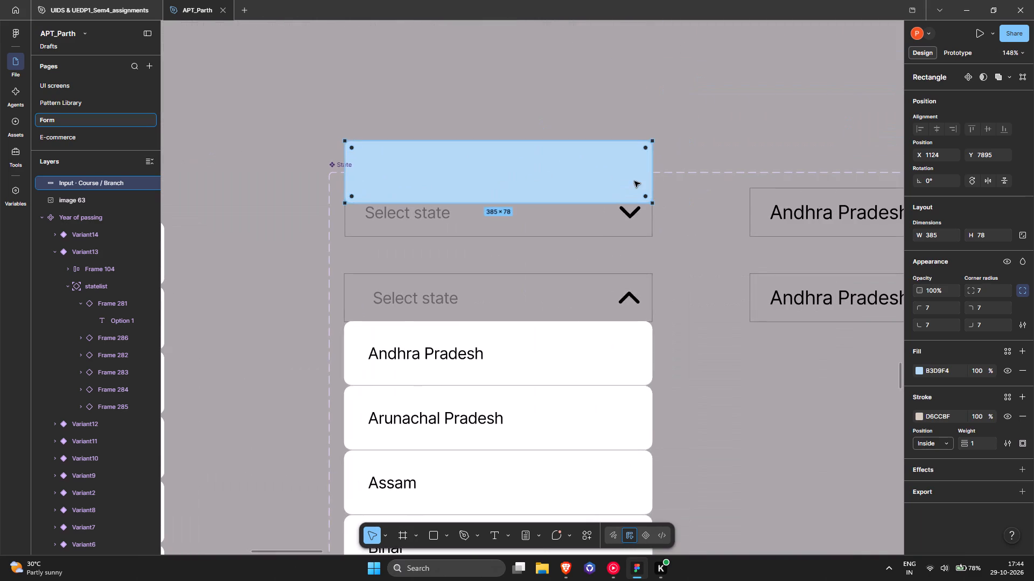
pyautogui.keyDown('ctrl'); pyautogui.scroll(11, 652, 187); pyautogui.keyUp('ctrl')
pyautogui.scroll(-20, 638, 226)
pyautogui.scroll(-8, 638, 226)
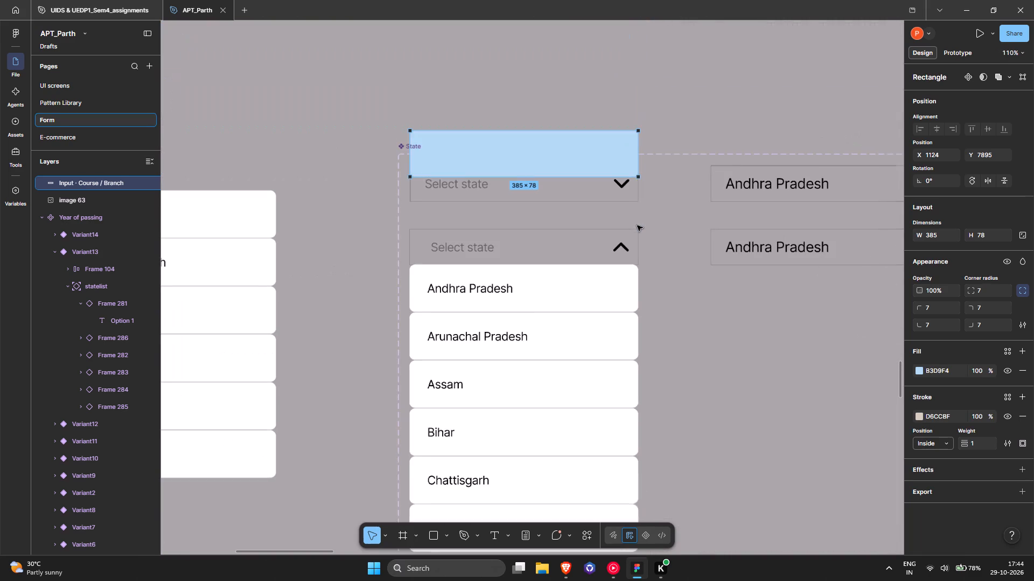
pyautogui.moveTo(574, 140); pyautogui.dragTo(831, 109)
pyautogui.moveTo(665, 67); pyautogui.dragTo(448, 129, button='middle')
# Copy the liststate from the open "Select state" variant into the six other open State variants, Andhra Pradesh through Goa.
pyautogui.keyDown('ctrl'); pyautogui.scroll(-5, 448, 129); pyautogui.keyUp('ctrl')
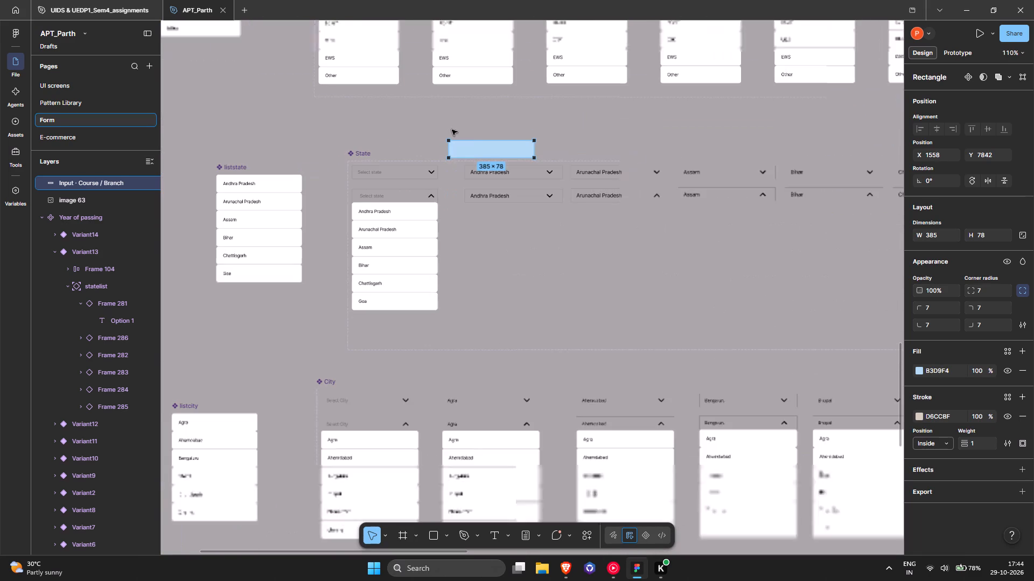
pyautogui.click(275, 194)
pyautogui.hotkey('ctrl', 'c')
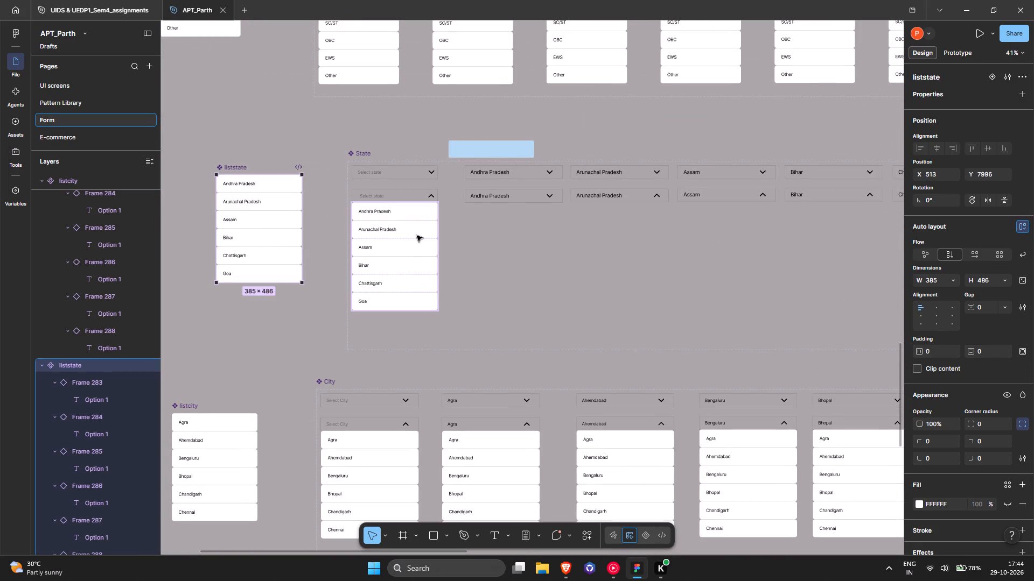
pyautogui.click(417, 236)
pyautogui.hotkey('ctrl', 'c')
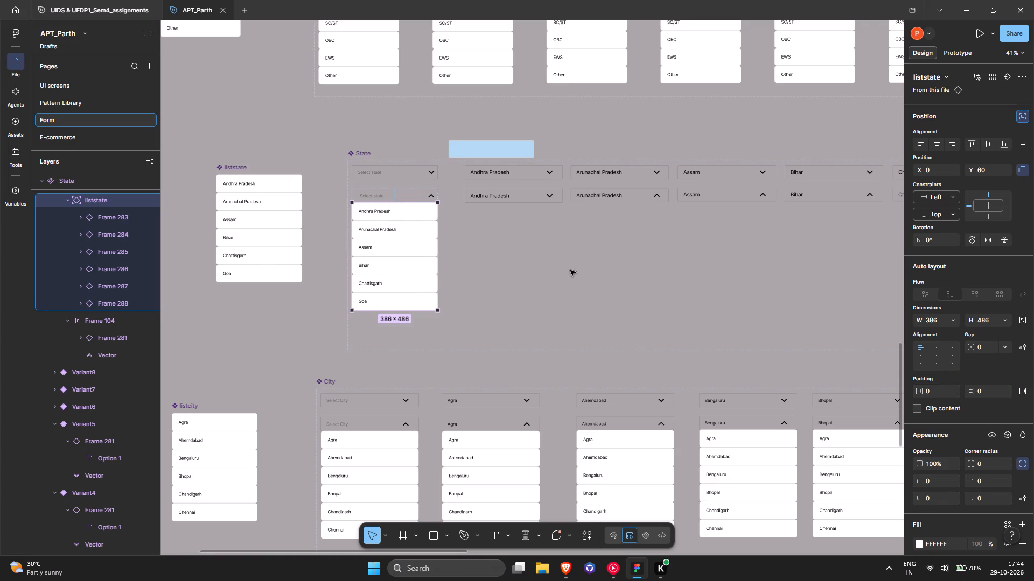
pyautogui.keyDown('ctrl'); pyautogui.scroll(-1, 499, 270); pyautogui.keyUp('ctrl')
pyautogui.keyDown('ctrl'); pyautogui.moveTo(546, 268); pyautogui.dragTo(406, 276, button='middle'); pyautogui.keyUp('ctrl')
pyautogui.moveTo(868, 226); pyautogui.dragTo(686, 216)
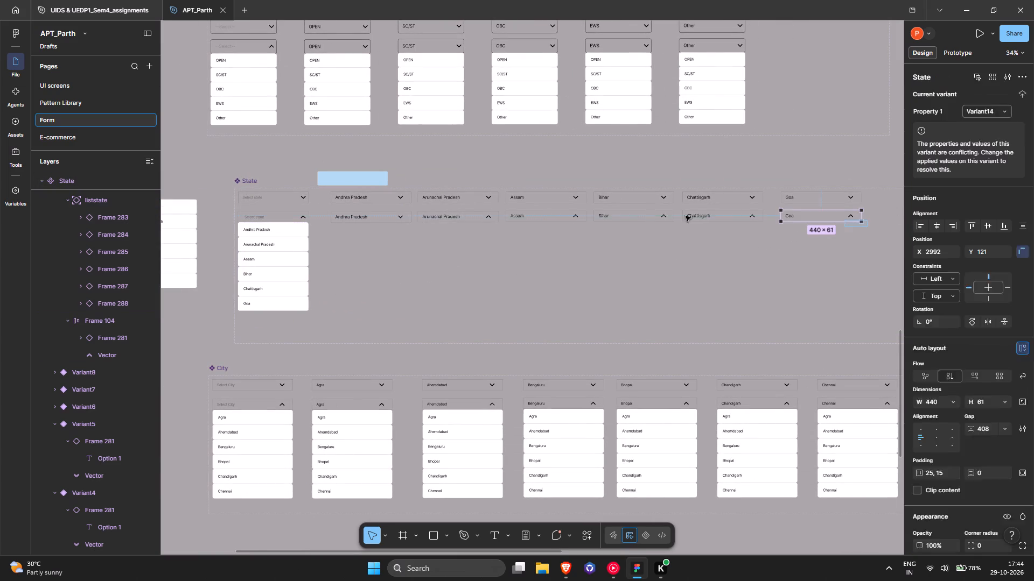
pyautogui.moveTo(686, 216); pyautogui.dragTo(387, 215)
pyautogui.hotkey('ctrl', 'v')
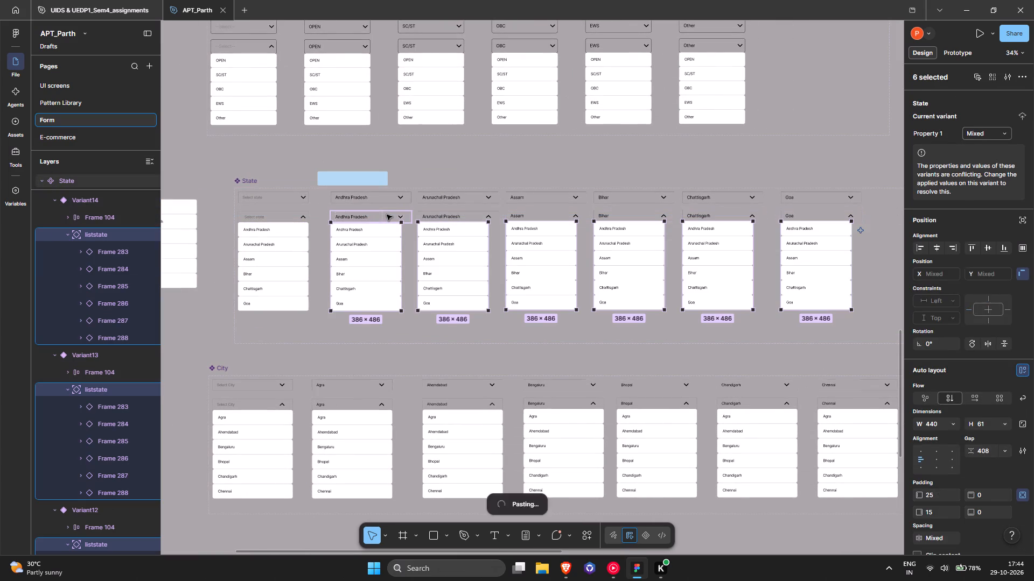
# Resize the closed and open Andhra Pradesh variants together to a width of 386.
pyautogui.keyDown('ctrl'); pyautogui.scroll(5, 367, 204); pyautogui.keyUp('ctrl')
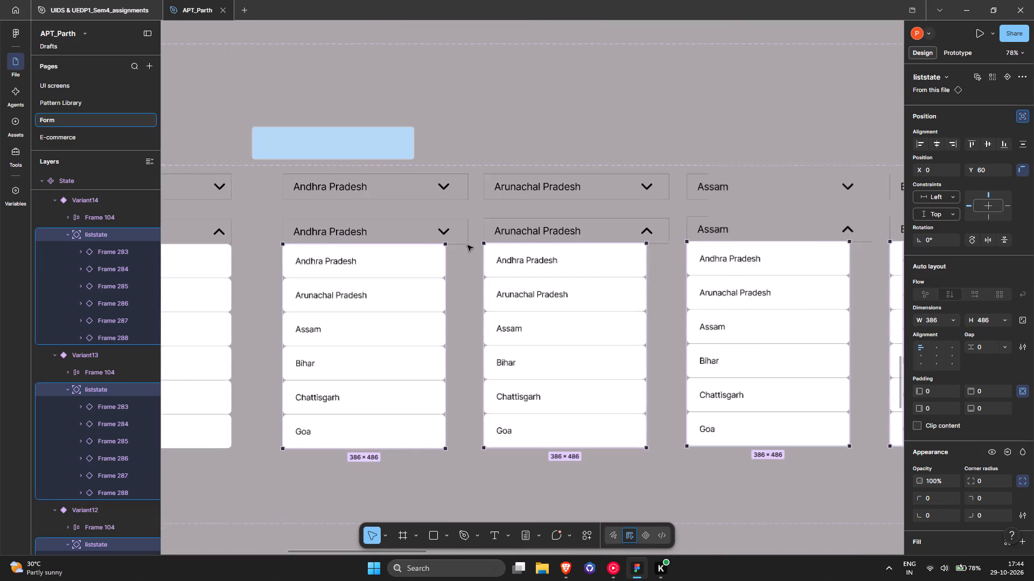
pyautogui.click(464, 230)
pyautogui.keyDown('shift'); pyautogui.click(466, 191); pyautogui.keyUp('shift')
pyautogui.moveTo(409, 207); pyautogui.dragTo(534, 232, button='middle')
pyautogui.keyDown('ctrl'); pyautogui.scroll(5, 559, 227); pyautogui.keyUp('ctrl')
pyautogui.moveTo(641, 194); pyautogui.dragTo(579, 193)
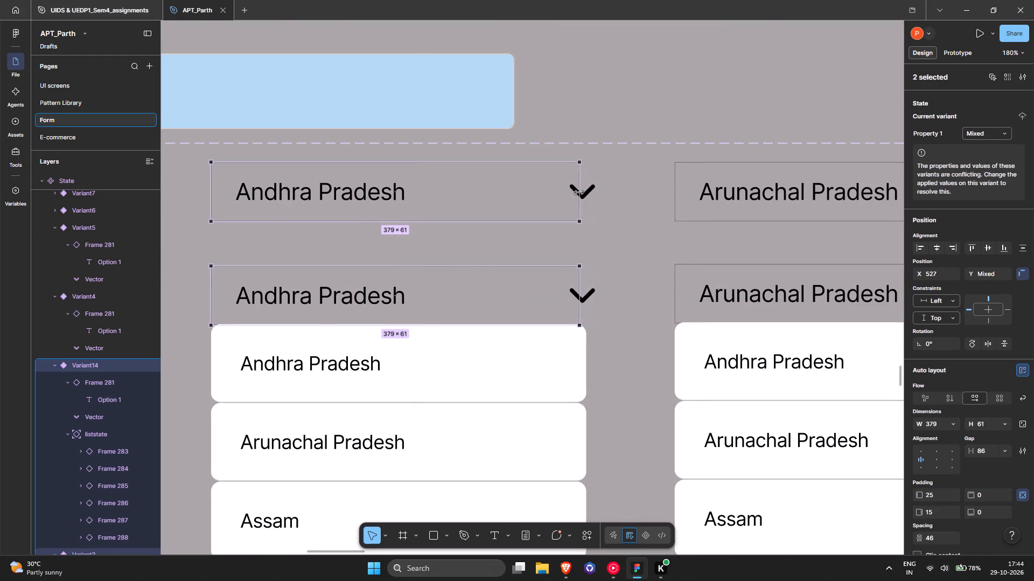
pyautogui.moveTo(579, 193); pyautogui.dragTo(586, 194)
# Set the auto layout gap to Auto in both the open and closed Andhra Pradesh variants.
pyautogui.doubleClick(476, 282)
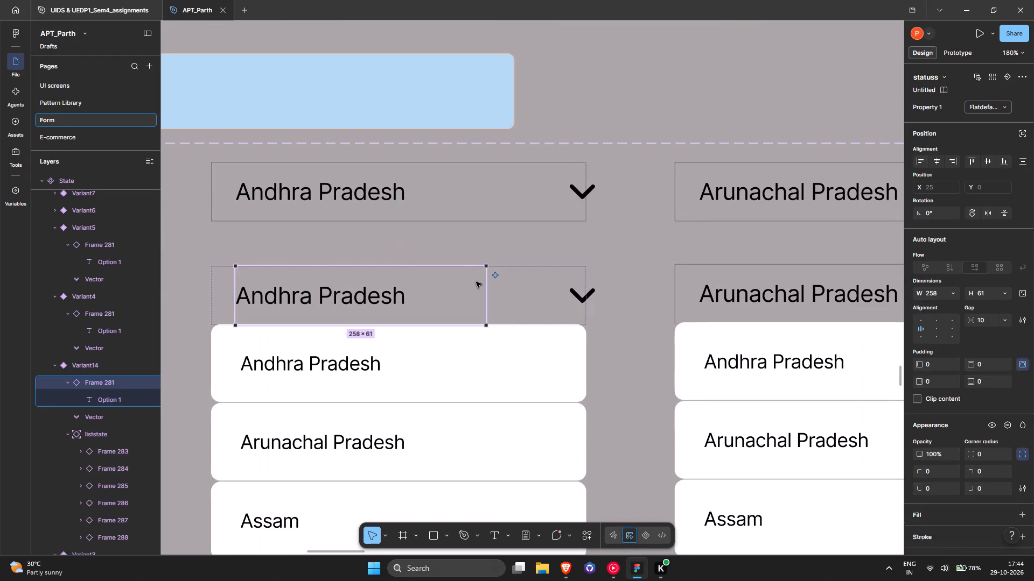
pyautogui.click(520, 287)
pyautogui.doubleClick(935, 440)
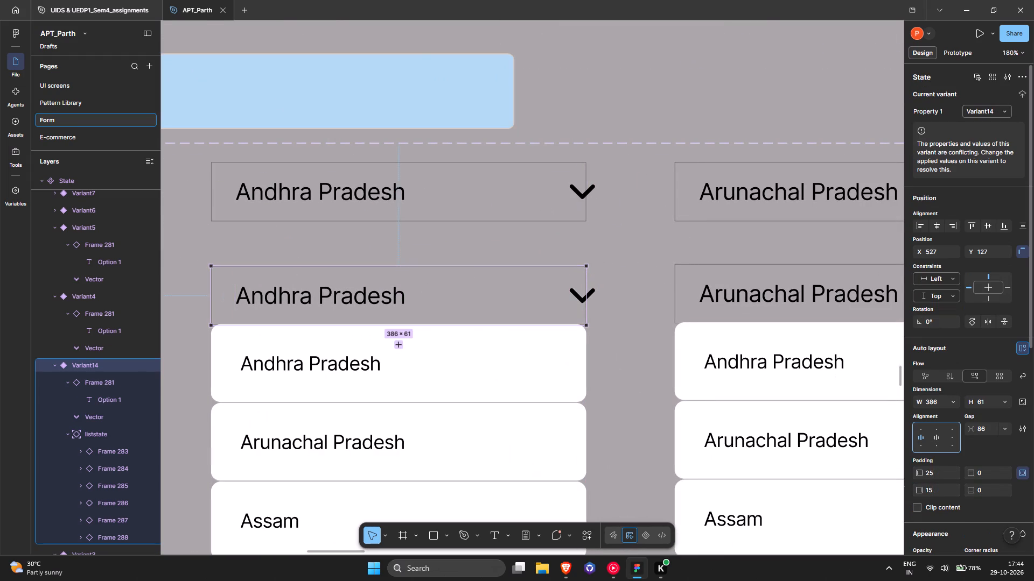
pyautogui.click(495, 204)
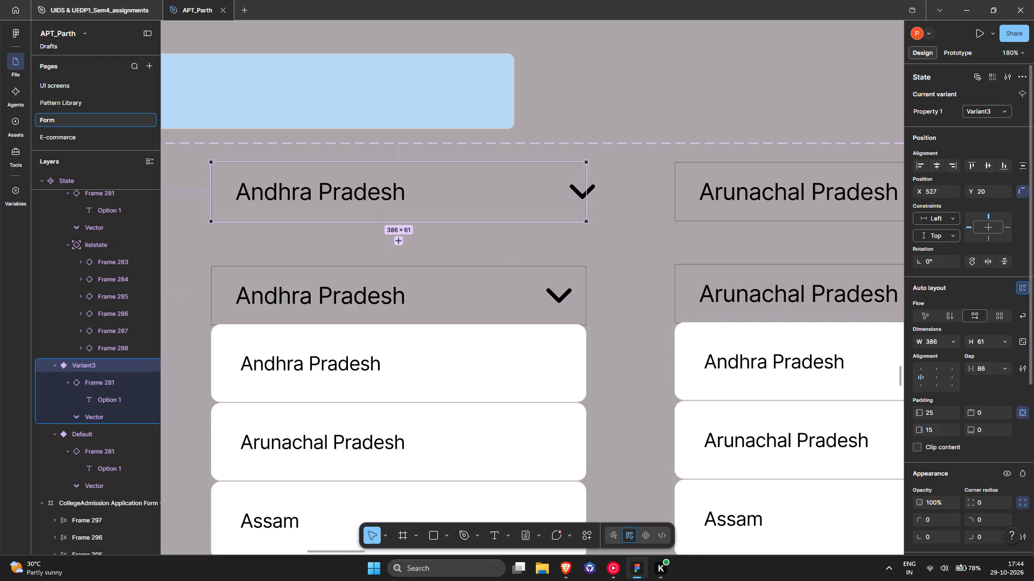
pyautogui.doubleClick(937, 373)
# Resize the ten closed and open variants from Arunachal Pradesh through Goa together to a width of 386.
pyautogui.keyDown('ctrl'); pyautogui.scroll(-2, 620, 315); pyautogui.keyUp('ctrl')
pyautogui.moveTo(623, 302); pyautogui.dragTo(369, 288, button='middle')
pyautogui.keyDown('ctrl'); pyautogui.scroll(-3, 353, 285); pyautogui.keyUp('ctrl')
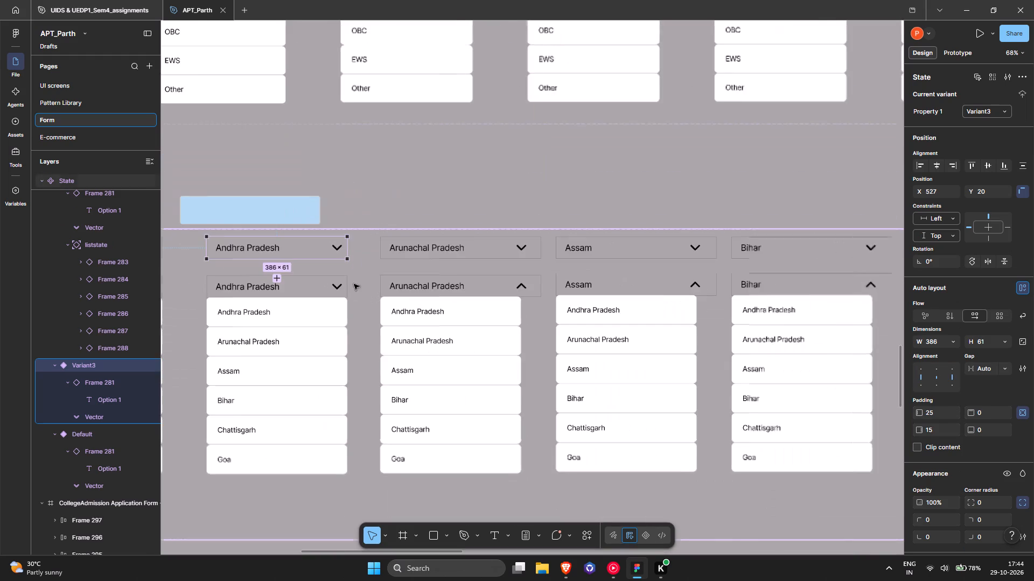
pyautogui.keyDown('ctrl'); pyautogui.scroll(-3, 354, 284); pyautogui.keyUp('ctrl')
pyautogui.moveTo(369, 254); pyautogui.dragTo(541, 266)
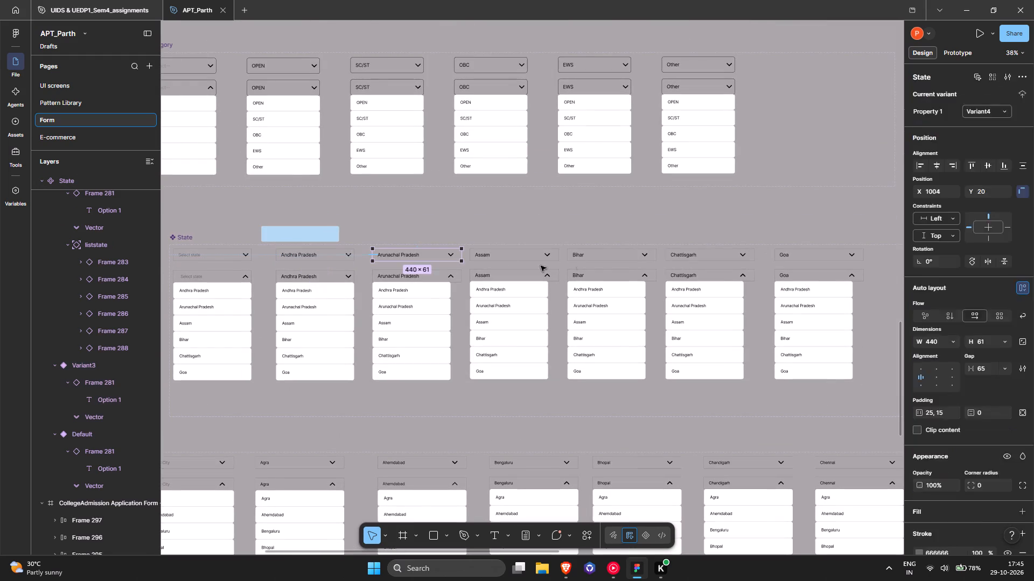
pyautogui.moveTo(541, 266); pyautogui.dragTo(803, 277)
pyautogui.keyDown('ctrl'); pyautogui.scroll(9, 423, 261); pyautogui.keyUp('ctrl')
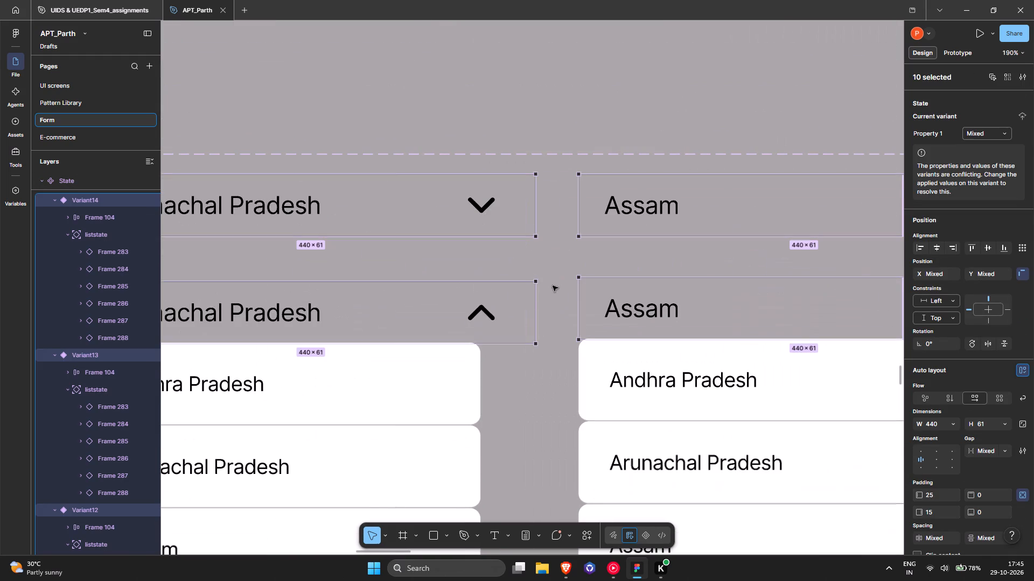
pyautogui.moveTo(539, 297); pyautogui.dragTo(479, 300)
# Set the auto layout gap of the ten selected State variants to Auto.
pyautogui.keyDown('ctrl'); pyautogui.scroll(-7, 479, 300); pyautogui.keyUp('ctrl')
pyautogui.doubleClick(933, 458)
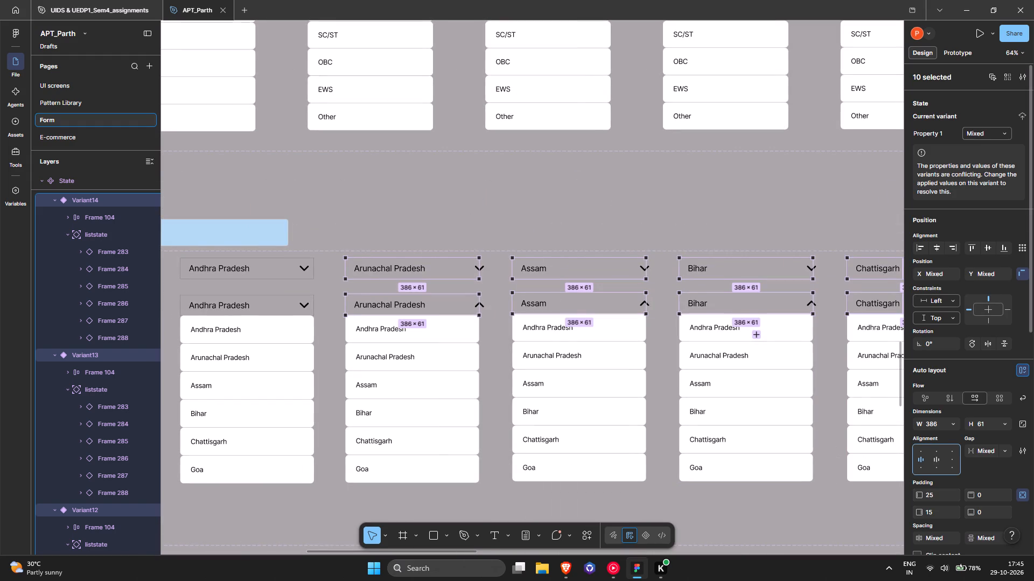
# Reduce the height of the header Frame 104 in the open Arunachal Pradesh variant to 61.
pyautogui.keyDown('ctrl'); pyautogui.scroll(-2, 621, 308); pyautogui.keyUp('ctrl')
pyautogui.moveTo(628, 309); pyautogui.dragTo(553, 306, button='middle')
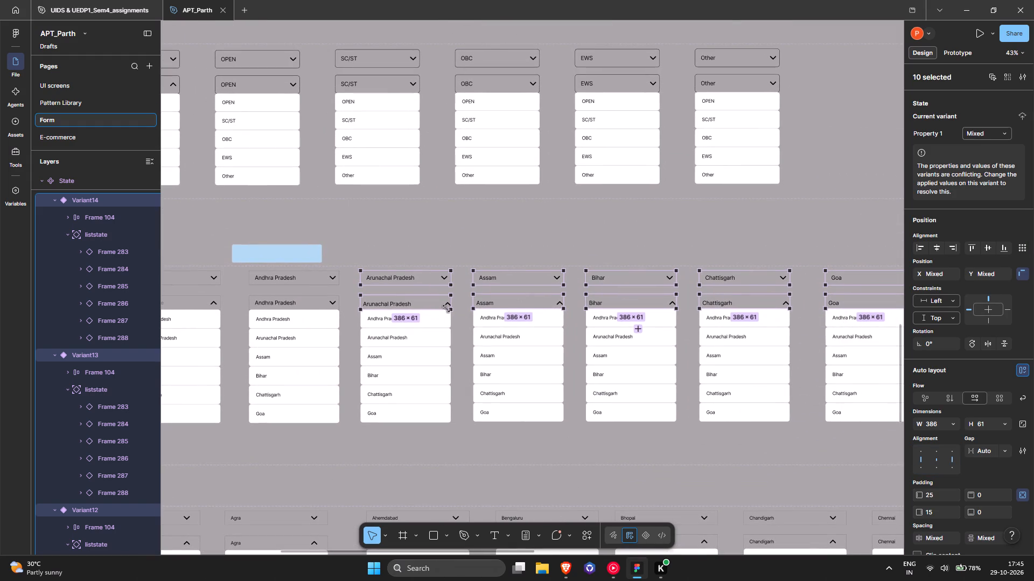
pyautogui.moveTo(453, 309); pyautogui.dragTo(619, 320, button='middle')
pyautogui.keyDown('ctrl'); pyautogui.scroll(5, 489, 302); pyautogui.keyUp('ctrl')
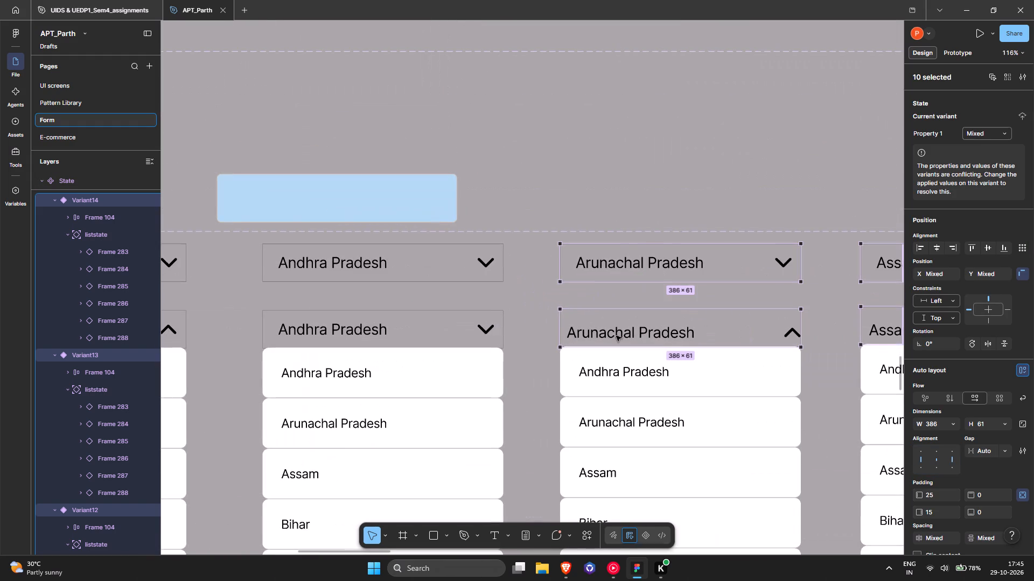
pyautogui.doubleClick(617, 331)
pyautogui.moveTo(676, 357); pyautogui.dragTo(676, 348)
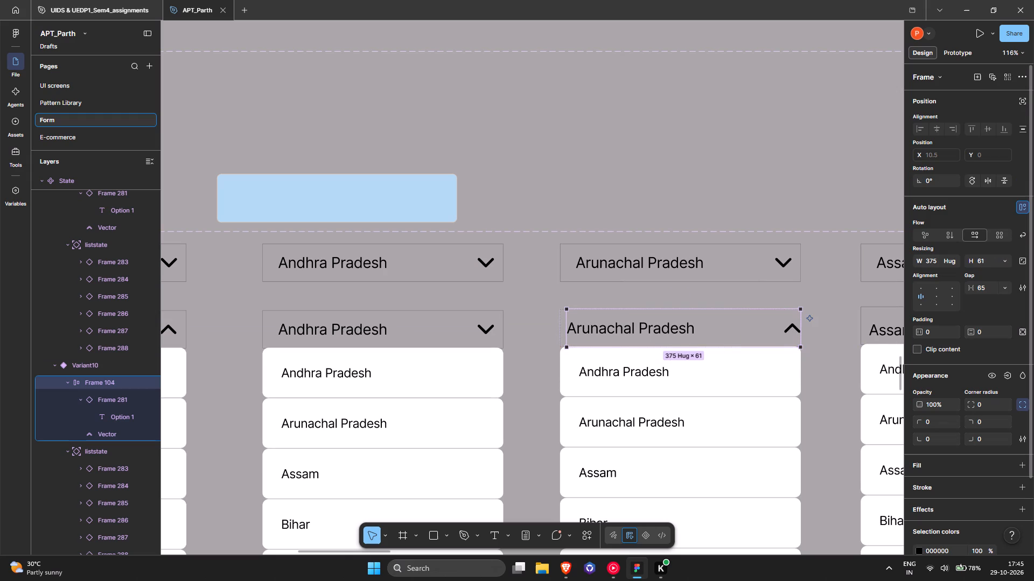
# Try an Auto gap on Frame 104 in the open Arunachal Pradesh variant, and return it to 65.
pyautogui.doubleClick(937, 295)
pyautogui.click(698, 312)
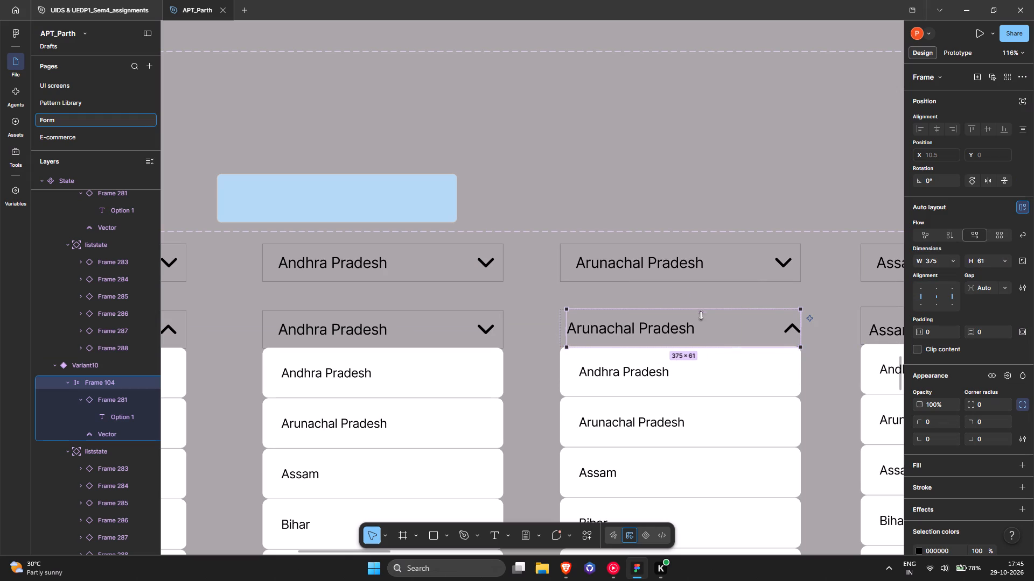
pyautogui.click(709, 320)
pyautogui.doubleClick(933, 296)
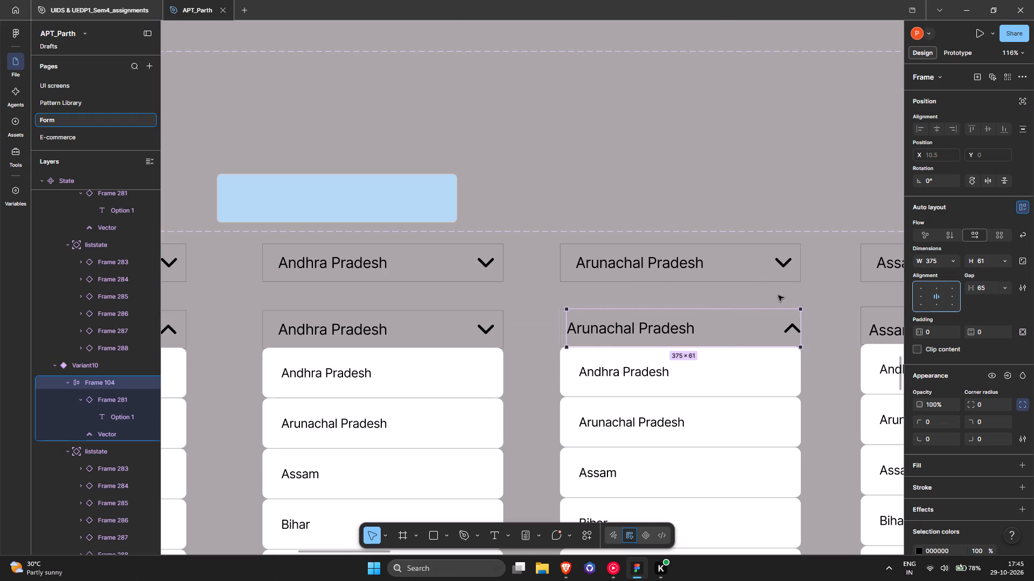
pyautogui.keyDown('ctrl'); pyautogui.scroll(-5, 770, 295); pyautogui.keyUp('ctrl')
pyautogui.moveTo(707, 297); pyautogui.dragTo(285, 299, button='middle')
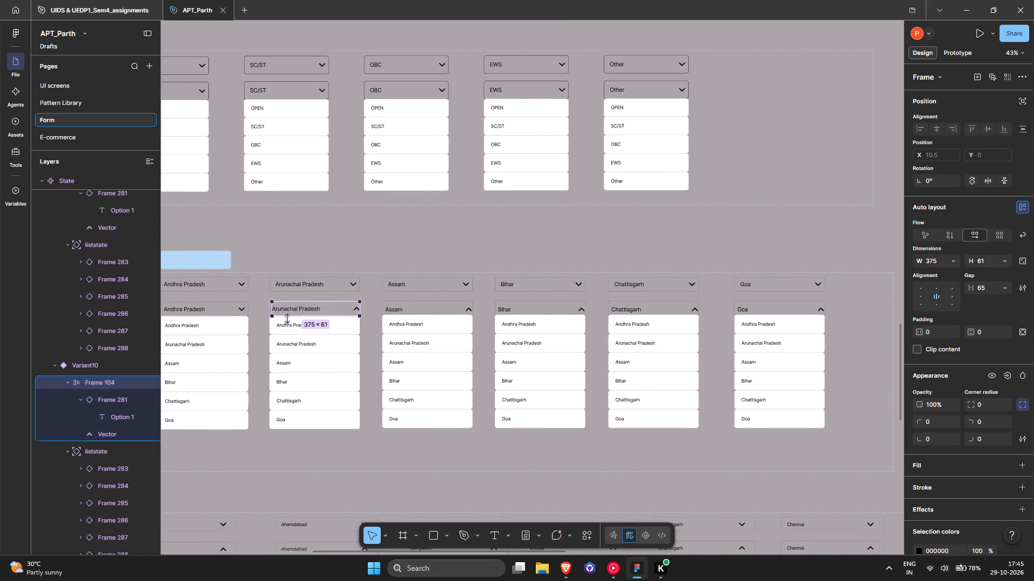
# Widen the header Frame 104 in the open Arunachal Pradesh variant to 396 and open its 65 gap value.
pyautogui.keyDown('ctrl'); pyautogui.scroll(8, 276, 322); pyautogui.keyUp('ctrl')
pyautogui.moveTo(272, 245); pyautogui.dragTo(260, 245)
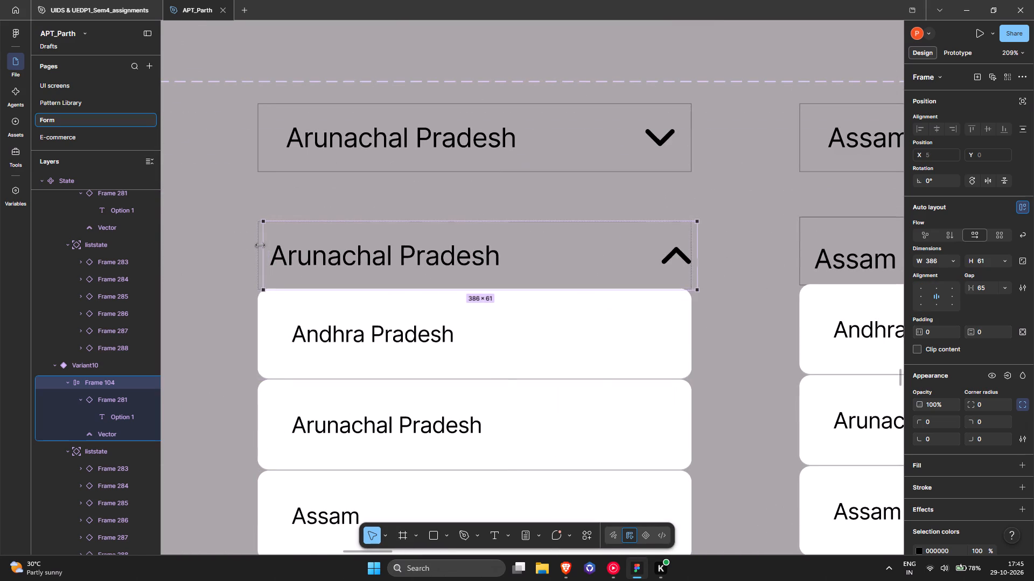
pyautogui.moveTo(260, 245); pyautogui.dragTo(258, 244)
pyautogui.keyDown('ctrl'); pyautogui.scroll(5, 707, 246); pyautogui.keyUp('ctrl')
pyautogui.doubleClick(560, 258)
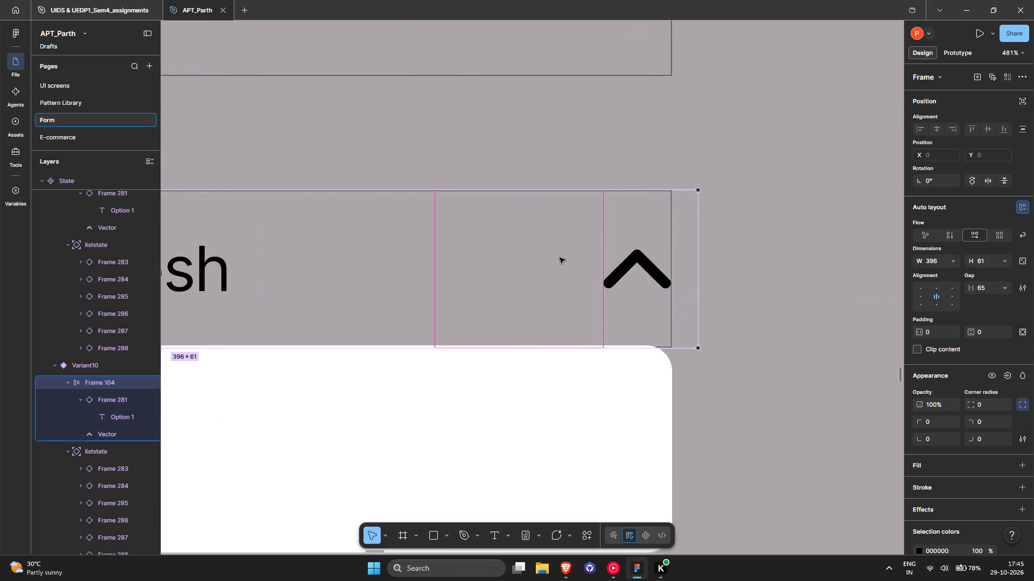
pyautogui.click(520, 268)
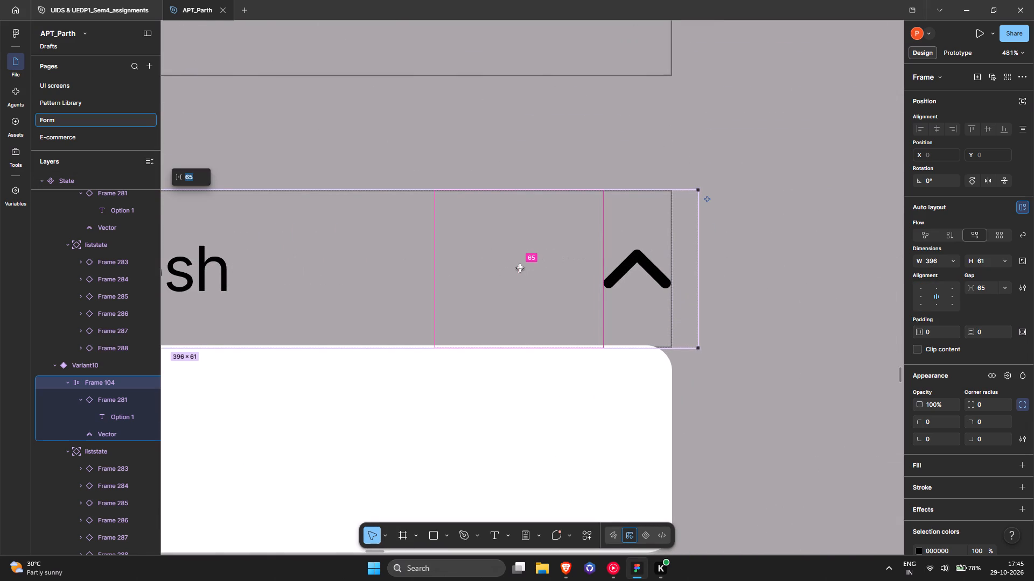
# Set the gap of header Frame 104 to Auto in all five open variants from Arunachal Pradesh through Goa.
pyautogui.keyDown('ctrl'); pyautogui.scroll(-12, 777, 270); pyautogui.keyUp('ctrl')
pyautogui.moveTo(585, 249); pyautogui.dragTo(309, 251, button='middle')
pyautogui.keyDown('ctrl'); pyautogui.scroll(-4, 311, 249); pyautogui.keyUp('ctrl')
pyautogui.moveTo(709, 253); pyautogui.dragTo(329, 254)
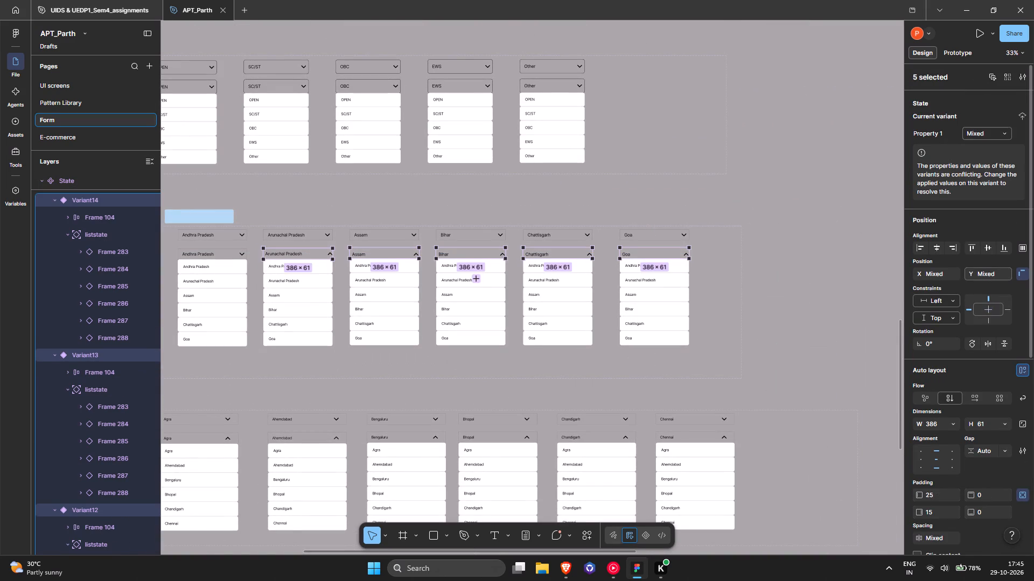
pyautogui.scroll(-5, 992, 323)
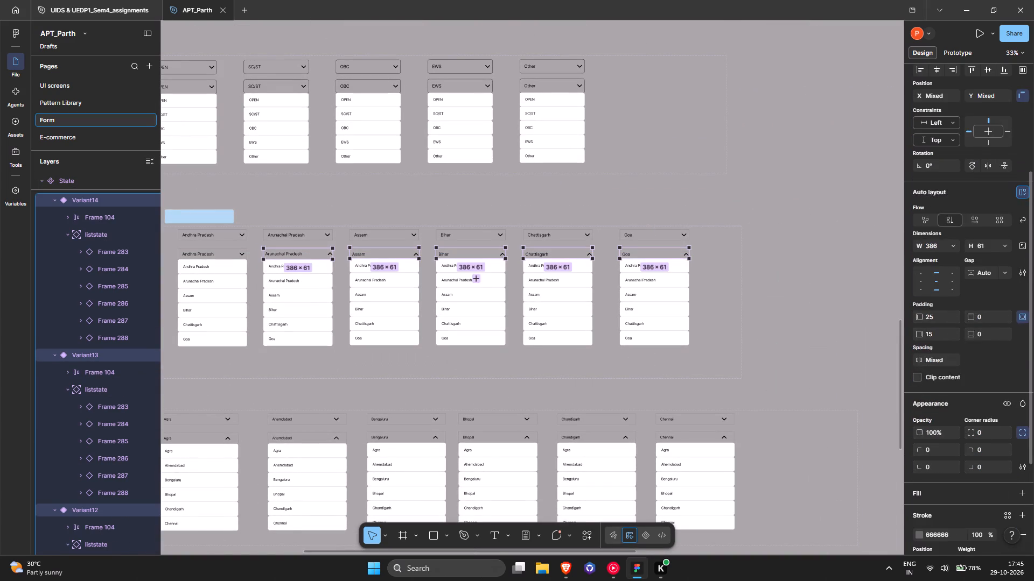
pyautogui.keyDown('ctrl'); pyautogui.scroll(4, 350, 253); pyautogui.keyUp('ctrl')
pyautogui.doubleClick(249, 247)
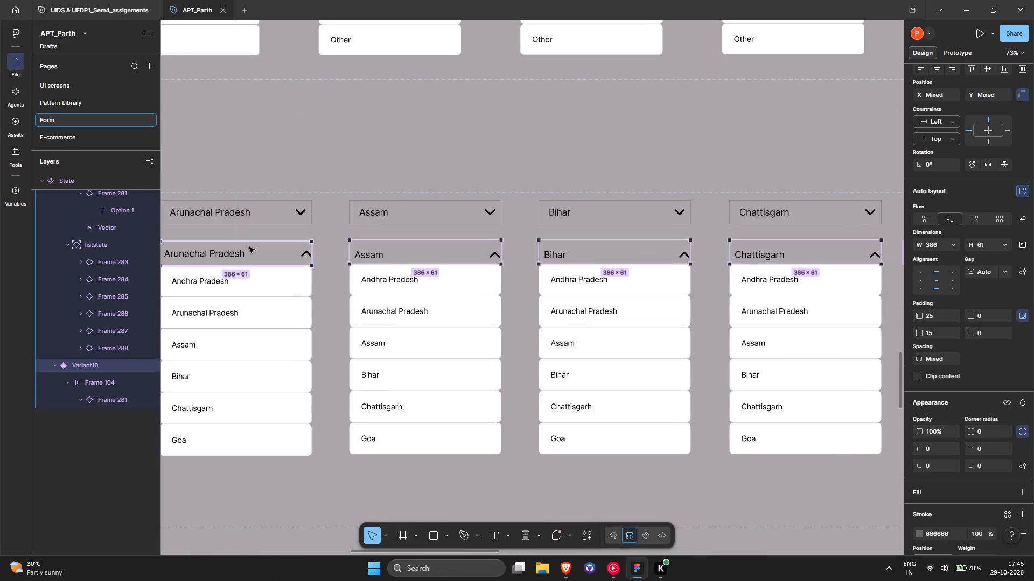
pyautogui.keyDown('shift'); pyautogui.click(428, 248); pyautogui.keyUp('shift')
pyautogui.keyDown('shift'); pyautogui.click(607, 252); pyautogui.keyUp('shift')
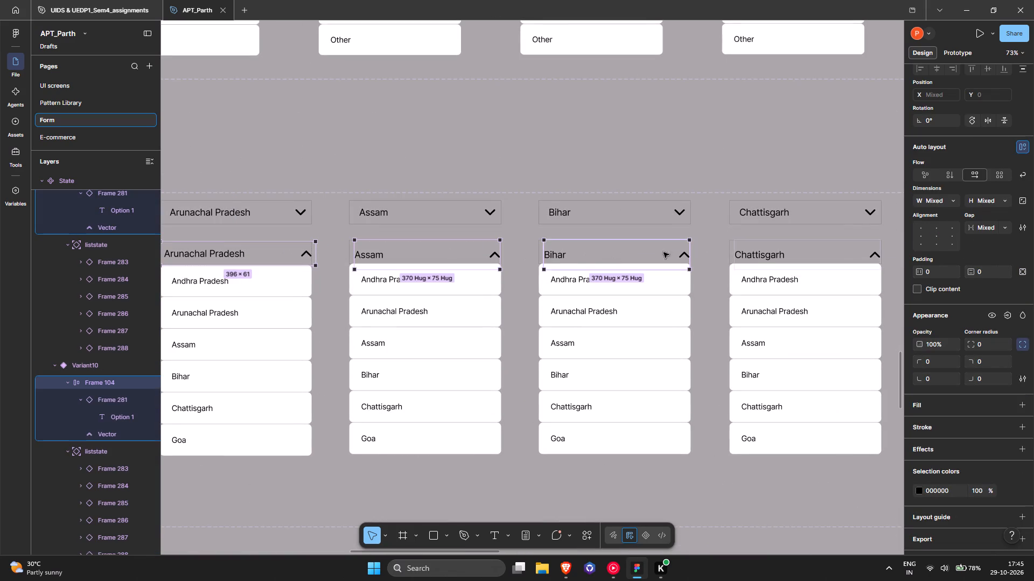
pyautogui.keyDown('shift'); pyautogui.click(808, 253); pyautogui.keyUp('shift')
pyautogui.moveTo(680, 258); pyautogui.dragTo(430, 253, button='middle')
pyautogui.keyDown('shift'); pyautogui.click(768, 248); pyautogui.keyUp('shift')
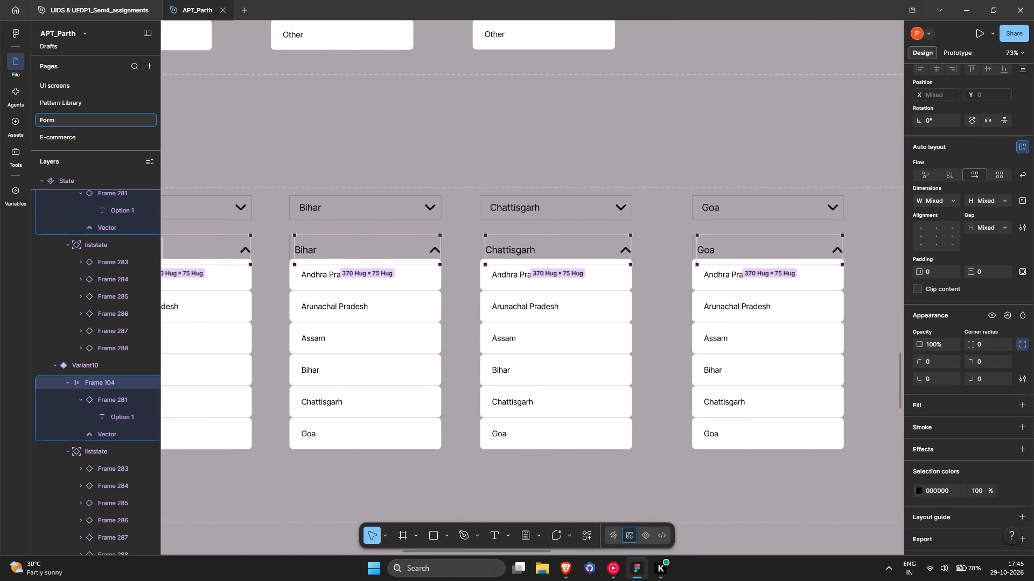
pyautogui.click(987, 230)
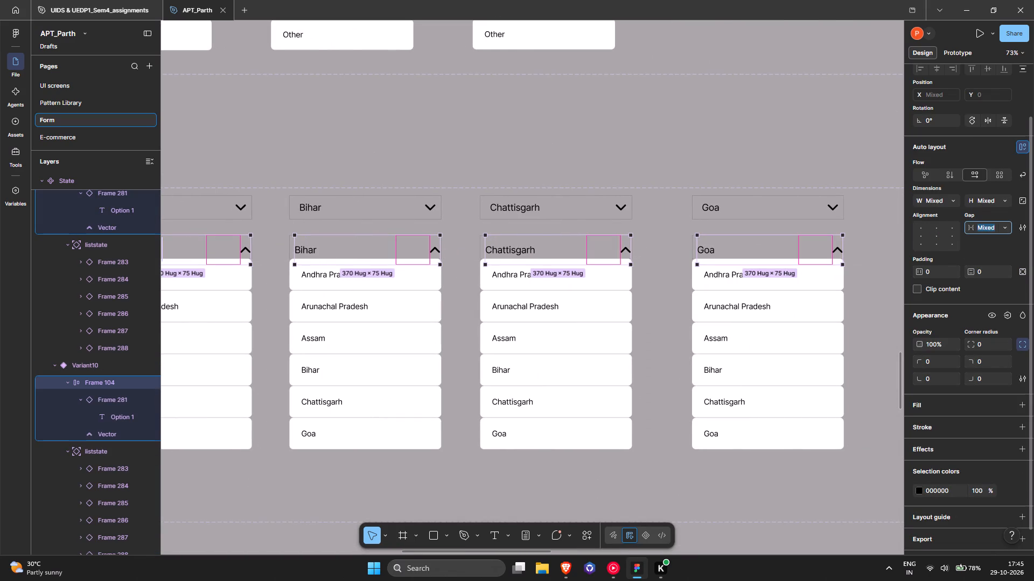
pyautogui.write('auto')
pyautogui.press('Return')
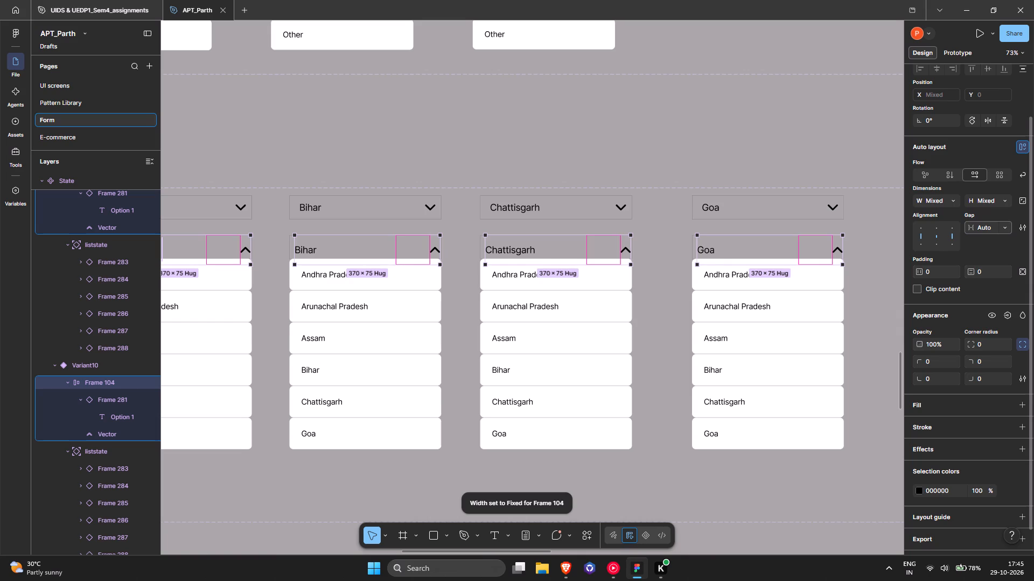
# Reduce the five selected headers' heights together, to 50 for Arunachal Pradesh and 61 for Assam through Goa.
pyautogui.moveTo(367, 253); pyautogui.dragTo(620, 268, button='middle')
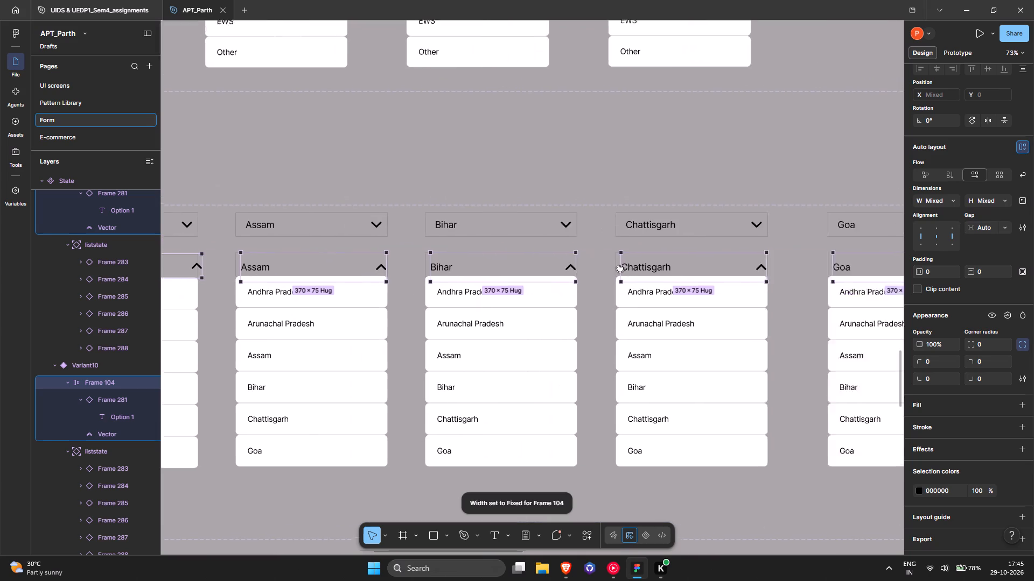
pyautogui.moveTo(620, 268); pyautogui.dragTo(638, 268, button='middle')
pyautogui.moveTo(590, 280); pyautogui.dragTo(590, 274)
pyautogui.keyDown('ctrl'); pyautogui.scroll(4, 228, 264); pyautogui.keyUp('ctrl')
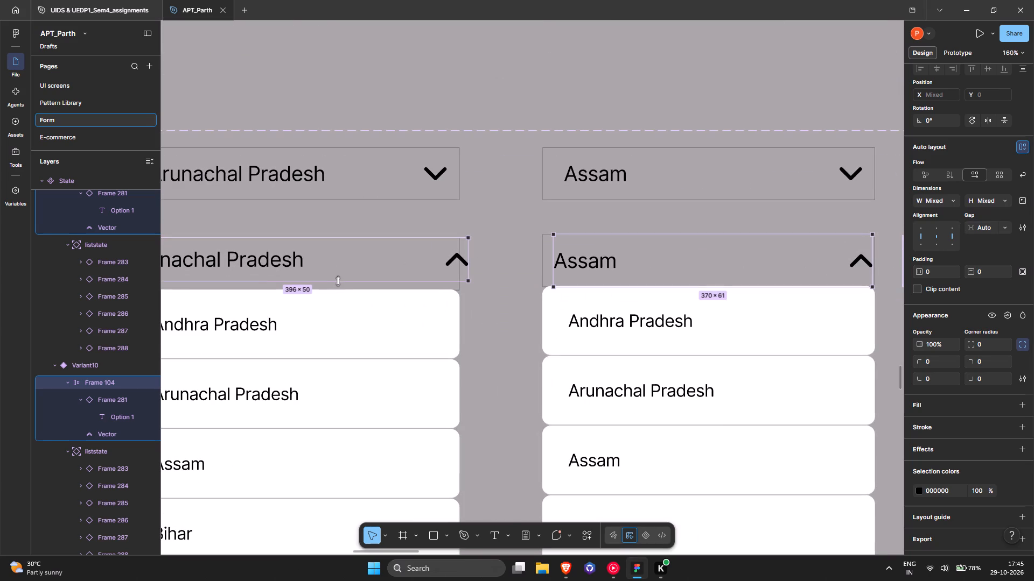
pyautogui.click(477, 297)
# Increase the height of the header Frame 104 in the open Arunachal Pradesh variant to 60.
pyautogui.moveTo(442, 296); pyautogui.dragTo(619, 284, button='middle')
pyautogui.click(474, 256)
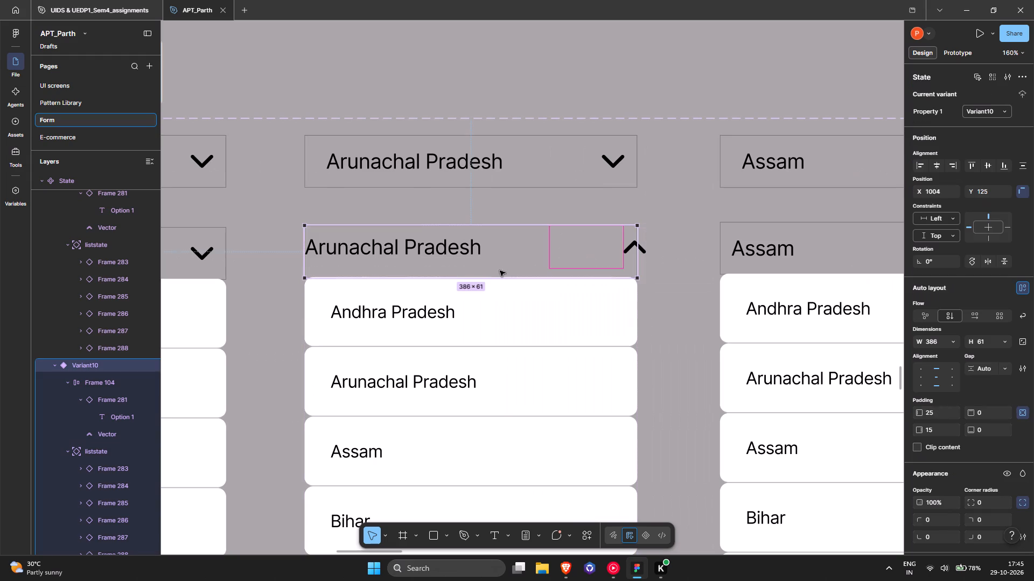
pyautogui.click(470, 248)
pyautogui.doubleClick(491, 248)
pyautogui.moveTo(497, 268); pyautogui.dragTo(497, 270)
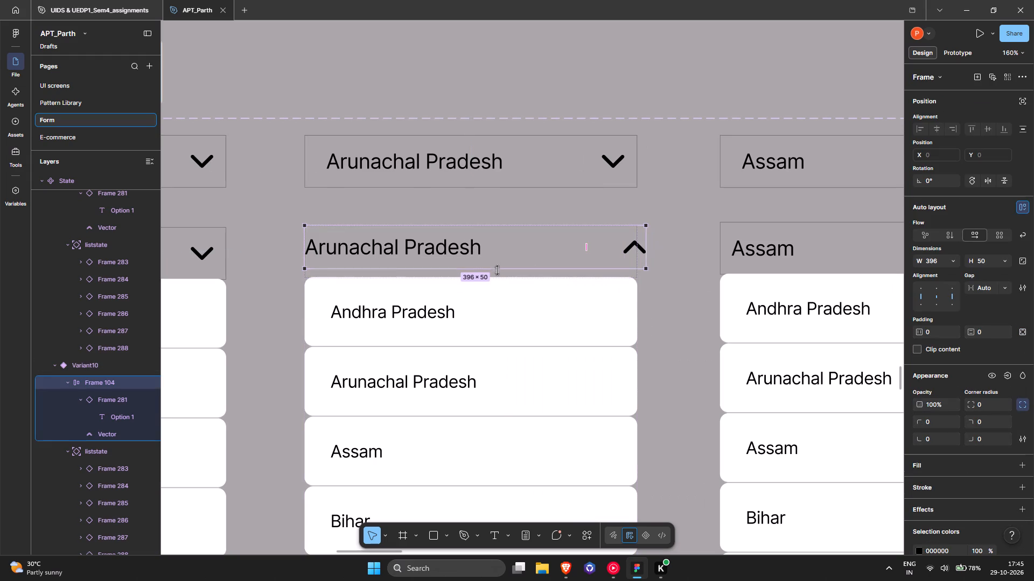
pyautogui.moveTo(497, 270); pyautogui.dragTo(497, 279)
pyautogui.moveTo(562, 280); pyautogui.dragTo(562, 274)
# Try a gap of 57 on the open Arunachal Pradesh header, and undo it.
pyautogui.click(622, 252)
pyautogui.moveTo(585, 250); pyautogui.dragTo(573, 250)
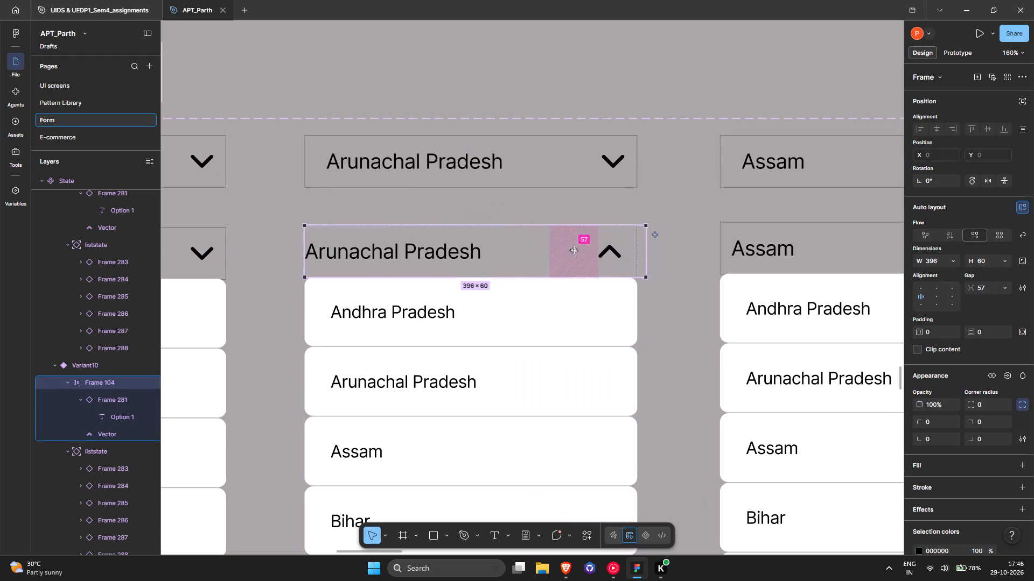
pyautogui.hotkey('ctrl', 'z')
# Compare the auto layout settings of the open Andhra Pradesh variant with those of the five open variants beside it.
pyautogui.keyDown('ctrl'); pyautogui.scroll(-6, 579, 258); pyautogui.keyUp('ctrl')
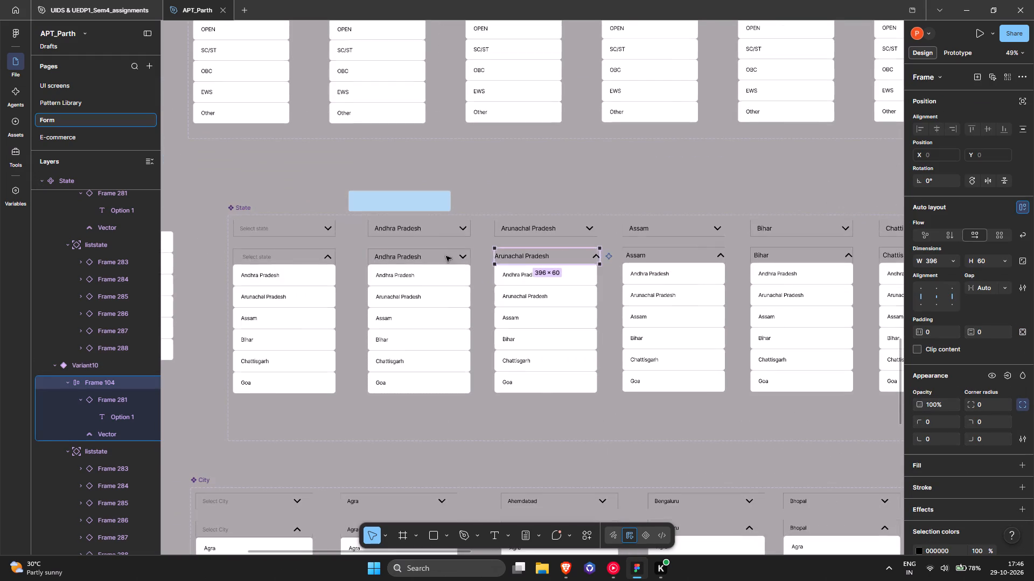
pyautogui.click(446, 257)
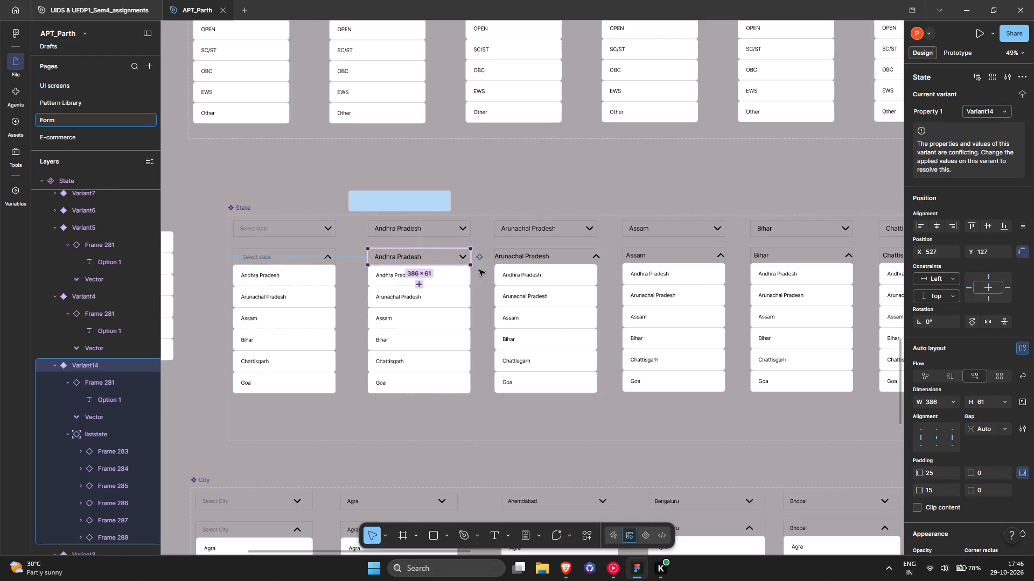
pyautogui.moveTo(686, 352); pyautogui.dragTo(411, 357, button='middle')
pyautogui.keyDown('ctrl'); pyautogui.scroll(-3, 411, 357); pyautogui.keyUp('ctrl')
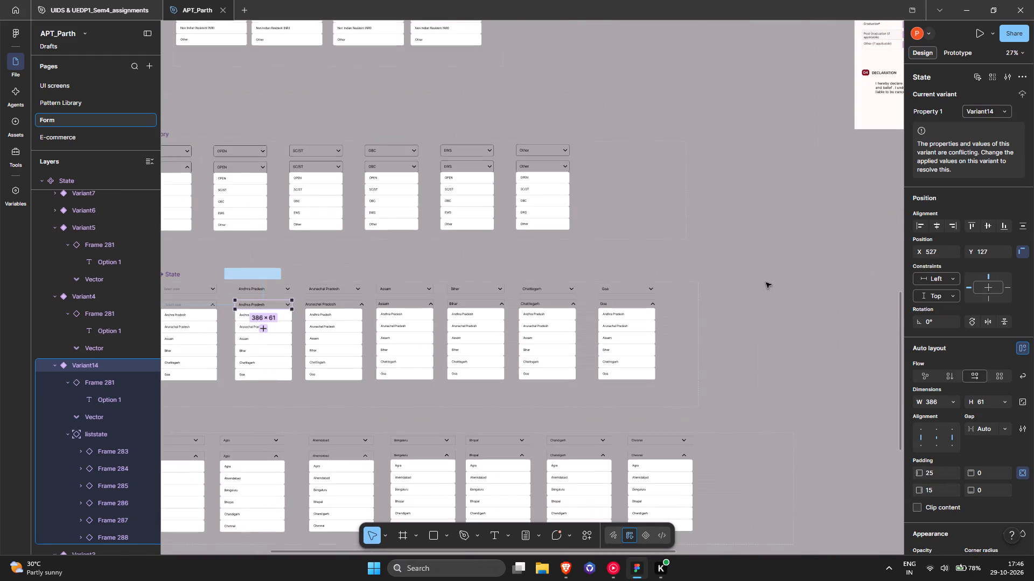
pyautogui.moveTo(675, 302); pyautogui.dragTo(318, 303)
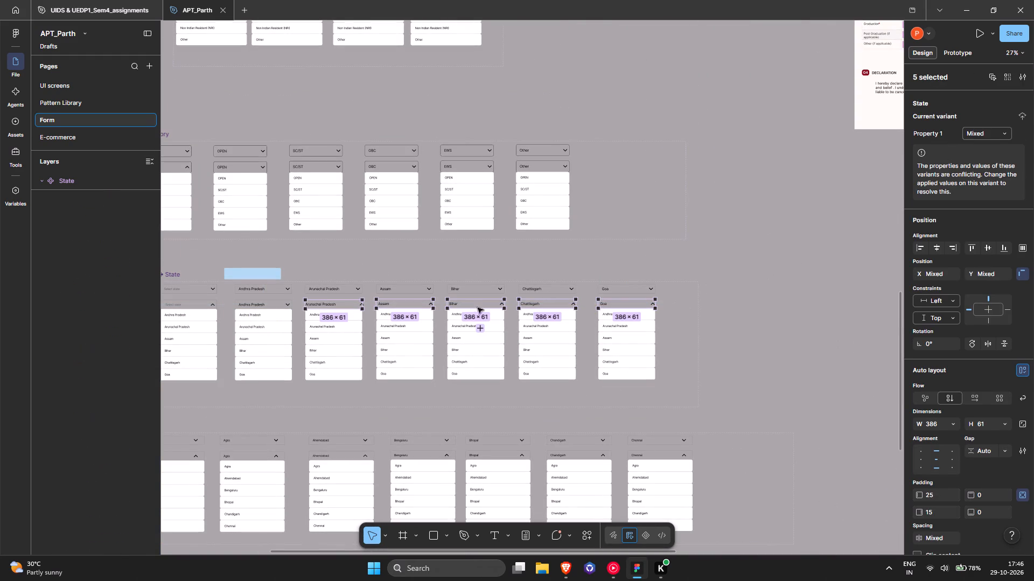
pyautogui.scroll(-1, 932, 349)
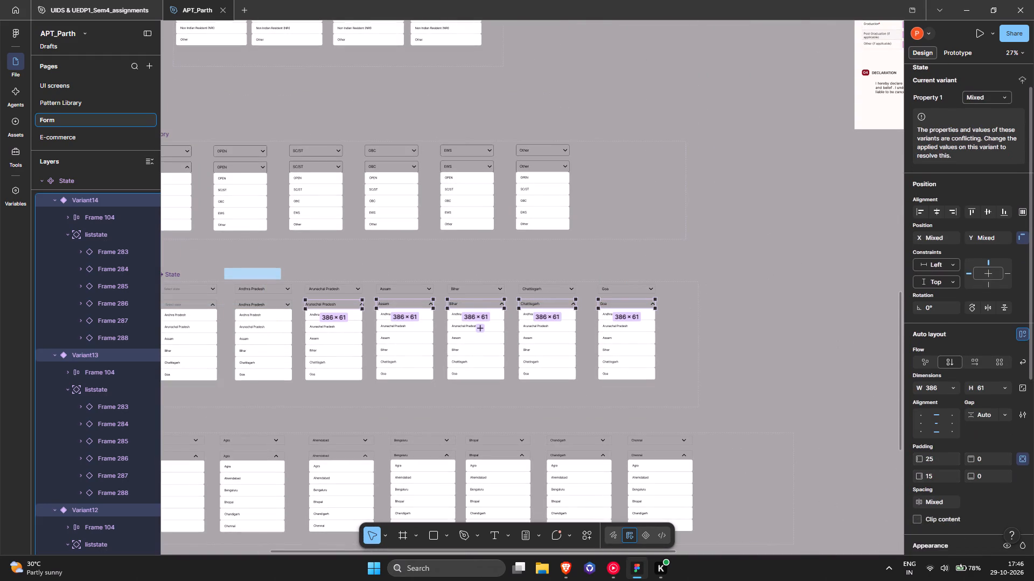
pyautogui.scroll(-1, 953, 369)
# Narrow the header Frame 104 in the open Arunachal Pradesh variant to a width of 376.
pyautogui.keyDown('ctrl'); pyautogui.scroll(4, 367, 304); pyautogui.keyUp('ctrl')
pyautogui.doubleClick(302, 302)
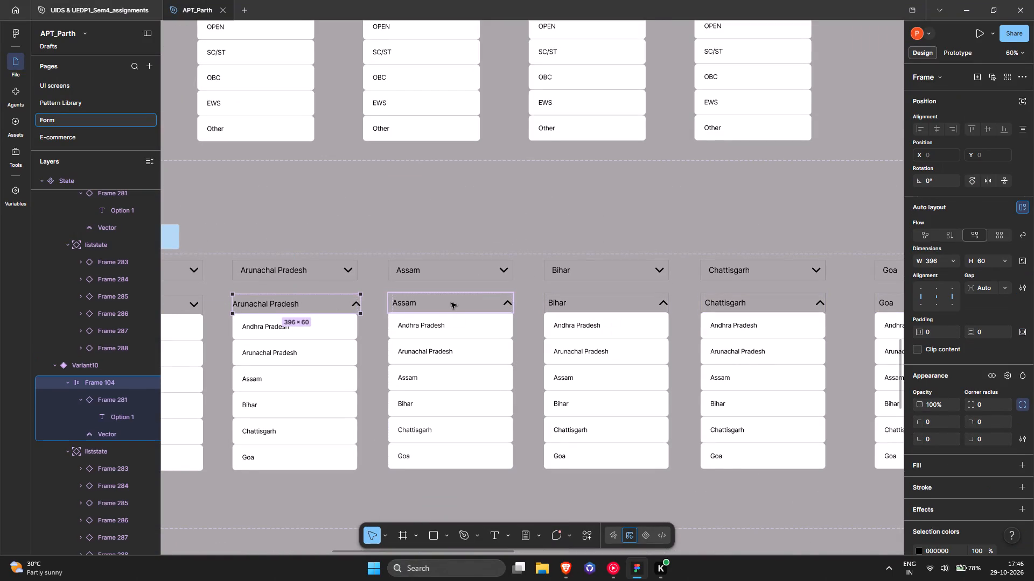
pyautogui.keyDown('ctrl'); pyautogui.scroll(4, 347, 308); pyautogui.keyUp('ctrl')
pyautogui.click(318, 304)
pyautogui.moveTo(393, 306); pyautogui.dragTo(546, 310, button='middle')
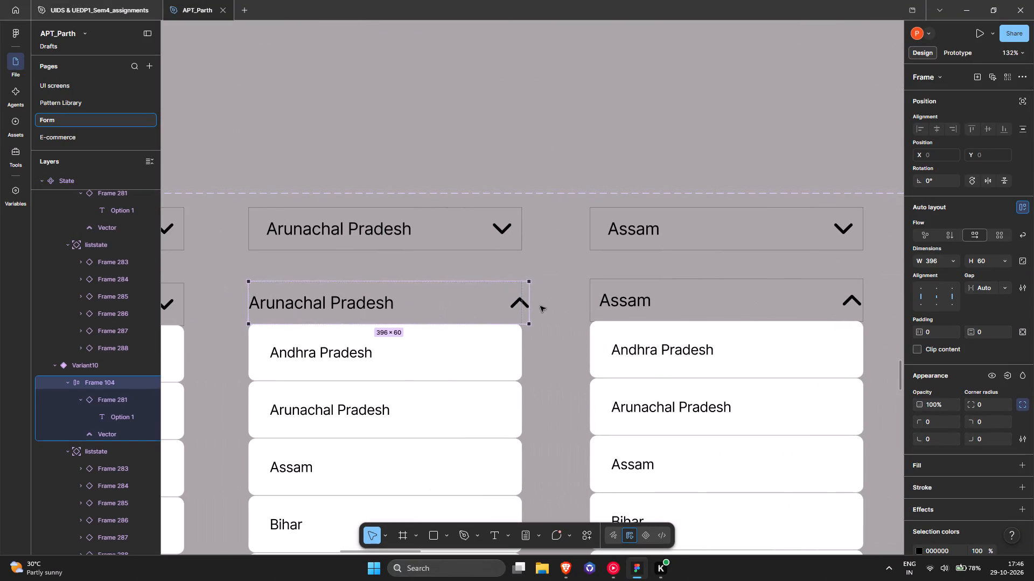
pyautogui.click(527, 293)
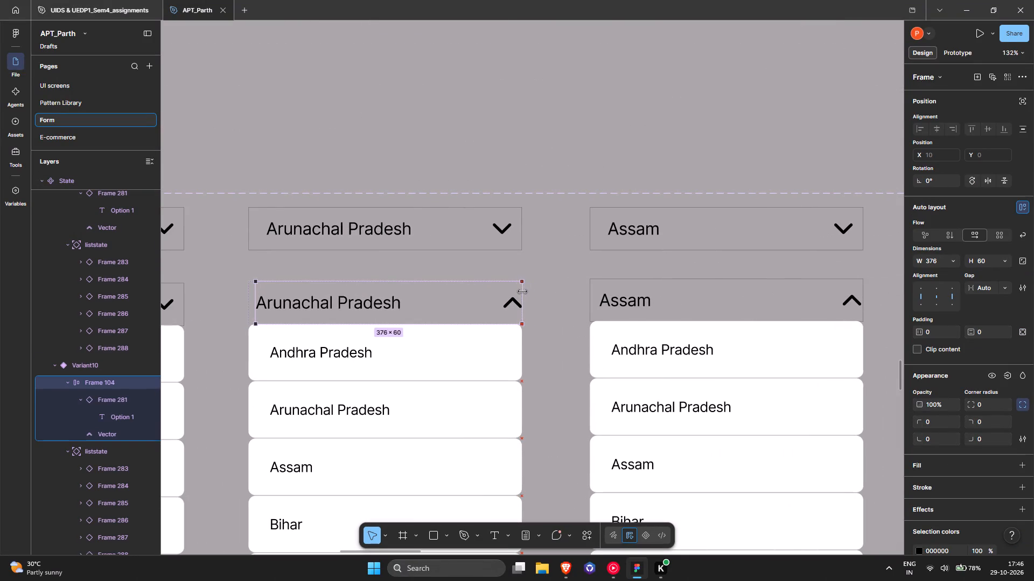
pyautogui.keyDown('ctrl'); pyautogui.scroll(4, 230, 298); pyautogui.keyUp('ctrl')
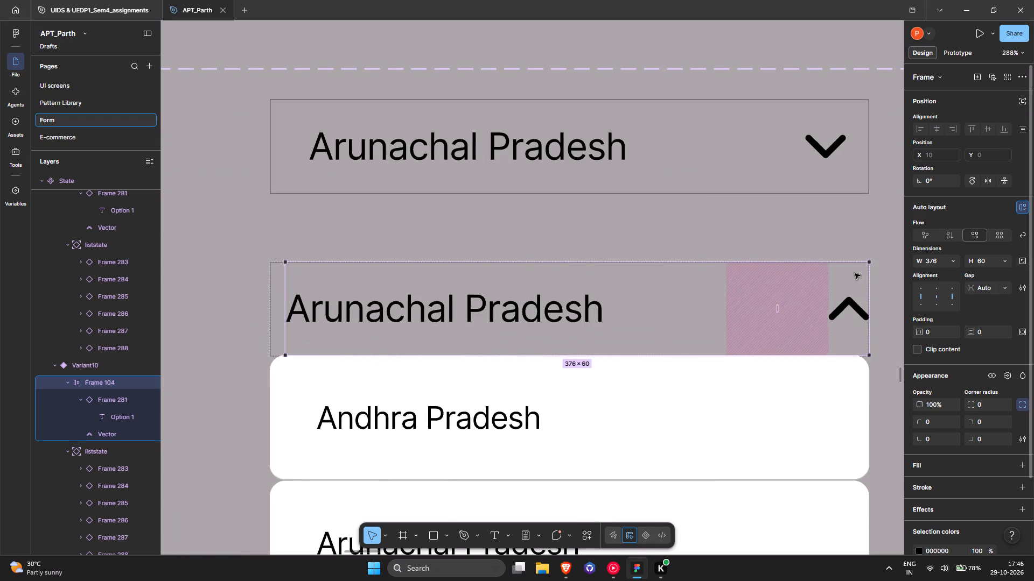
# Set the width of the header Frame 104 in the open Arunachal Pradesh variant to Fill container.
pyautogui.keyDown('ctrl'); pyautogui.scroll(-2, 817, 273); pyautogui.keyUp('ctrl')
pyautogui.moveTo(805, 274); pyautogui.dragTo(653, 271, button='middle')
pyautogui.click(954, 261)
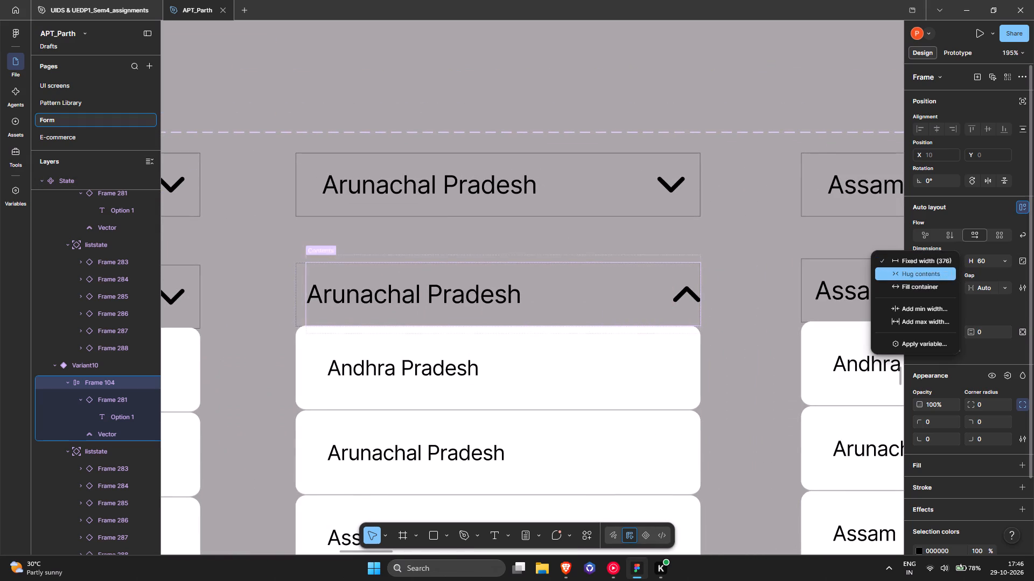
pyautogui.click(923, 283)
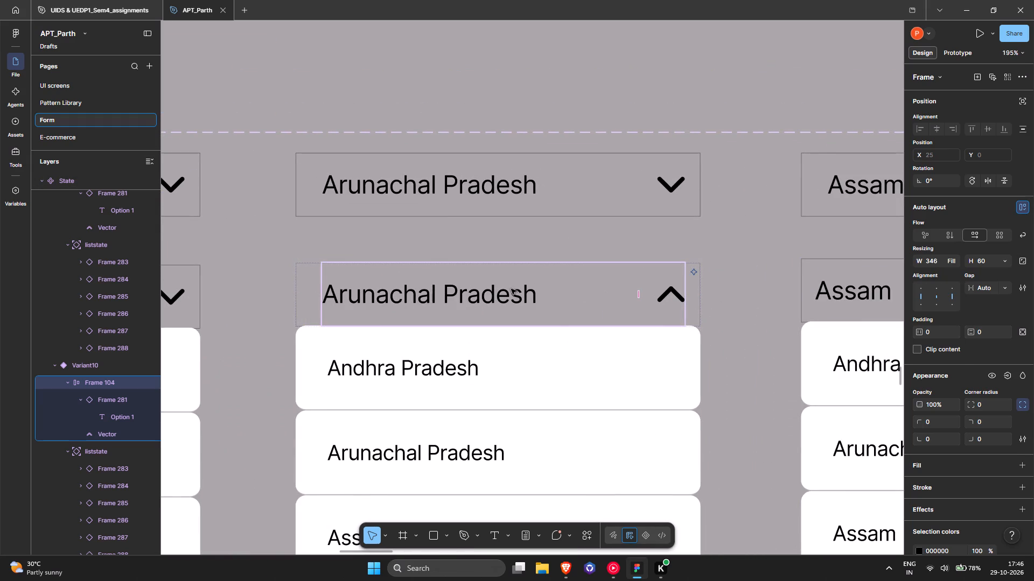
# Examine the closed Arunachal Pradesh variant's label and arrow, and the open Assam variant's layout.
pyautogui.keyDown('ctrl'); pyautogui.scroll(-4, 594, 288); pyautogui.keyUp('ctrl')
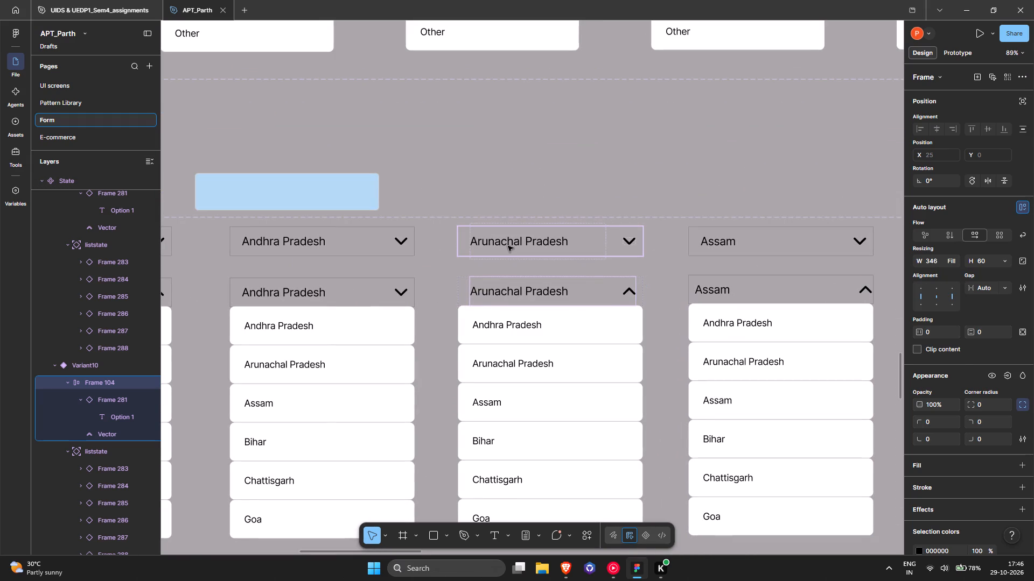
pyautogui.doubleClick(508, 246)
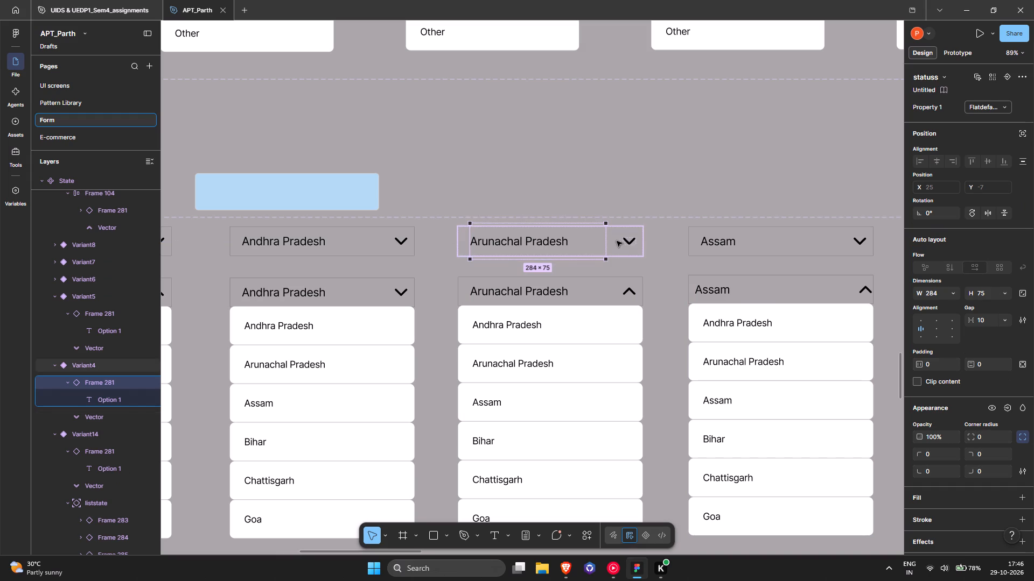
pyautogui.click(621, 242)
pyautogui.click(770, 295)
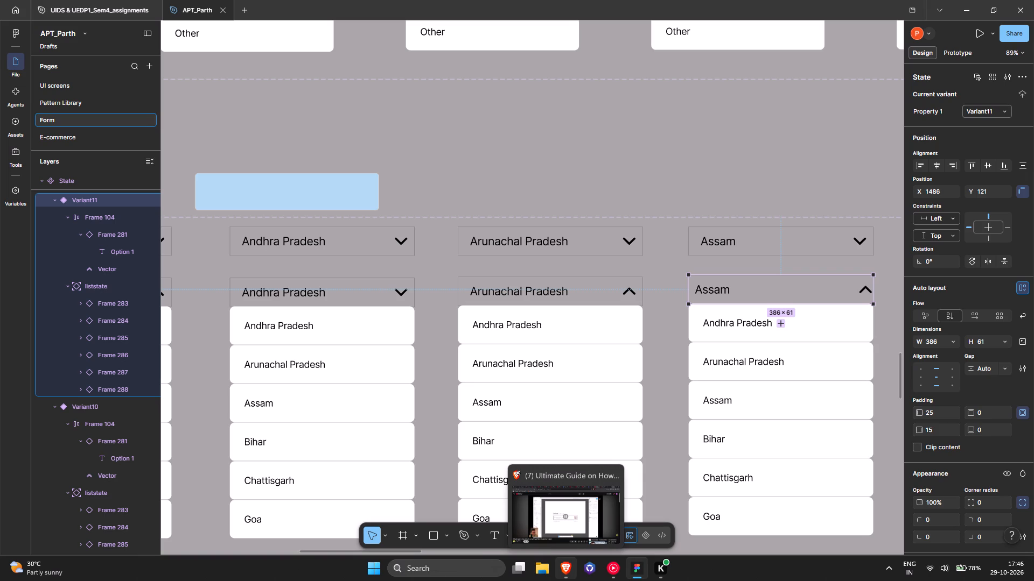
pyautogui.scroll(-6, 627, 523)
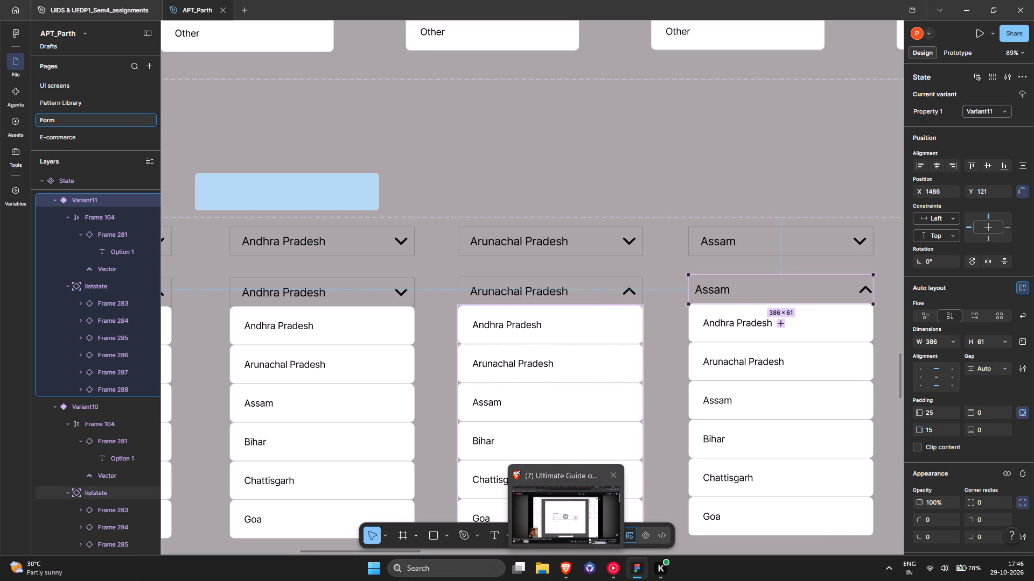
pyautogui.scroll(-6, 658, 364)
pyautogui.keyDown('ctrl'); pyautogui.scroll(-4, 589, 290); pyautogui.keyUp('ctrl')
pyautogui.moveTo(601, 285); pyautogui.dragTo(637, 355, button='middle')
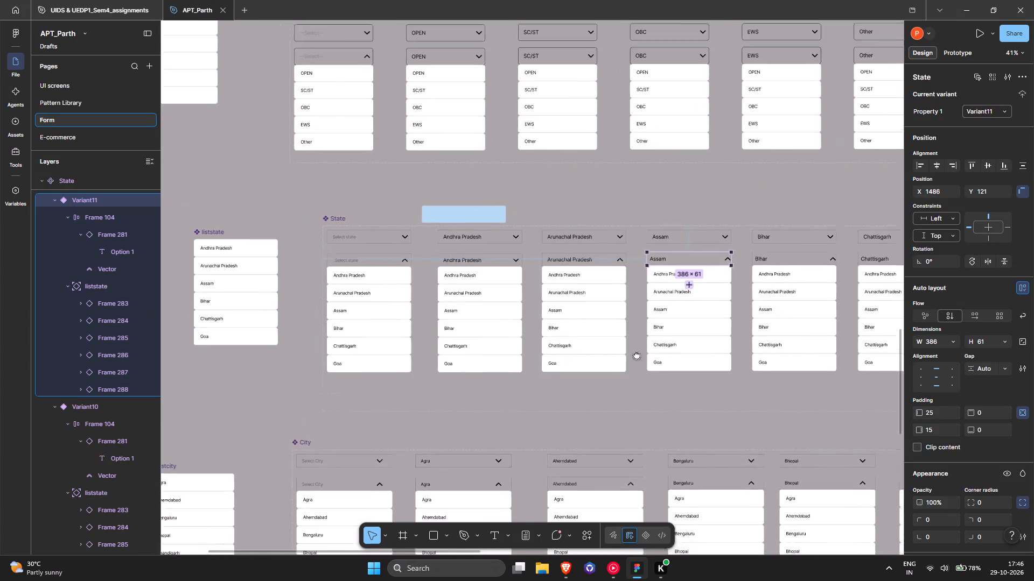
pyautogui.moveTo(637, 355); pyautogui.dragTo(594, 232, button='middle')
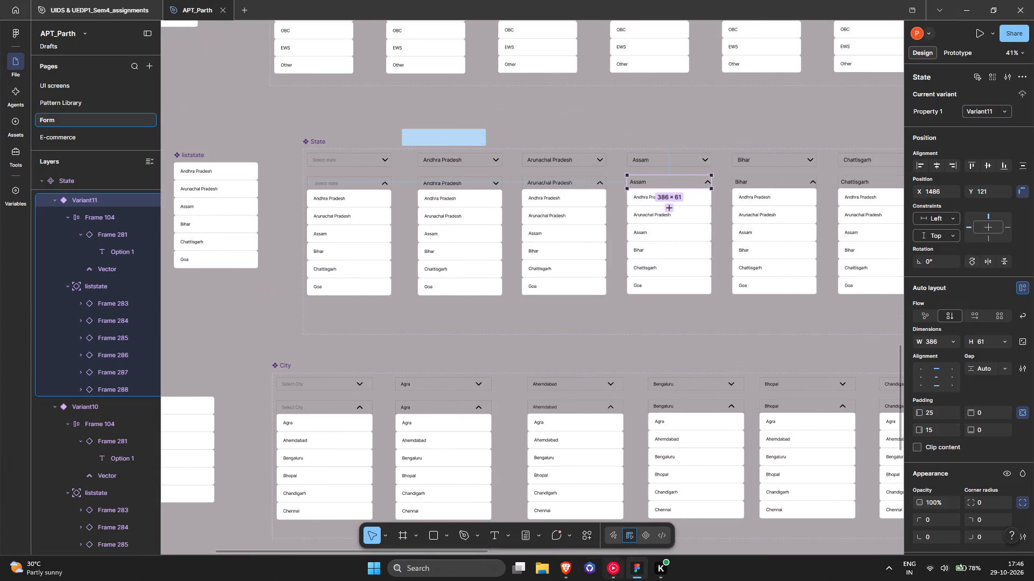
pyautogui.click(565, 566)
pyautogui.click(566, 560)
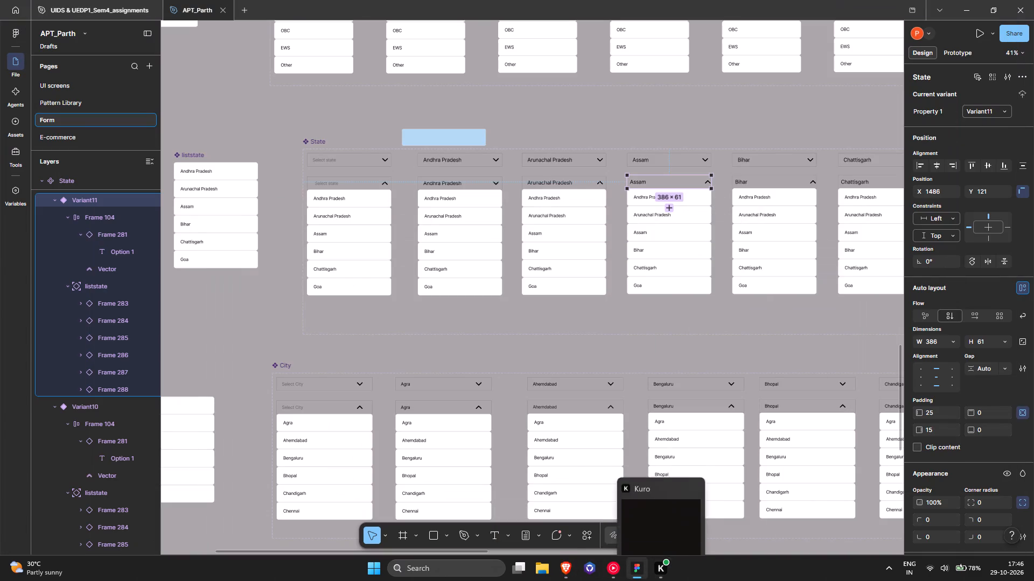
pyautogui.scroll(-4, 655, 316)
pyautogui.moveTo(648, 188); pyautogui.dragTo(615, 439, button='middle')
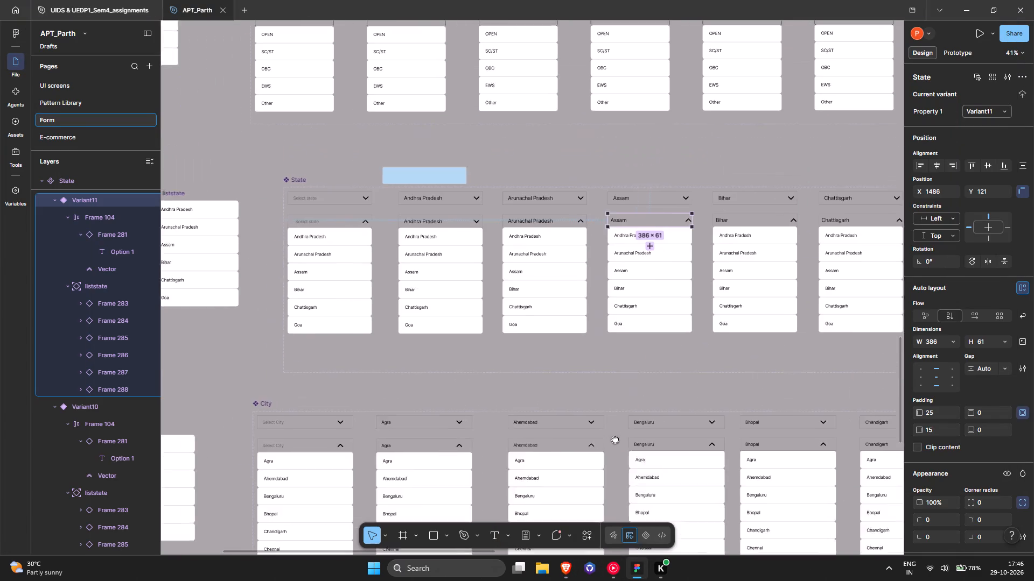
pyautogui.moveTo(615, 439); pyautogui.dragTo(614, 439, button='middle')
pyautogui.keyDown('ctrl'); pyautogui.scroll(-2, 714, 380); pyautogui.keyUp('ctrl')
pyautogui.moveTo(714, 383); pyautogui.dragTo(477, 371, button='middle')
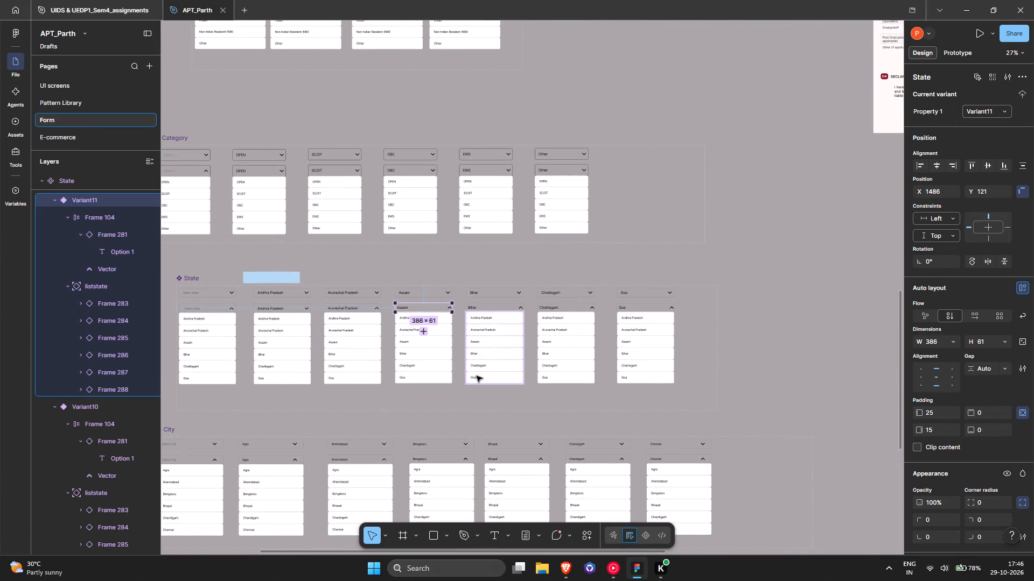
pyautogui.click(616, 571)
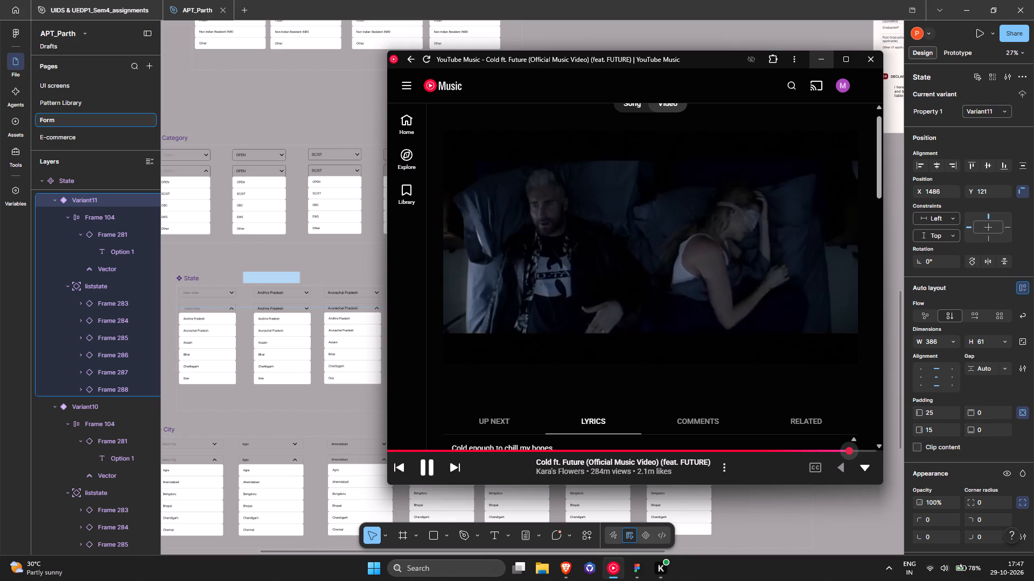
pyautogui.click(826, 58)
# Compare the open Arunachal Pradesh and Assam variants' headers, including their inner frame and auto layout settings.
pyautogui.keyDown('ctrl'); pyautogui.scroll(5, 601, 304); pyautogui.keyUp('ctrl')
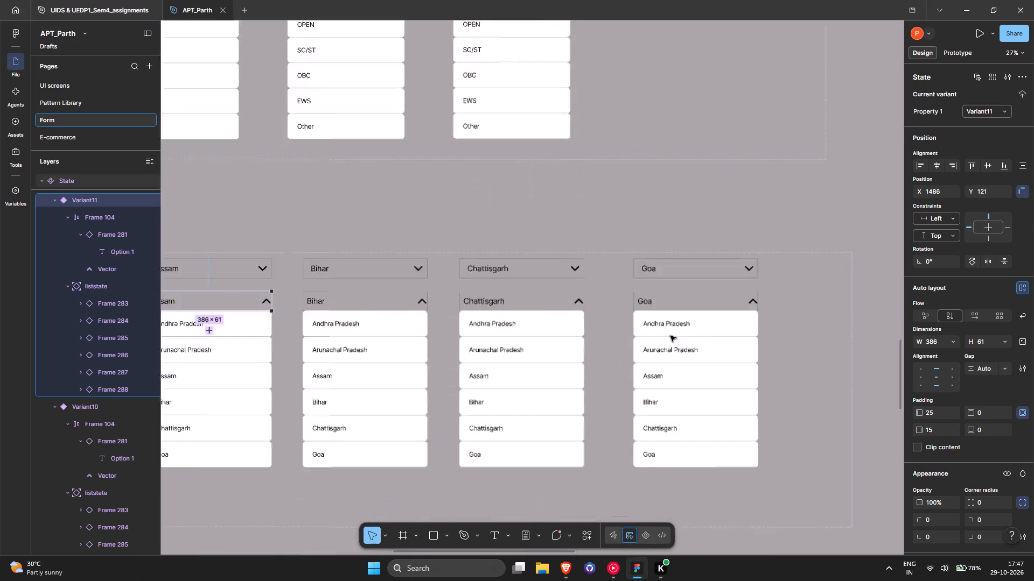
pyautogui.keyDown('ctrl'); pyautogui.scroll(5, 670, 336); pyautogui.keyUp('ctrl')
pyautogui.keyDown('ctrl'); pyautogui.scroll(-5, 701, 288); pyautogui.keyUp('ctrl')
pyautogui.moveTo(518, 267); pyautogui.dragTo(683, 270, button='middle')
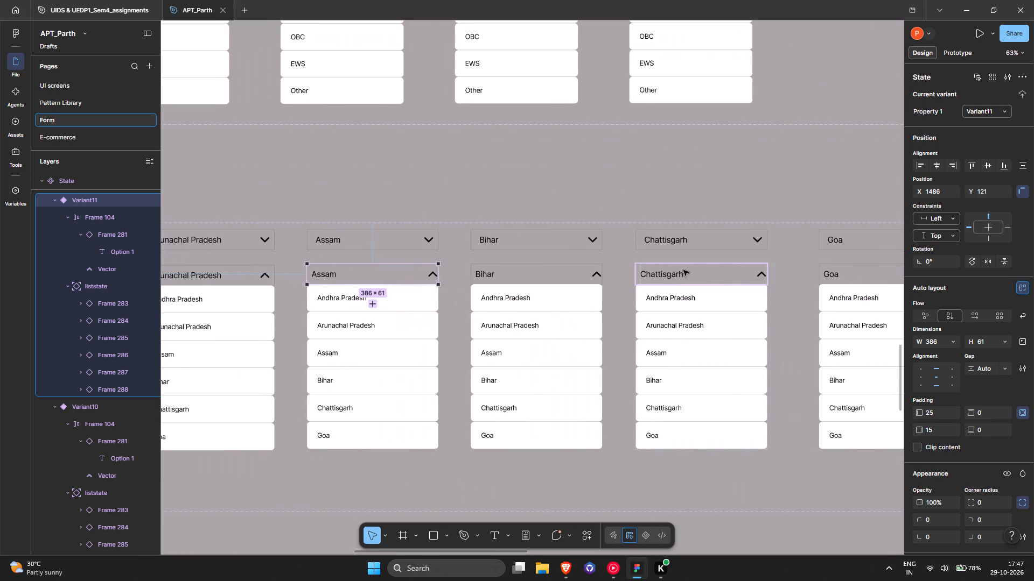
pyautogui.moveTo(393, 273); pyautogui.dragTo(688, 267, button='middle')
pyautogui.keyDown('ctrl'); pyautogui.scroll(5, 541, 270); pyautogui.keyUp('ctrl')
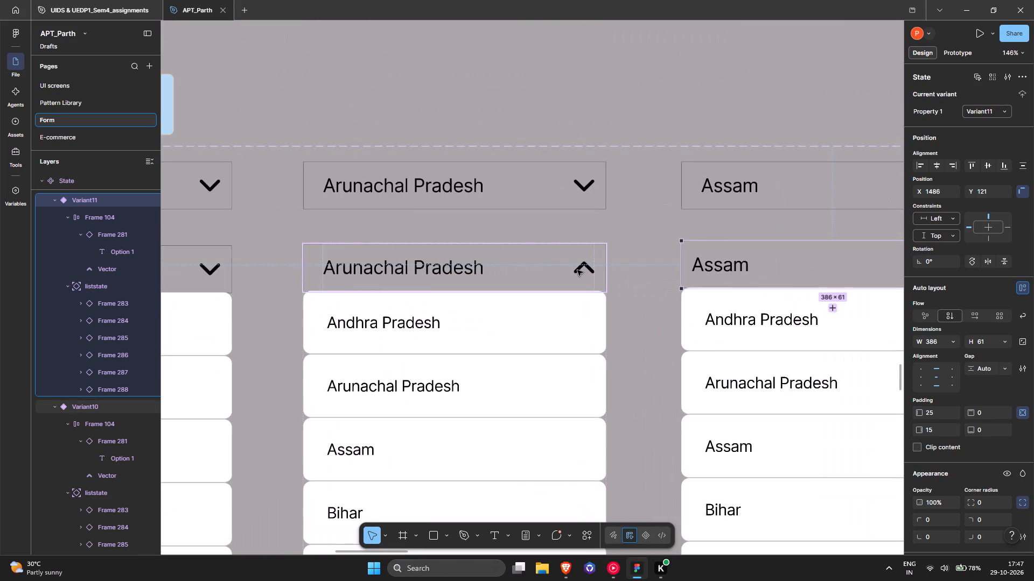
pyautogui.doubleClick(541, 256)
pyautogui.moveTo(607, 250); pyautogui.dragTo(494, 240, button='middle')
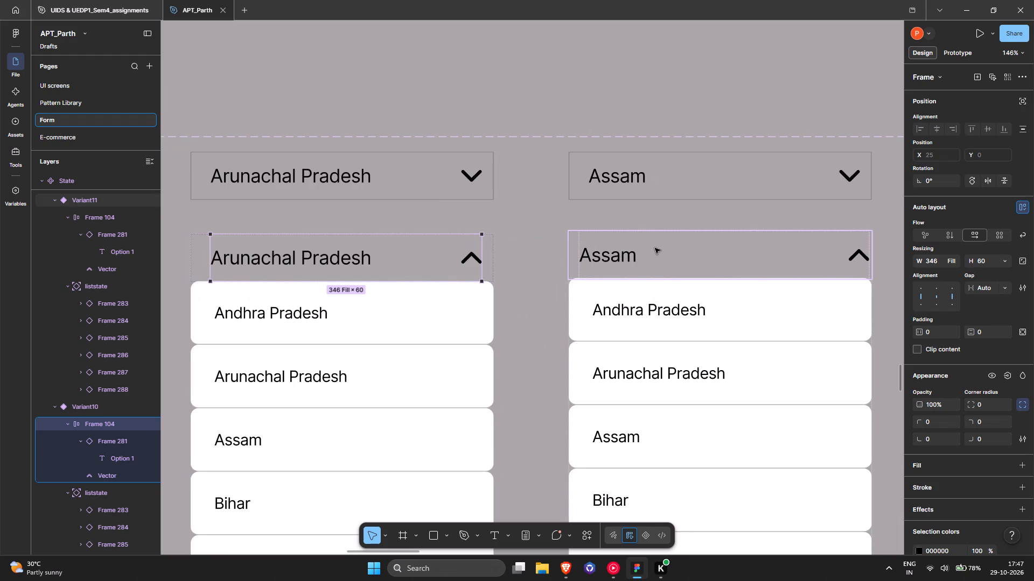
pyautogui.doubleClick(661, 247)
pyautogui.doubleClick(380, 254)
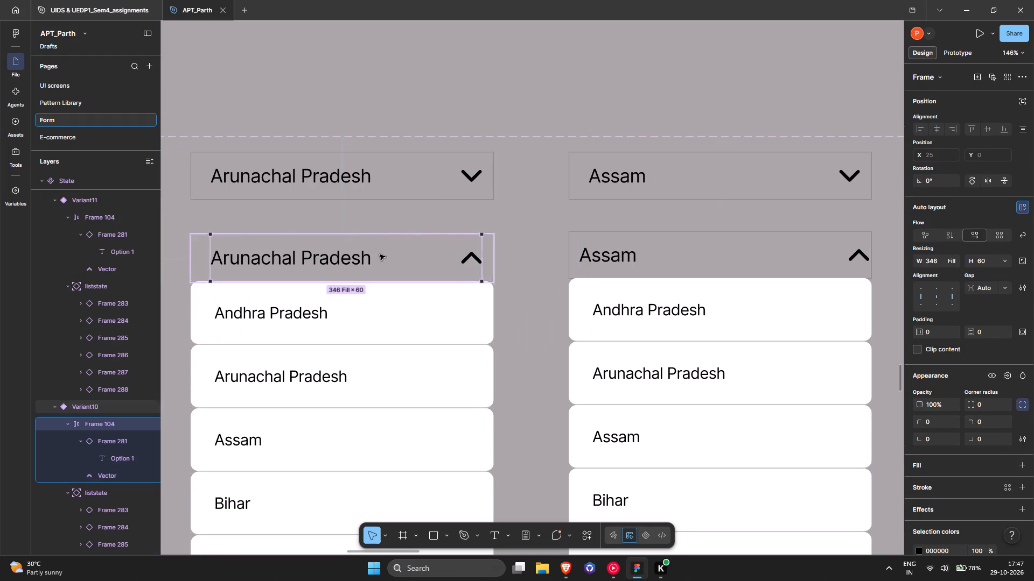
pyautogui.click(488, 256)
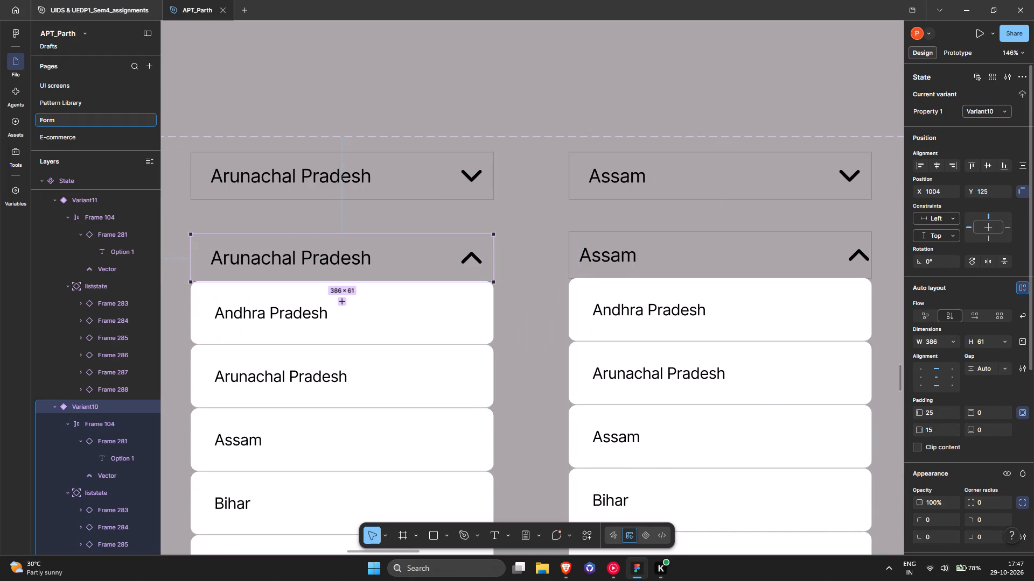
pyautogui.click(572, 263)
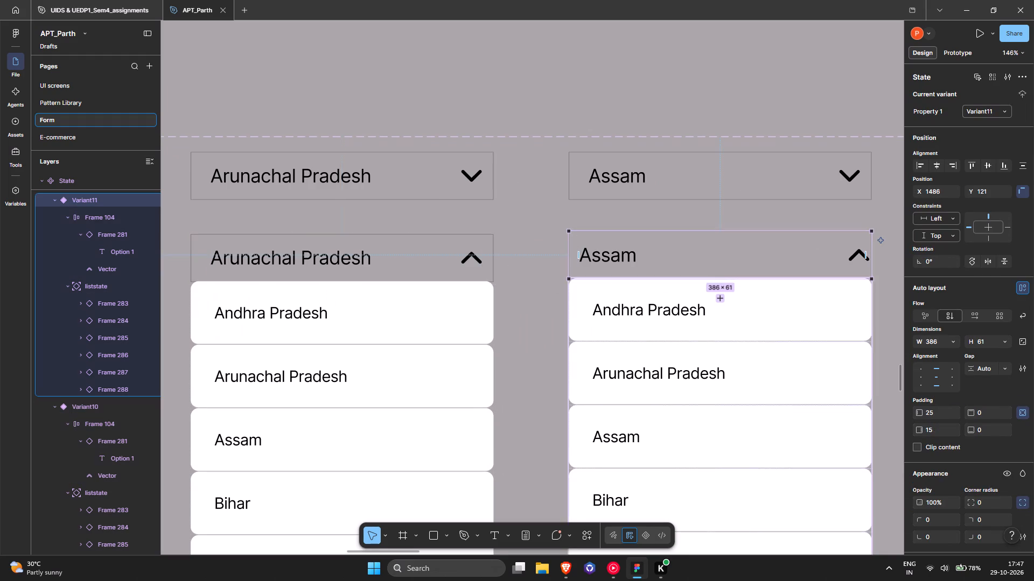
# Compare the auto layout settings of the open Assam, Bihar, Chattisgarh and Goa variants with the Arunachal Pradesh header.
pyautogui.moveTo(693, 287); pyautogui.dragTo(292, 267, button='middle')
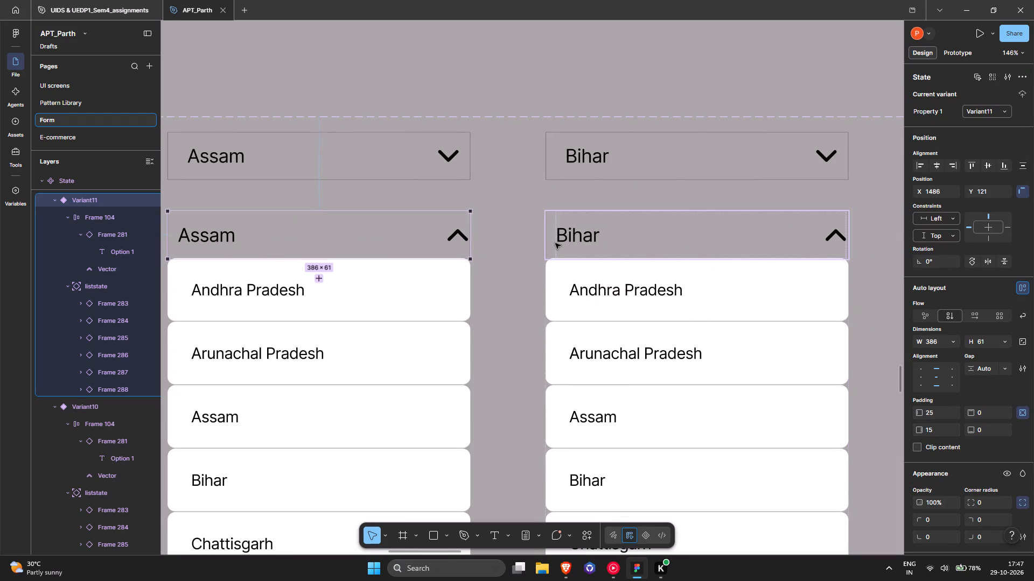
pyautogui.click(555, 243)
pyautogui.keyDown('ctrl'); pyautogui.scroll(-3, 555, 243); pyautogui.keyUp('ctrl')
pyautogui.moveTo(578, 246); pyautogui.dragTo(292, 246, button='middle')
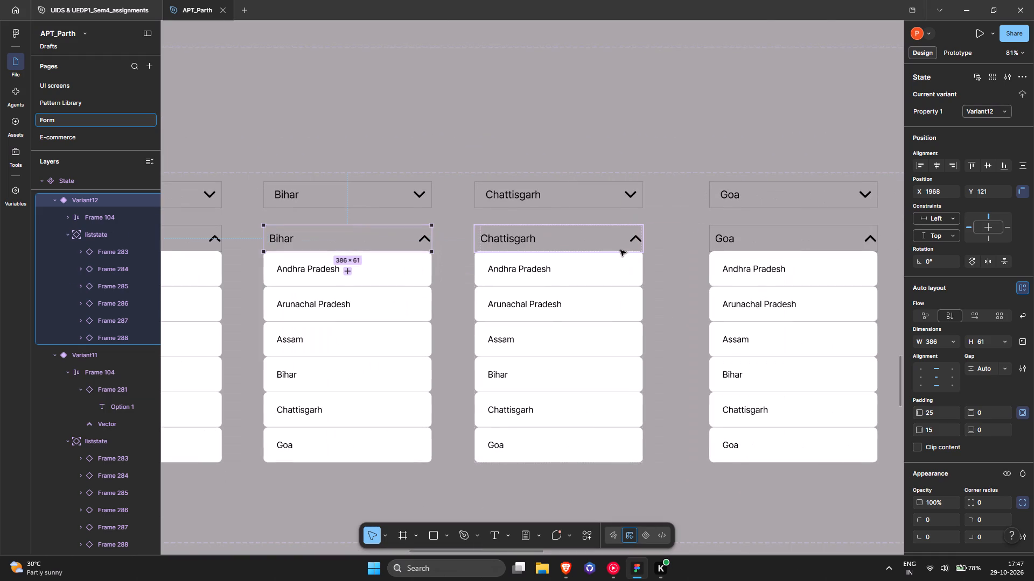
pyautogui.click(588, 240)
pyautogui.click(768, 240)
pyautogui.moveTo(413, 245); pyautogui.dragTo(960, 256, button='middle')
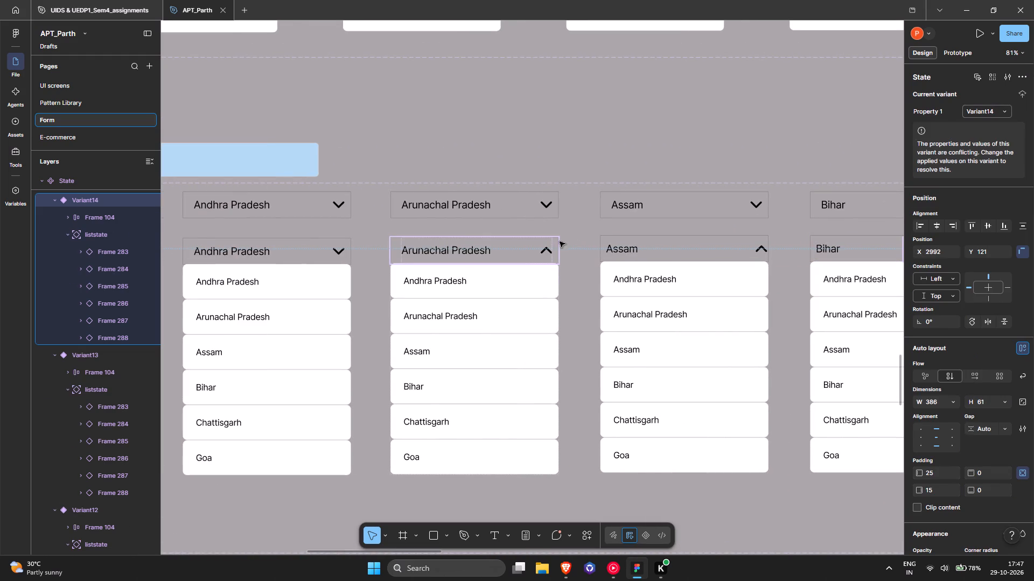
pyautogui.doubleClick(490, 245)
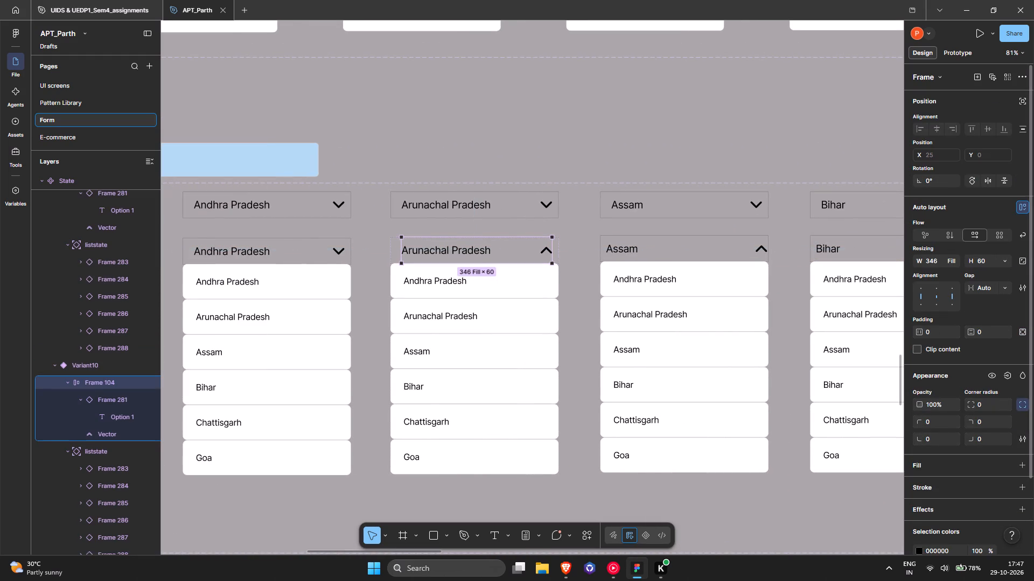
pyautogui.scroll(-1, 598, 310)
pyautogui.moveTo(595, 311); pyautogui.dragTo(543, 368, button='middle')
pyautogui.click(612, 272)
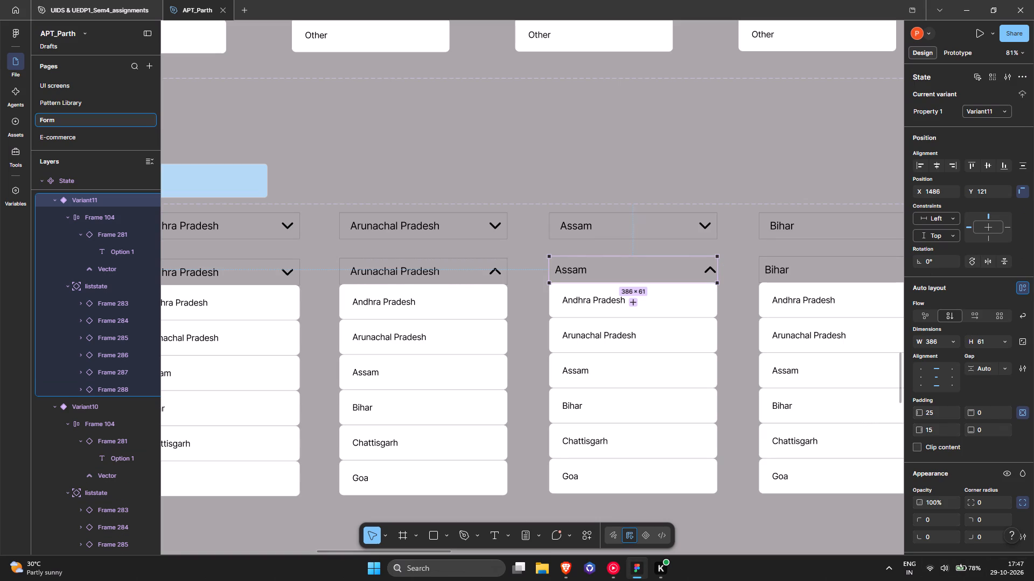
# Switch to YouTube Music and pause the playing video, rewound to its start.
pyautogui.click(619, 569)
pyautogui.click(427, 477)
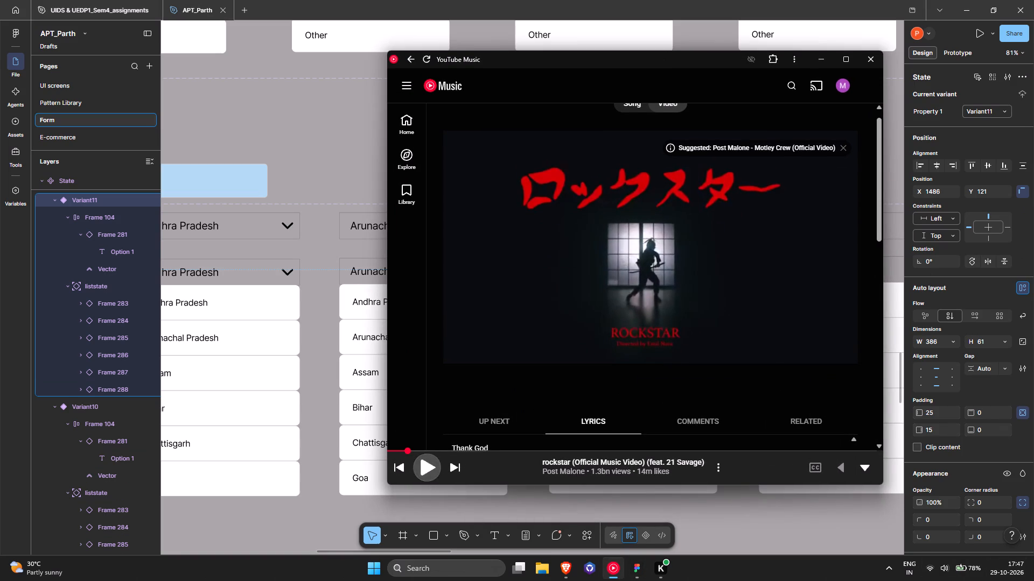
pyautogui.moveTo(402, 447); pyautogui.dragTo(354, 447)
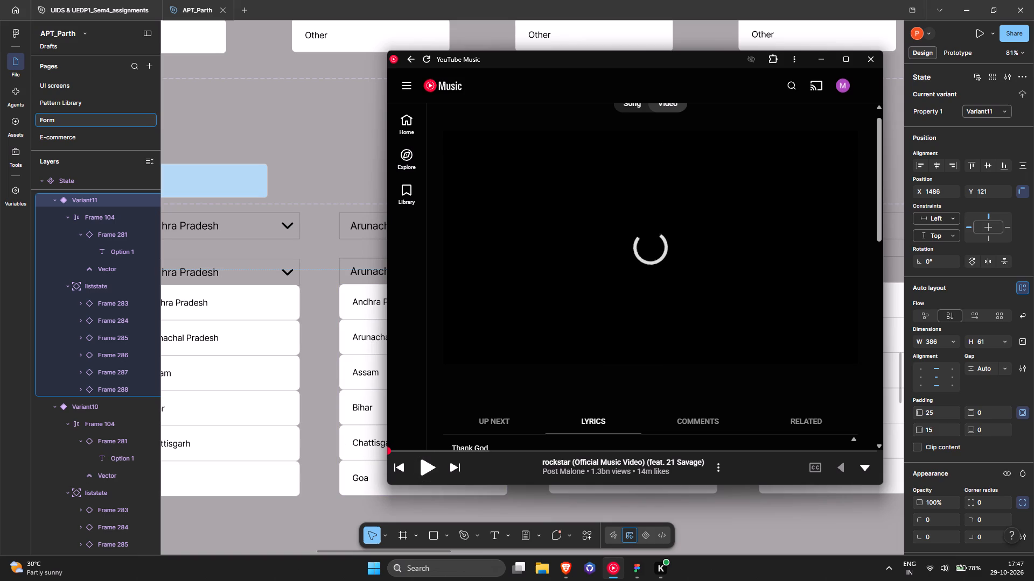
pyautogui.click(816, 65)
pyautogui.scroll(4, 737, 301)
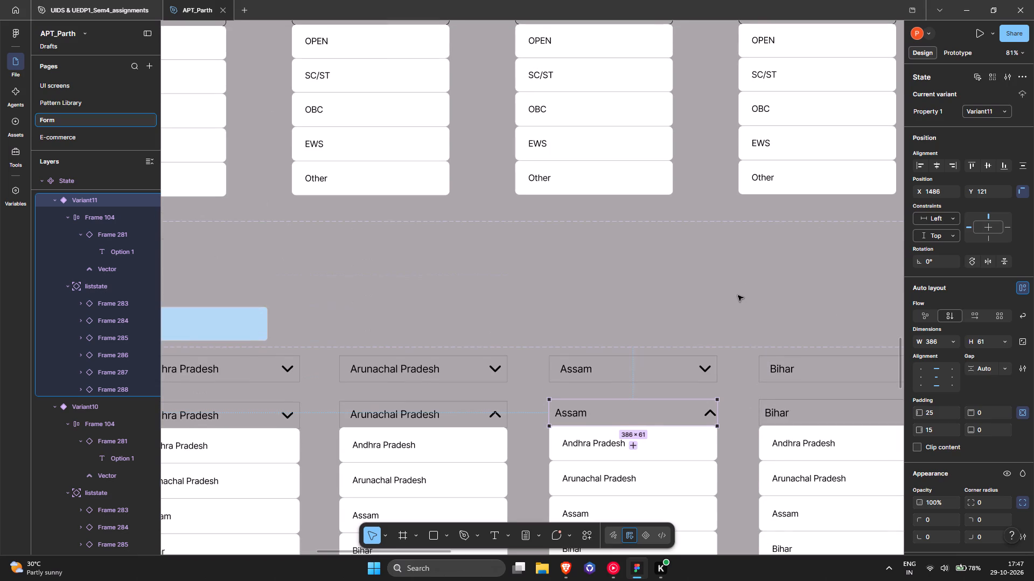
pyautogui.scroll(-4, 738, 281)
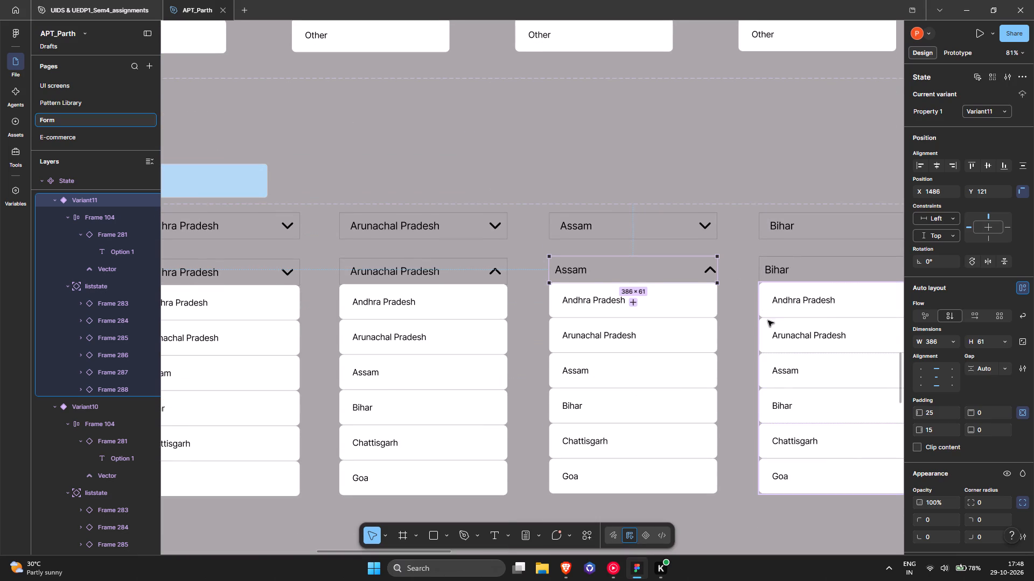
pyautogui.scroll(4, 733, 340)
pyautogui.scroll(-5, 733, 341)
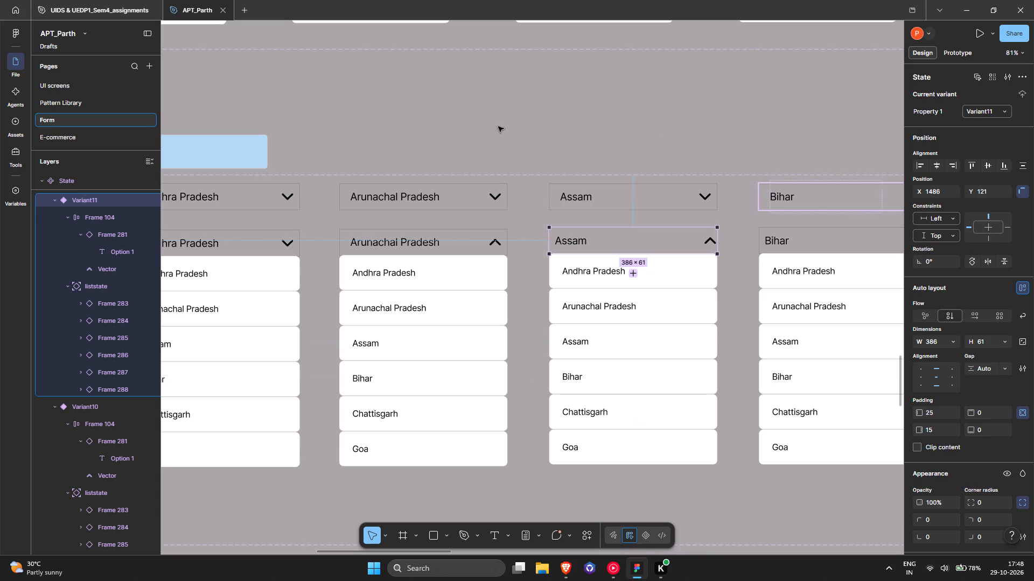
# Look over the E-commerce and UI screens pages of the file.
pyautogui.click(89, 136)
pyautogui.moveTo(490, 269); pyautogui.dragTo(616, 366, button='middle')
pyautogui.click(629, 372)
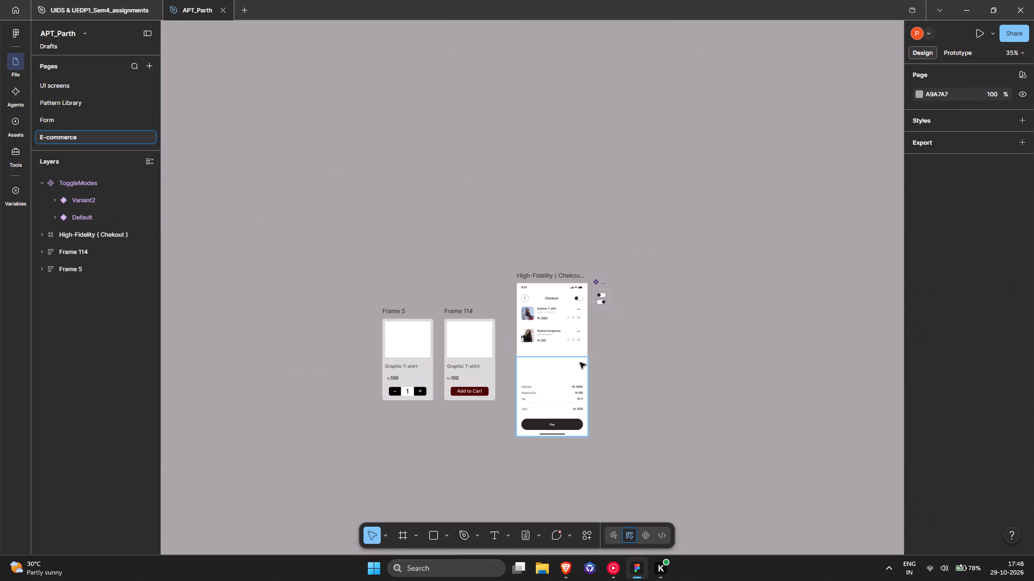
pyautogui.click(78, 79)
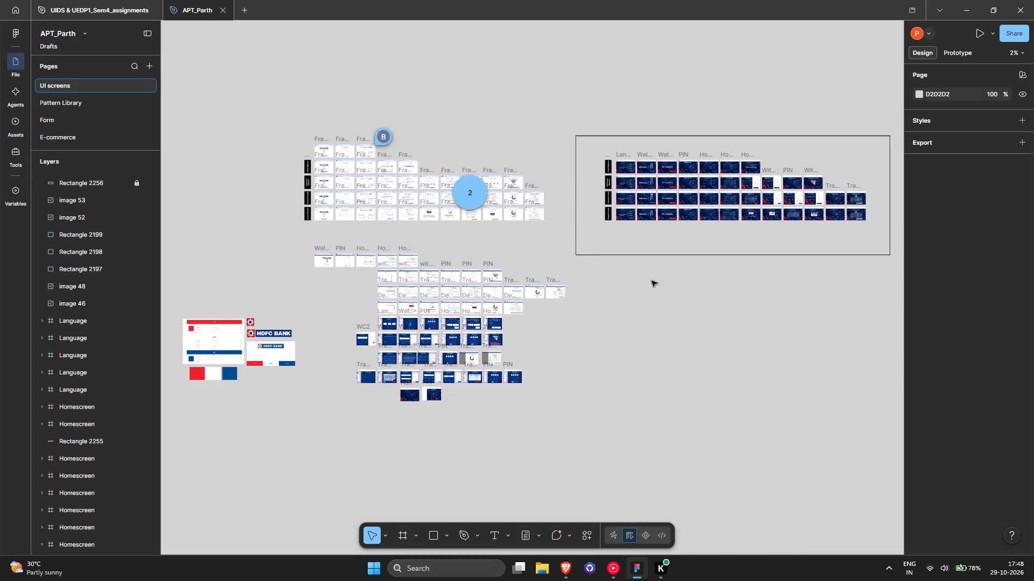
pyautogui.moveTo(646, 308); pyautogui.dragTo(515, 440, button='middle')
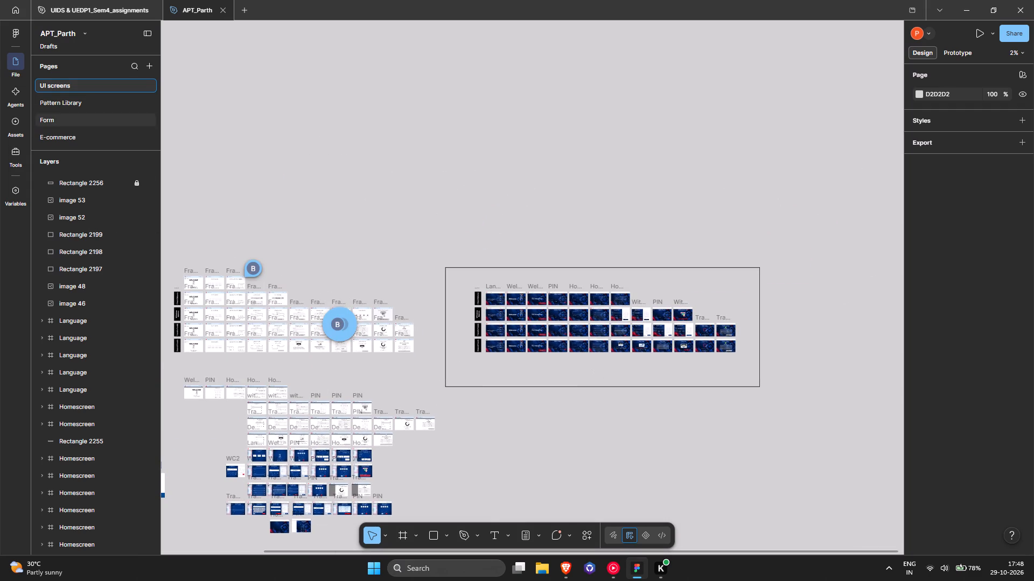
pyautogui.click(74, 123)
pyautogui.click(88, 141)
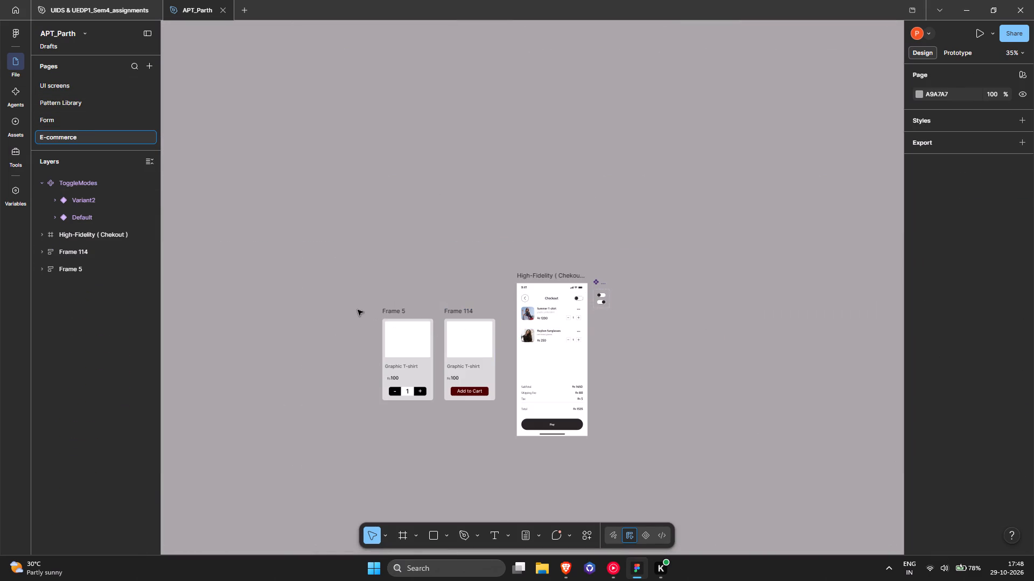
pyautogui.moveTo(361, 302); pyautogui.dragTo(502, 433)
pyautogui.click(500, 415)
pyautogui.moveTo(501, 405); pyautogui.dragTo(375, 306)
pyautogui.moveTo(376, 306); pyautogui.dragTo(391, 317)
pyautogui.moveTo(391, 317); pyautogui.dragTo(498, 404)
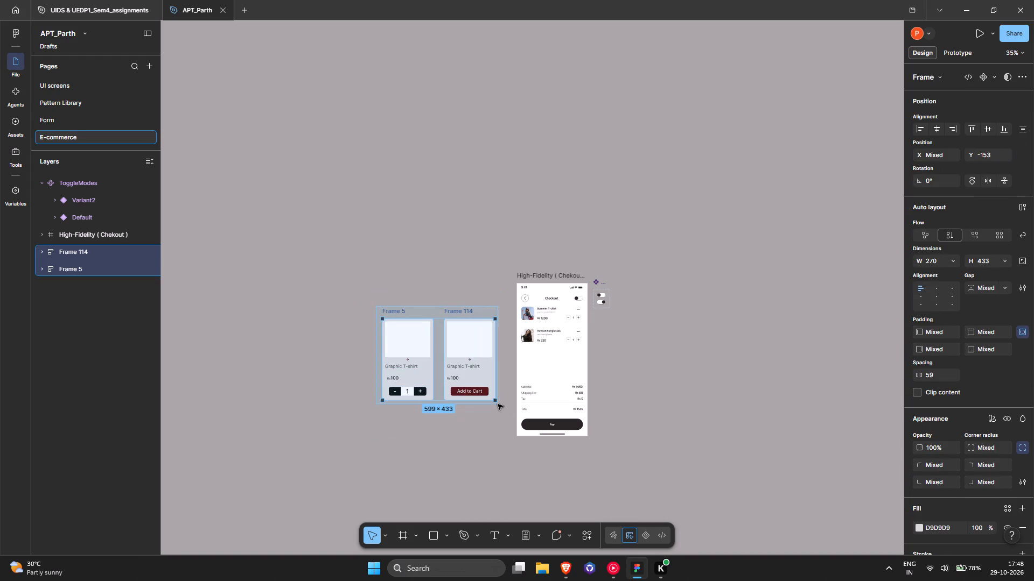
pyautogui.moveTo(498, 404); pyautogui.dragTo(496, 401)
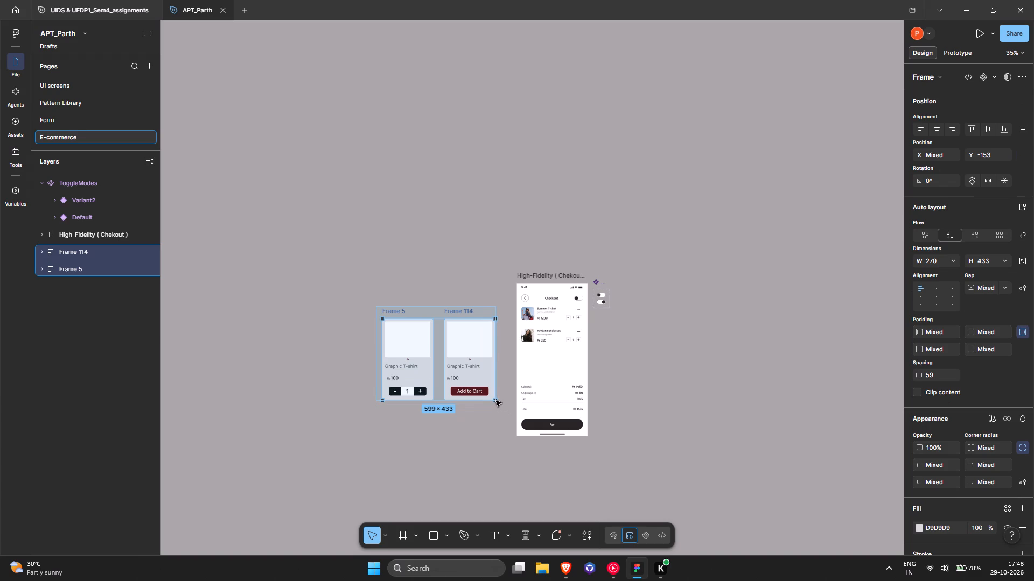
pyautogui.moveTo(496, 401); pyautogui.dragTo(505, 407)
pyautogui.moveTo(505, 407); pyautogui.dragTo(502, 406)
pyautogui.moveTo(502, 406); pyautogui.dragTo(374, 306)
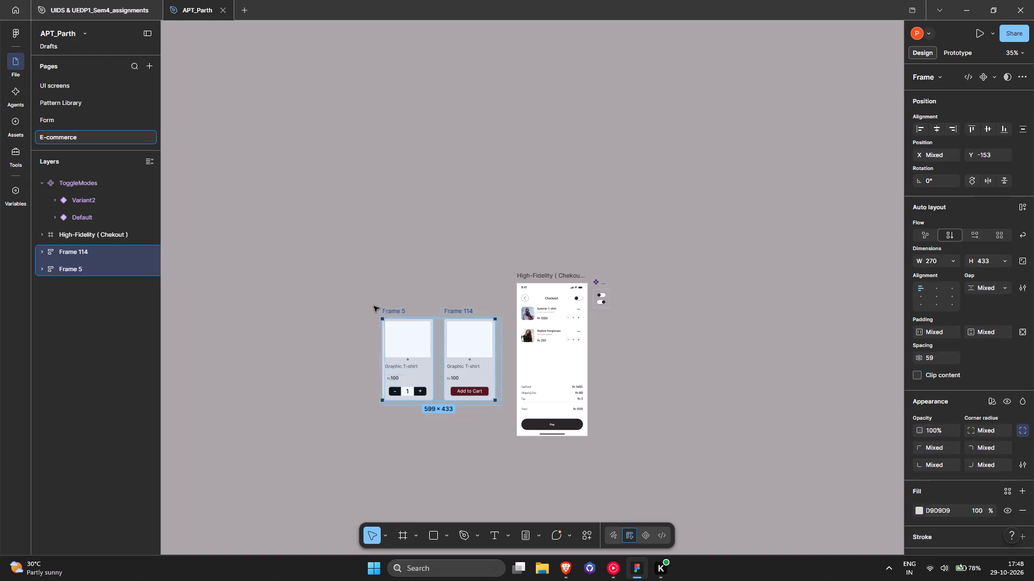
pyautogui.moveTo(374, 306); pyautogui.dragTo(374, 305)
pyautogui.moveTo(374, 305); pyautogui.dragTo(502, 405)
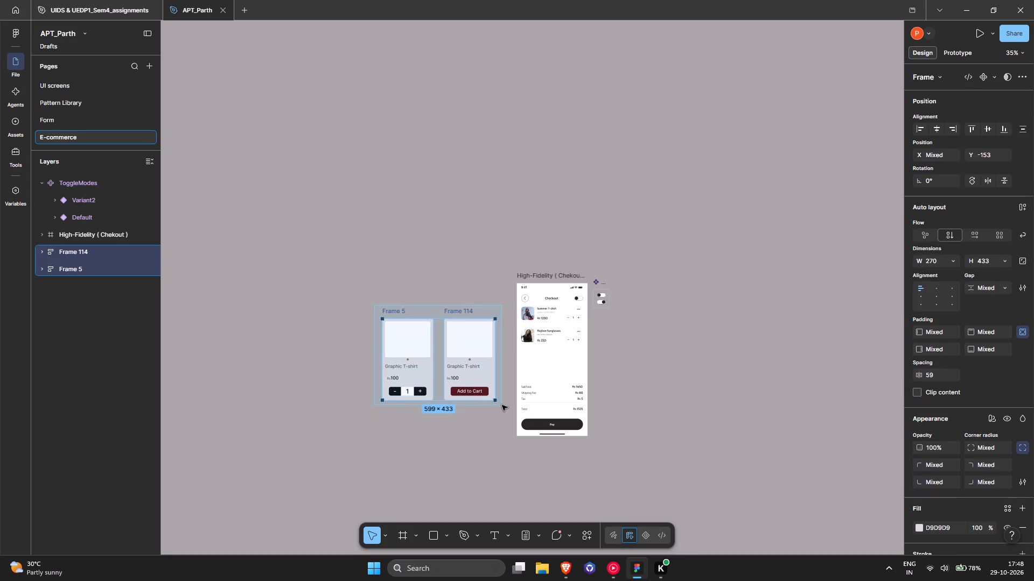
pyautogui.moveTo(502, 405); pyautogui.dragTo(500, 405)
# Return to the Form page and look over the file's Screen variable collection.
pyautogui.click(113, 116)
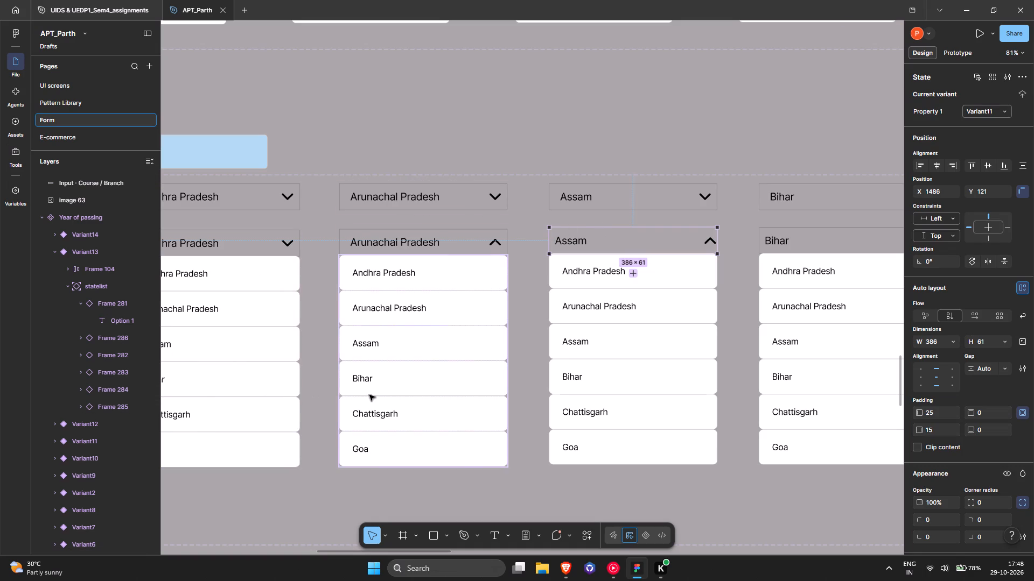
pyautogui.click(12, 207)
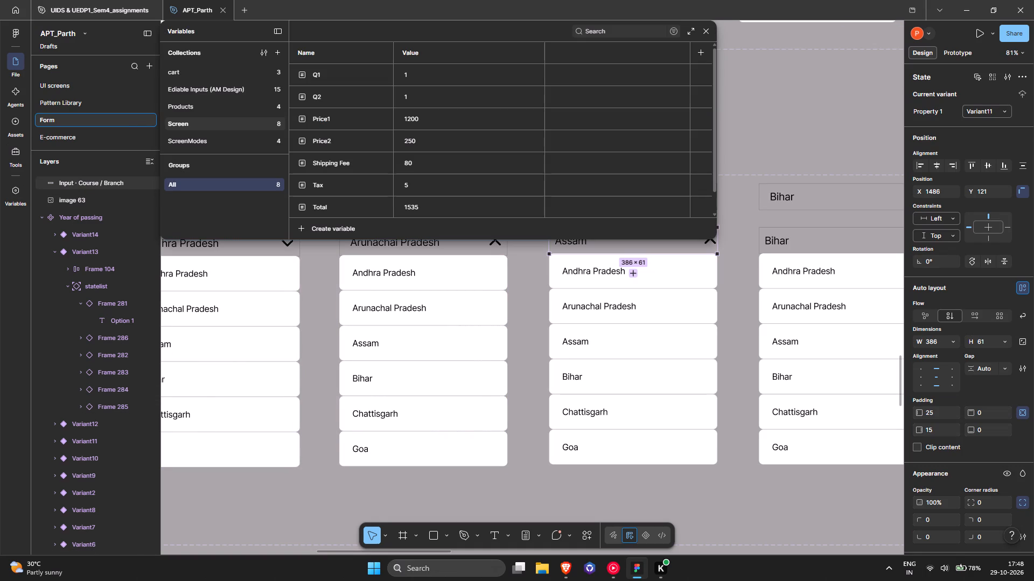
pyautogui.click(709, 30)
# Browse the asset libraries for the components created in this file.
pyautogui.click(20, 127)
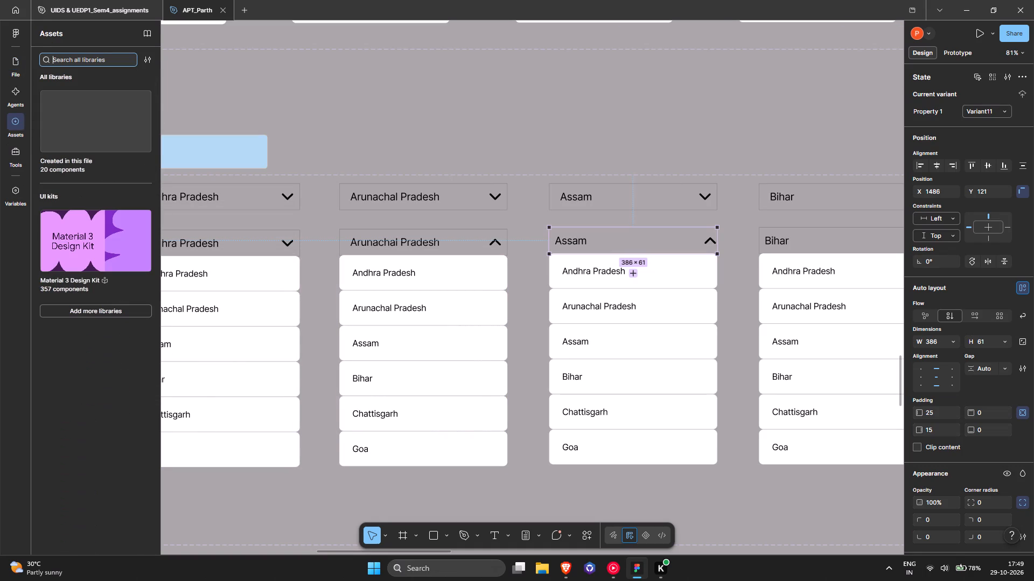
pyautogui.click(68, 138)
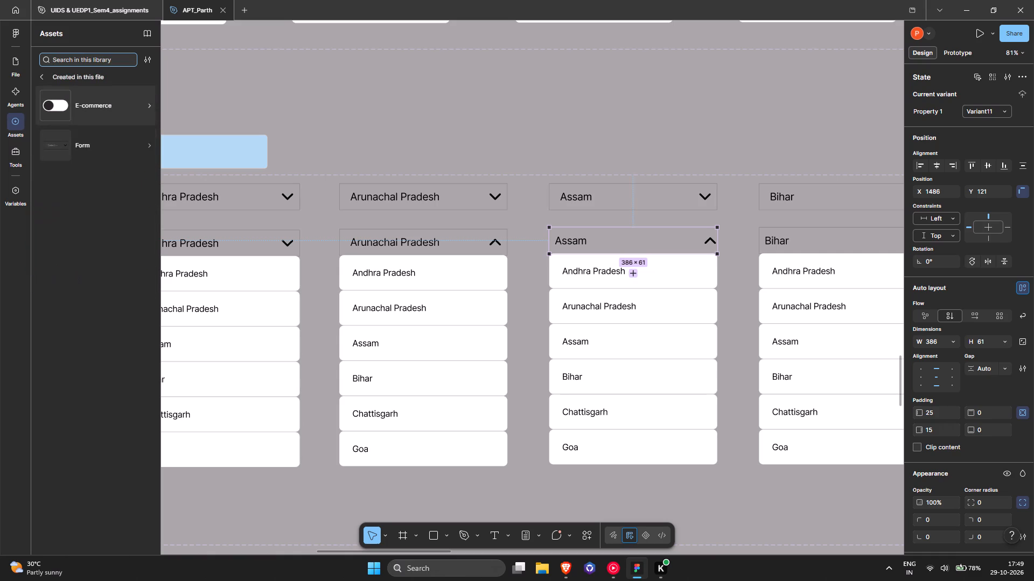
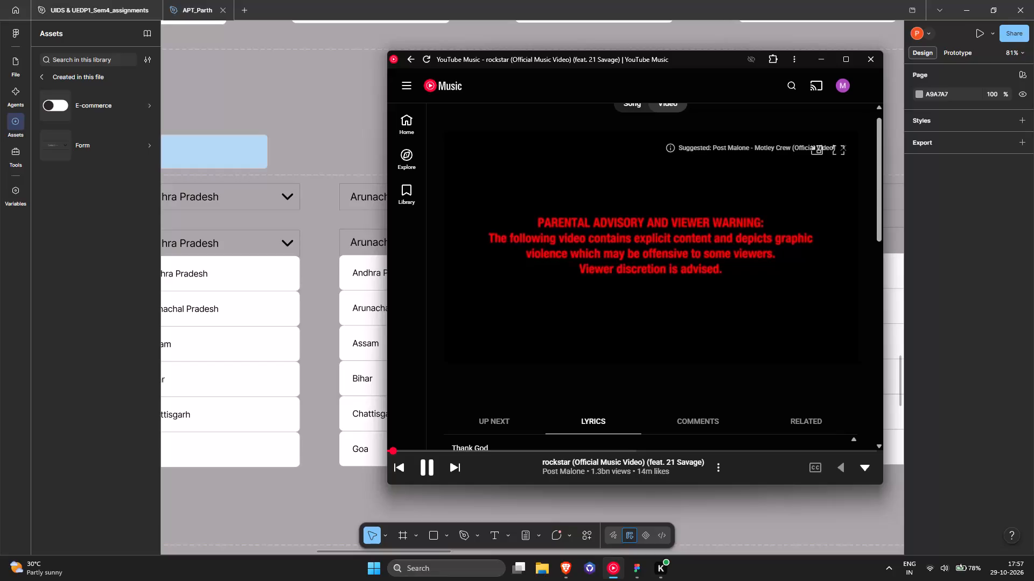
# Switch the music player to its Song view and minimise its window to return to the Figma canvas.
pyautogui.click(635, 105)
pyautogui.click(819, 61)
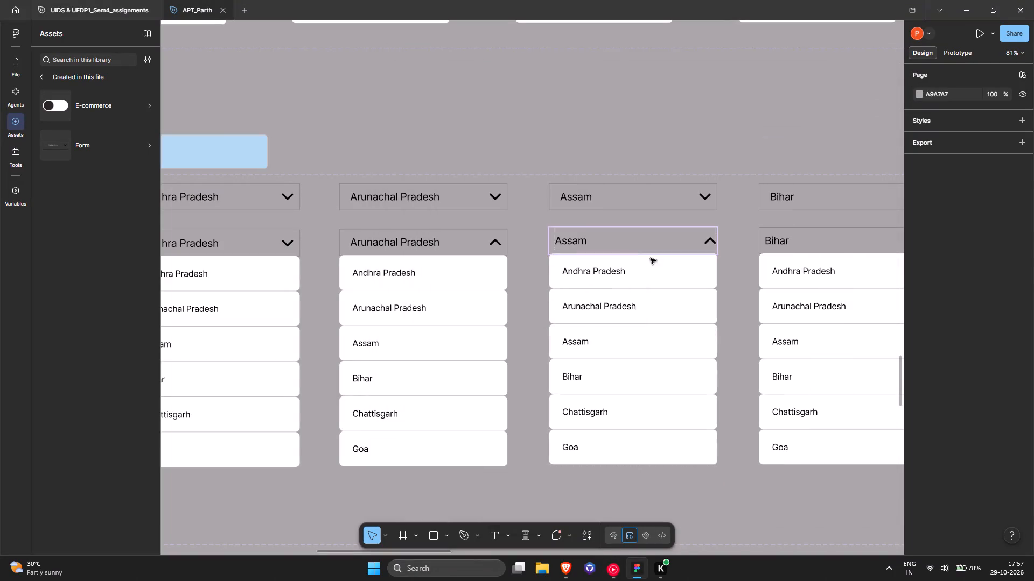
# Set the inner header frame of the open Assam variant in the State component to fill its container's width.
pyautogui.keyDown('ctrl'); pyautogui.scroll(-4, 557, 267); pyautogui.keyUp('ctrl')
pyautogui.keyDown('ctrl'); pyautogui.scroll(5, 341, 267); pyautogui.keyUp('ctrl')
pyautogui.keyDown('ctrl'); pyautogui.scroll(-5, 599, 265); pyautogui.keyUp('ctrl')
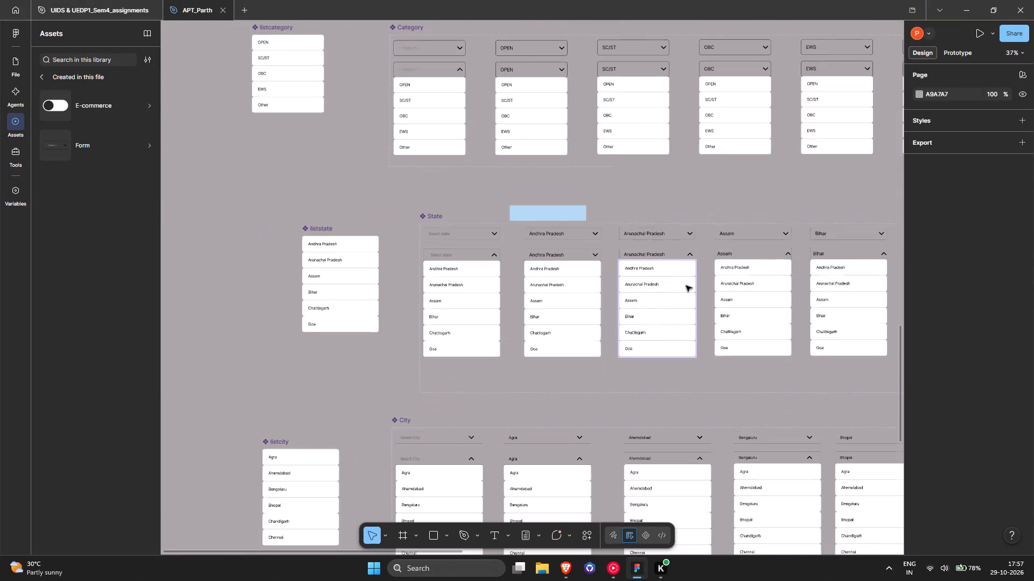
pyautogui.moveTo(699, 258); pyautogui.dragTo(549, 272, button='middle')
pyautogui.keyDown('ctrl'); pyautogui.scroll(5, 547, 272); pyautogui.keyUp('ctrl')
pyautogui.doubleClick(670, 260)
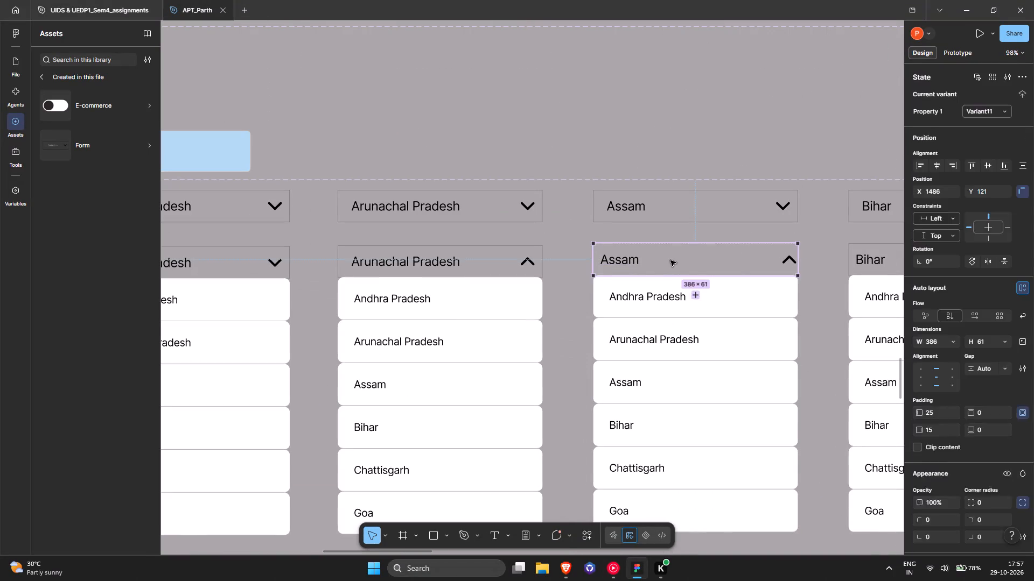
pyautogui.click(956, 260)
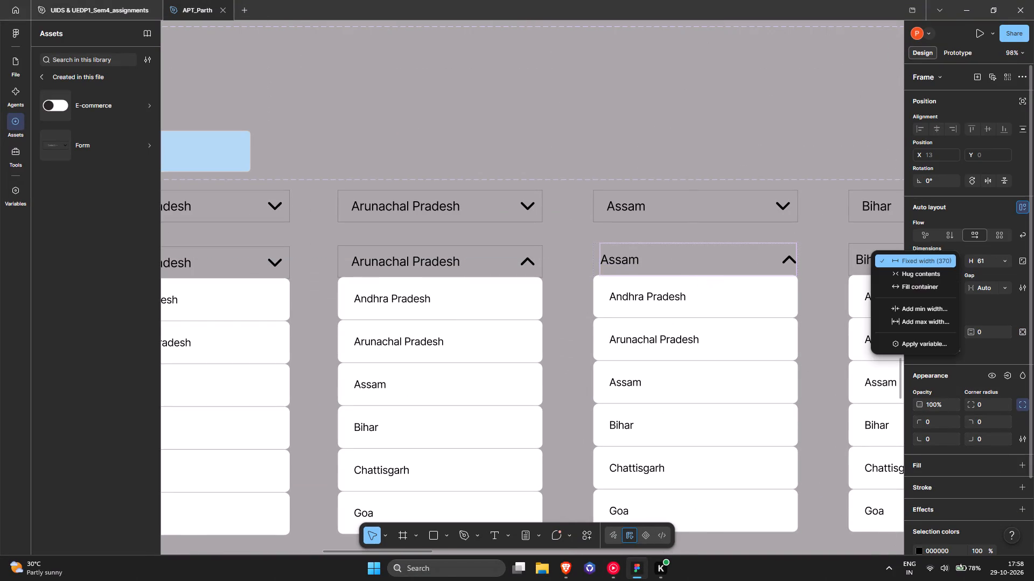
pyautogui.click(925, 287)
# Set the inner header frames of the open Bihar, Chattisgarh and Goa State variants to fill their containers' width.
pyautogui.moveTo(753, 258); pyautogui.dragTo(498, 279, button='middle')
pyautogui.doubleClick(669, 287)
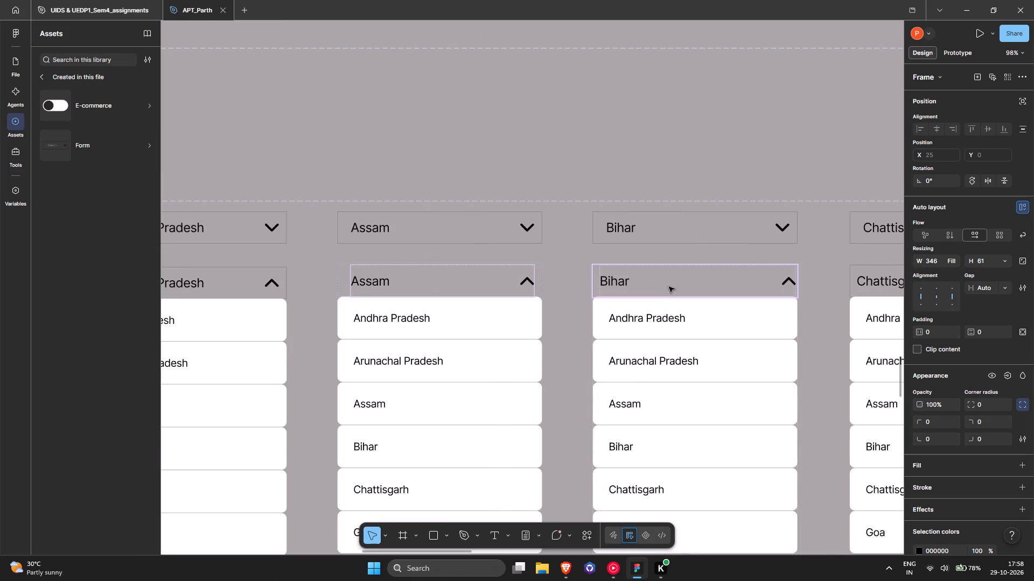
pyautogui.moveTo(746, 282); pyautogui.dragTo(423, 292, button='middle')
pyautogui.keyDown('shift'); pyautogui.scroll(-2, 420, 287); pyautogui.keyUp('shift')
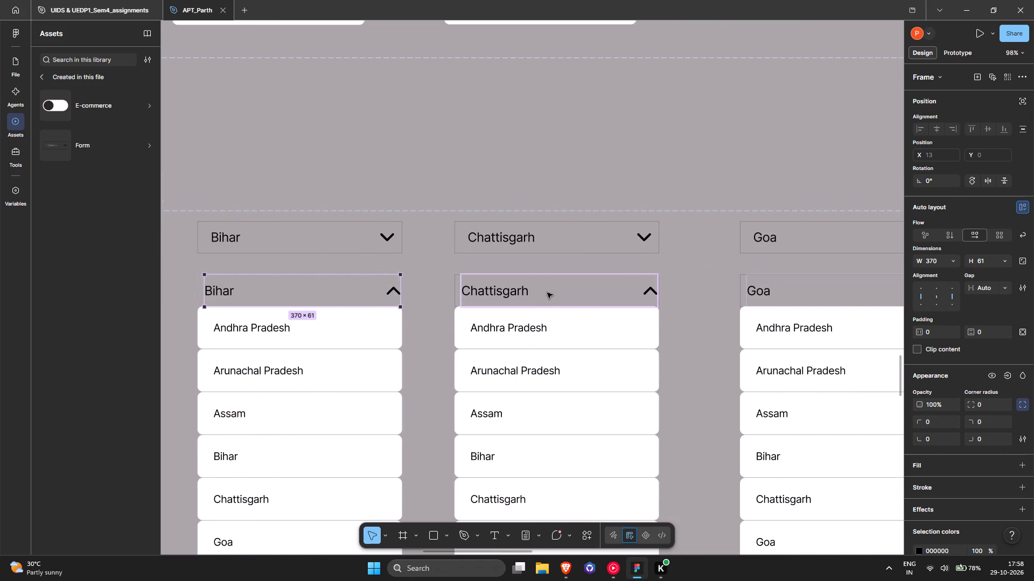
pyautogui.keyDown('shift'); pyautogui.click(547, 293); pyautogui.keyUp('shift')
pyautogui.moveTo(629, 289); pyautogui.dragTo(392, 286, button='middle')
pyautogui.keyDown('shift'); pyautogui.click(581, 288); pyautogui.keyUp('shift')
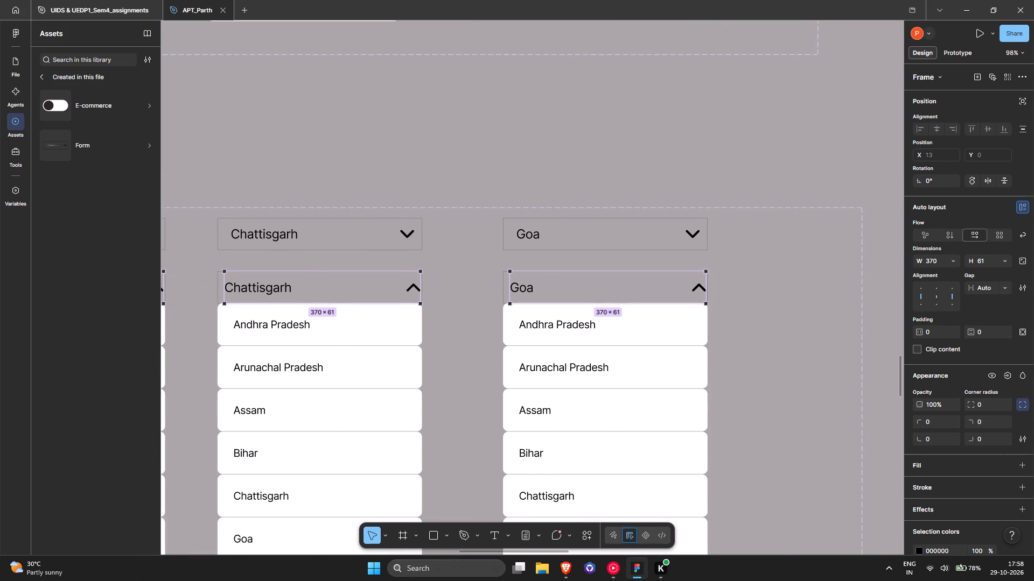
pyautogui.click(953, 257)
pyautogui.click(938, 285)
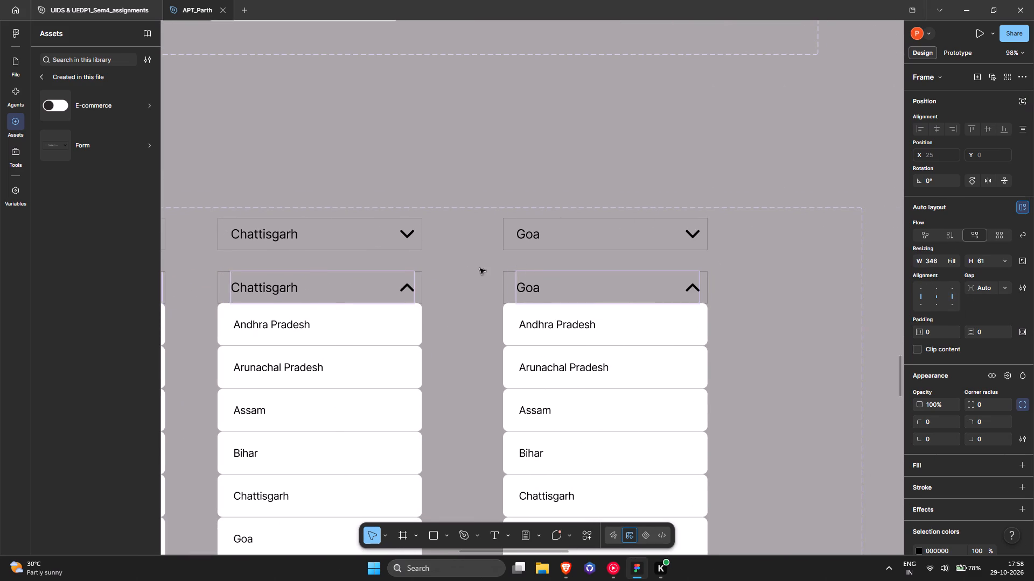
# Look over the State, City, programme and Stream dropdown components and their list components for sizing and alignment.
pyautogui.keyDown('ctrl'); pyautogui.scroll(-4, 533, 272); pyautogui.keyUp('ctrl')
pyautogui.moveTo(590, 304); pyautogui.dragTo(1033, 288, button='middle')
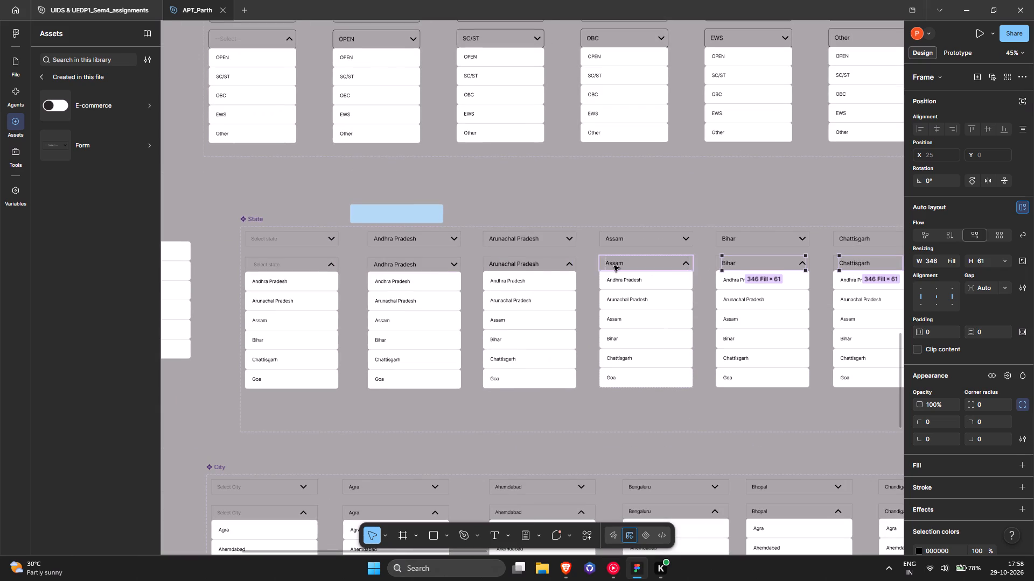
pyautogui.moveTo(847, 243); pyautogui.dragTo(546, 242, button='middle')
pyautogui.click(862, 324)
pyautogui.keyDown('ctrl'); pyautogui.scroll(-3, 638, 271); pyautogui.keyUp('ctrl')
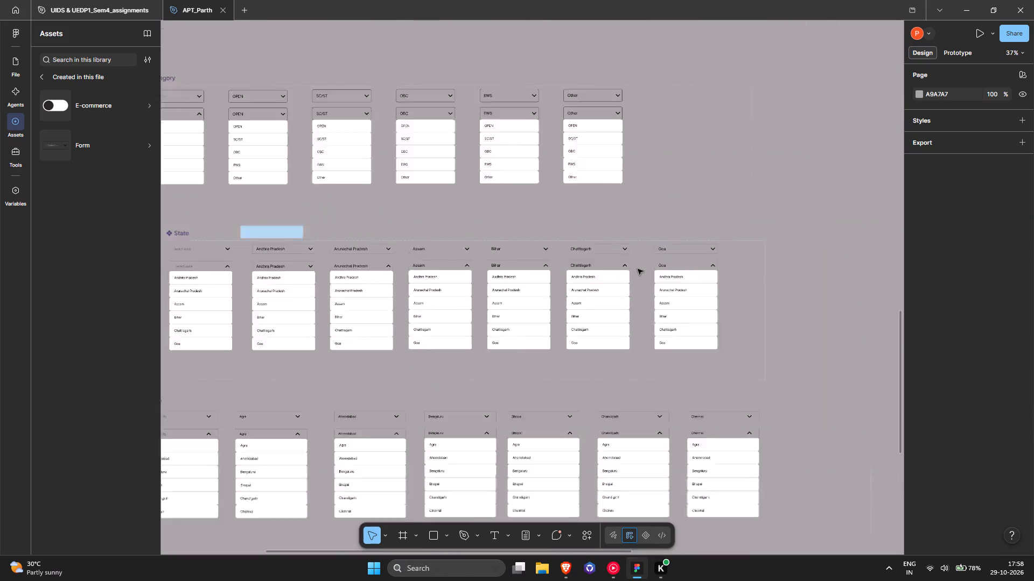
pyautogui.keyDown('ctrl'); pyautogui.scroll(-2, 638, 269); pyautogui.keyUp('ctrl')
pyautogui.scroll(4, 414, 400)
pyautogui.keyDown('ctrl'); pyautogui.scroll(4, 392, 383); pyautogui.keyUp('ctrl')
pyautogui.scroll(-2, 441, 414)
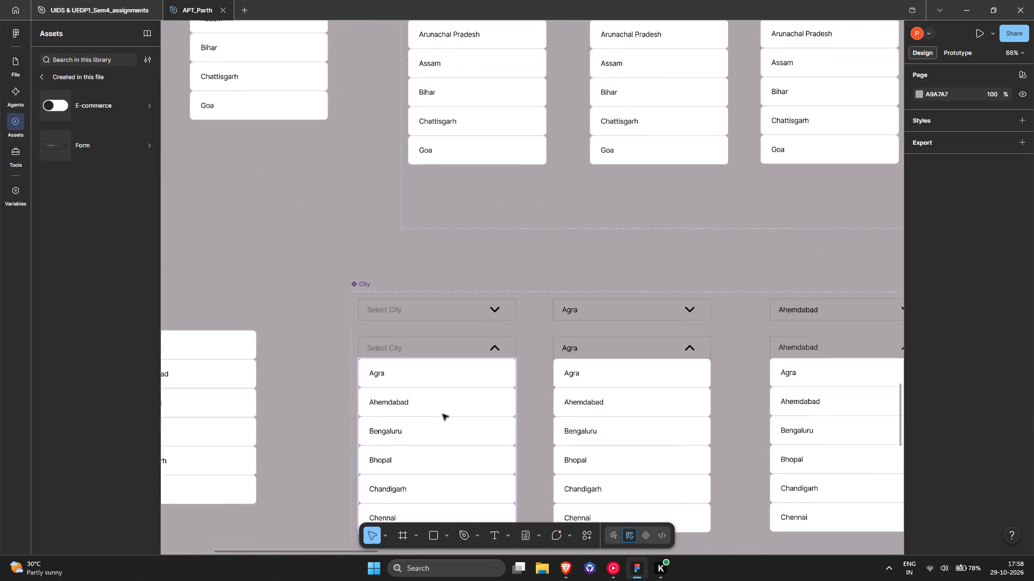
pyautogui.keyDown('ctrl'); pyautogui.scroll(-2, 443, 414); pyautogui.keyUp('ctrl')
pyautogui.moveTo(698, 228); pyautogui.dragTo(176, 274, button='middle')
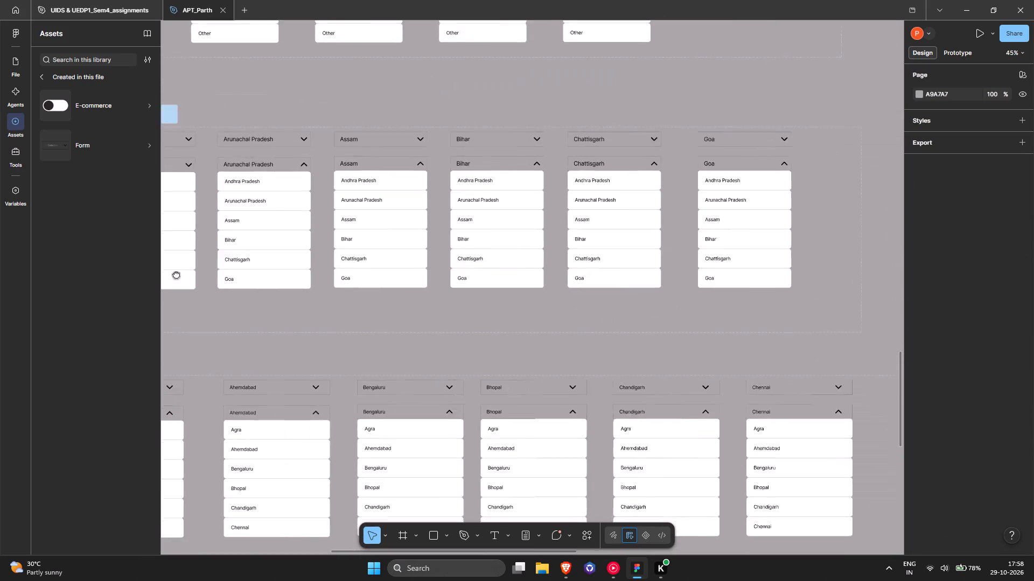
pyautogui.moveTo(176, 274); pyautogui.dragTo(703, 165, button='middle')
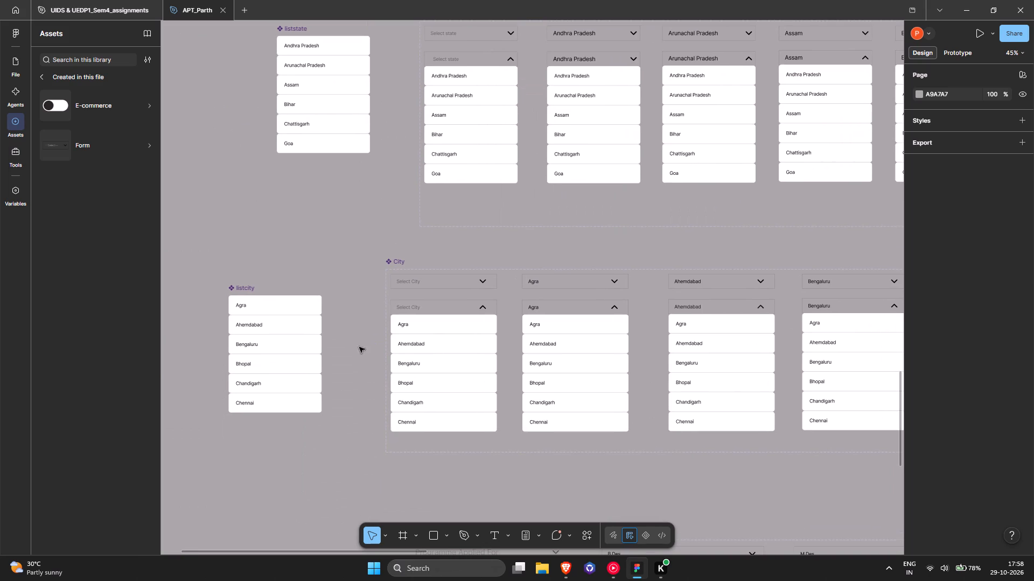
pyautogui.keyDown('ctrl'); pyautogui.scroll(3, 253, 392); pyautogui.keyUp('ctrl')
pyautogui.keyDown('ctrl'); pyautogui.scroll(-1, 332, 392); pyautogui.keyUp('ctrl')
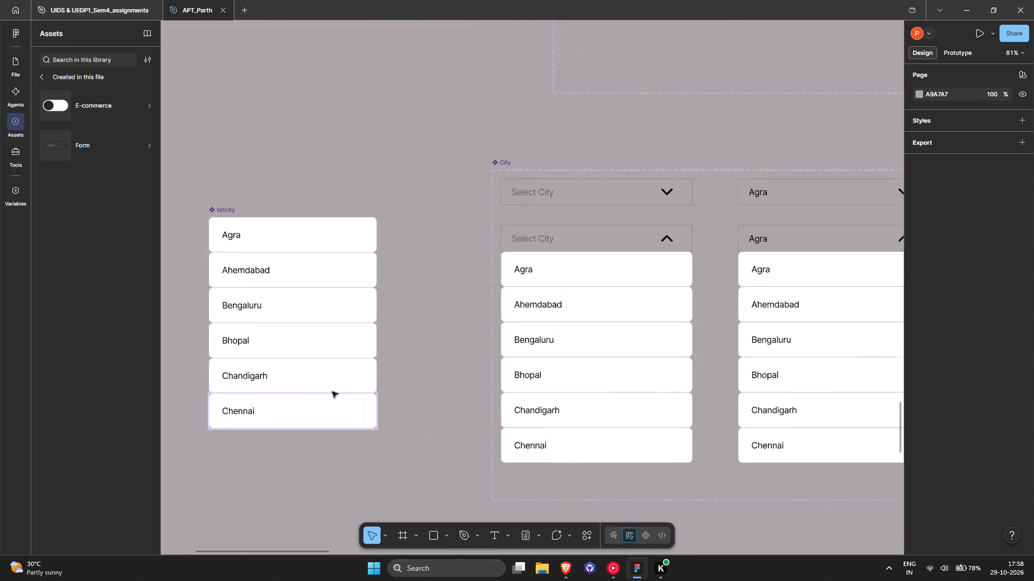
pyautogui.keyDown('ctrl'); pyautogui.scroll(-1, 332, 392); pyautogui.keyUp('ctrl')
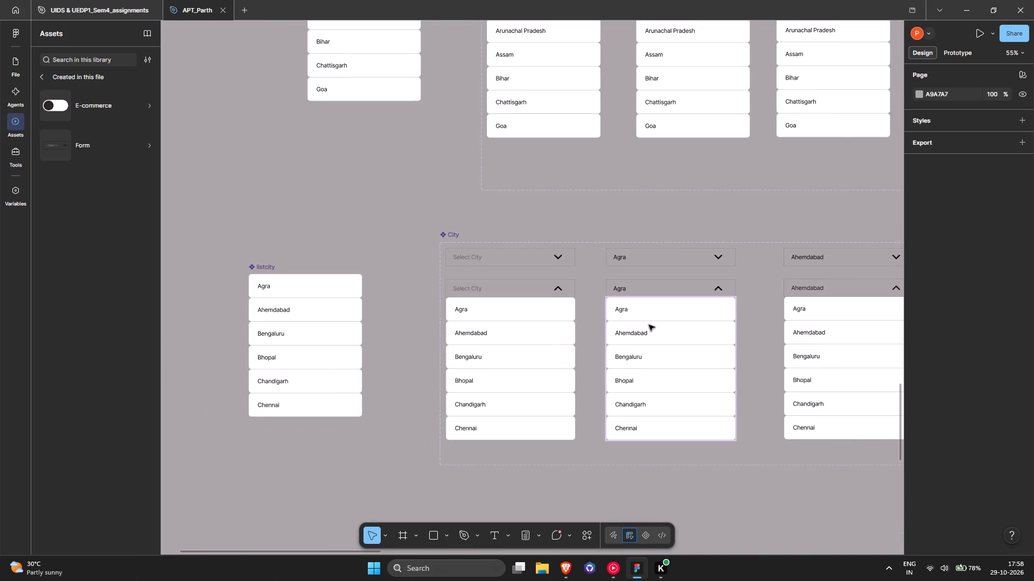
pyautogui.moveTo(658, 325); pyautogui.dragTo(549, 330, button='middle')
pyautogui.keyDown('ctrl'); pyautogui.scroll(-5, 568, 285); pyautogui.keyUp('ctrl')
pyautogui.scroll(-3, 575, 272)
pyautogui.keyDown('ctrl'); pyautogui.scroll(4, 537, 253); pyautogui.keyUp('ctrl')
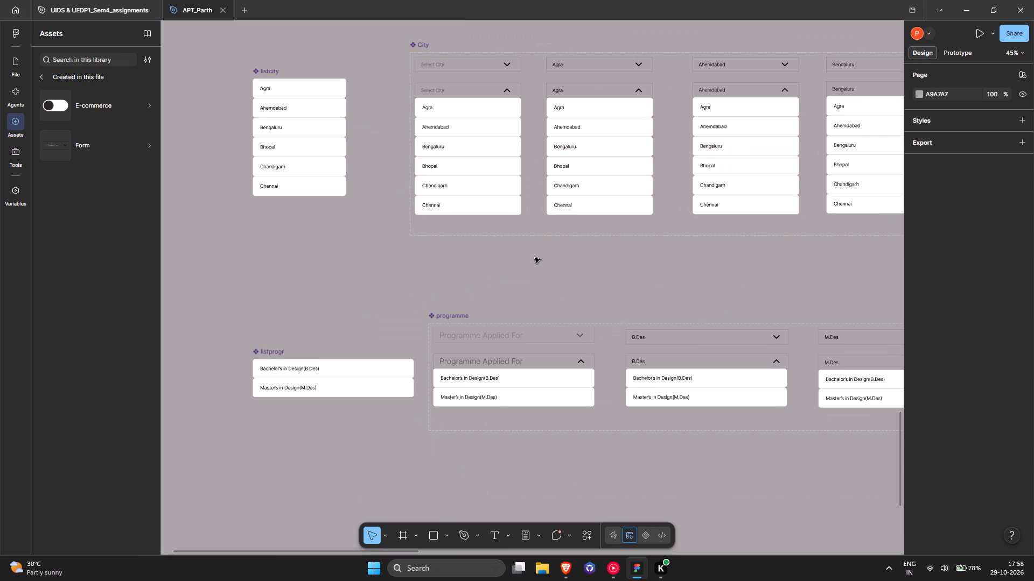
pyautogui.press('Escape')
pyautogui.press('Escape')
pyautogui.keyDown('ctrl'); pyautogui.scroll(-4, 645, 297); pyautogui.keyUp('ctrl')
pyautogui.moveTo(607, 308); pyautogui.dragTo(528, 306, button='middle')
pyautogui.scroll(-4, 598, 378)
pyautogui.keyDown('ctrl'); pyautogui.scroll(5, 520, 296); pyautogui.keyUp('ctrl')
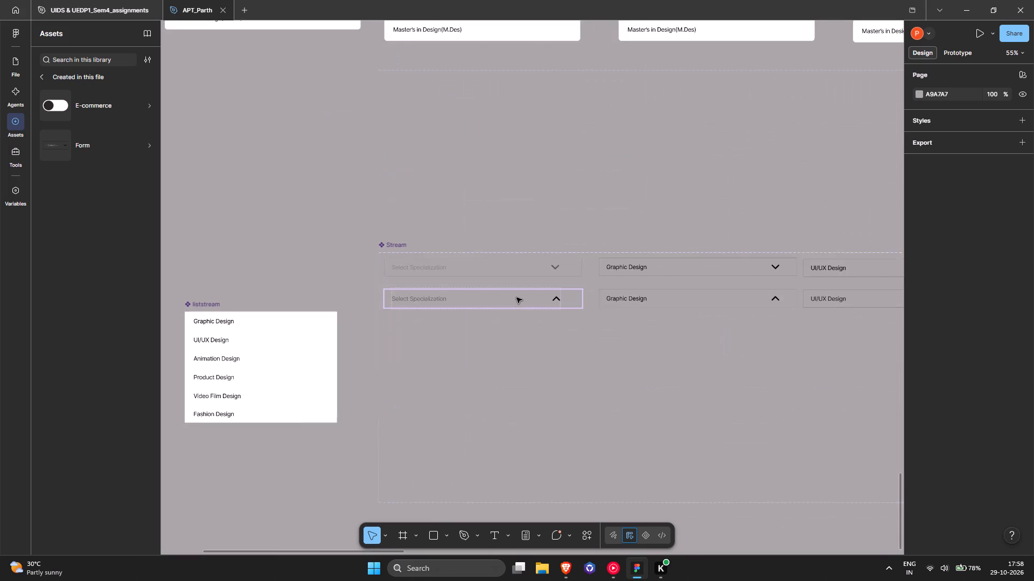
pyautogui.scroll(-2, 525, 308)
pyautogui.moveTo(446, 354); pyautogui.dragTo(726, 285, button='middle')
pyautogui.keyDown('ctrl'); pyautogui.scroll(-6, 620, 136); pyautogui.keyUp('ctrl')
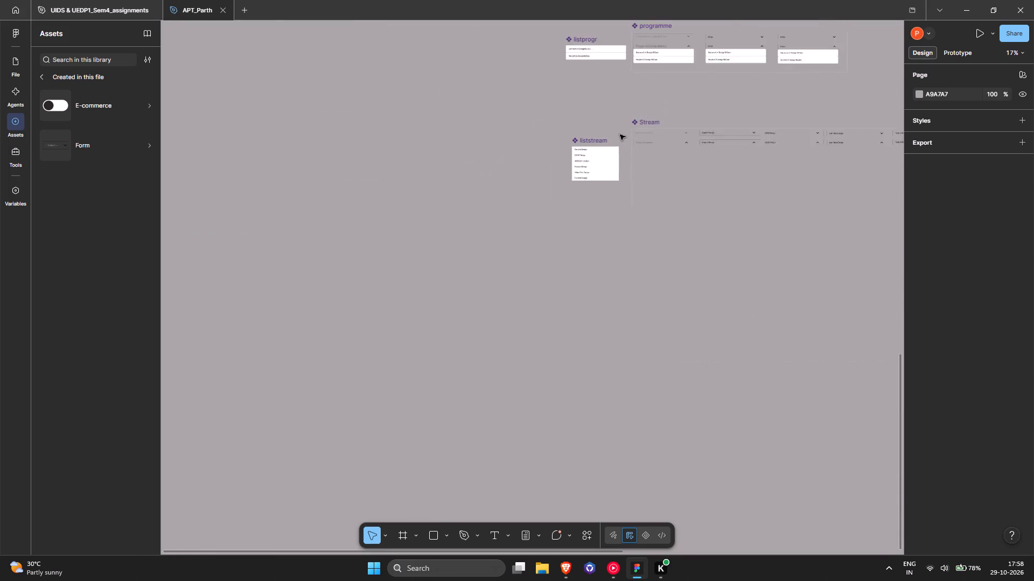
# Copy the form's Specialization Course (Stream) field rectangle to just above the liststream component, aligned with the list's edge.
pyautogui.moveTo(742, 85); pyautogui.dragTo(291, 483, button='middle')
pyautogui.moveTo(688, 244); pyautogui.dragTo(612, 467, button='middle')
pyautogui.keyDown('ctrl'); pyautogui.scroll(5, 550, 221); pyautogui.keyUp('ctrl')
pyautogui.keyDown('ctrl'); pyautogui.scroll(3, 608, 233); pyautogui.keyUp('ctrl')
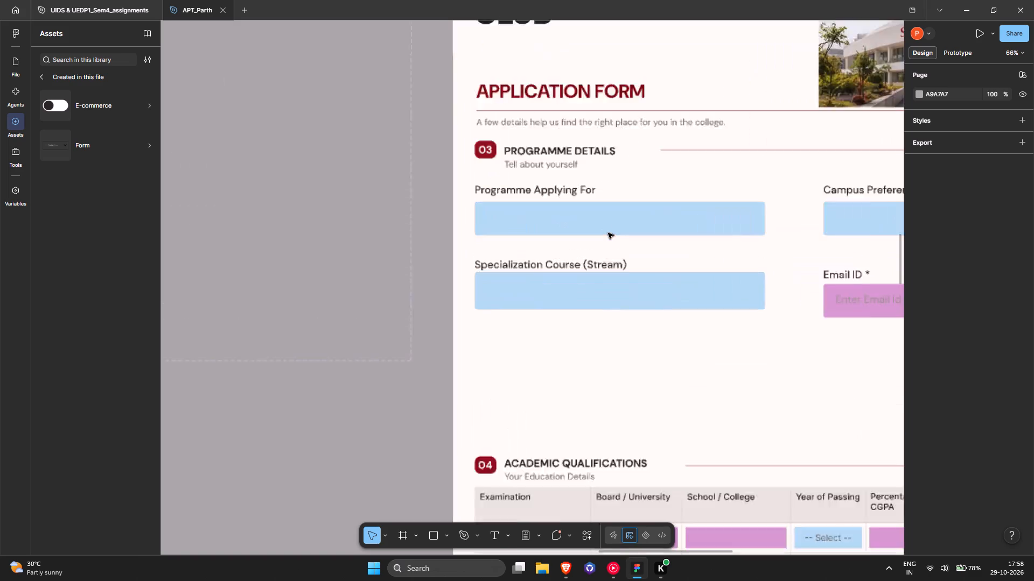
pyautogui.keyDown('ctrl'); pyautogui.scroll(1, 608, 233); pyautogui.keyUp('ctrl')
pyautogui.keyDown('ctrl'); pyautogui.scroll(-13, 617, 225); pyautogui.keyUp('ctrl')
pyautogui.moveTo(397, 364); pyautogui.dragTo(440, 252, button='middle')
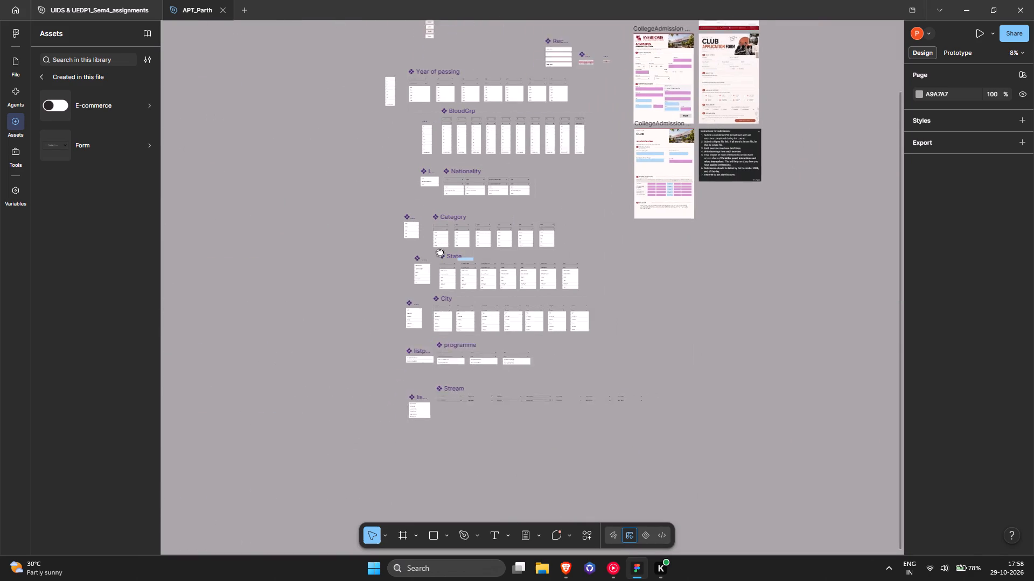
pyautogui.moveTo(440, 252); pyautogui.dragTo(440, 258, button='middle')
pyautogui.keyDown('alt'); pyautogui.moveTo(671, 131); pyautogui.dragTo(439, 368); pyautogui.keyUp('alt')
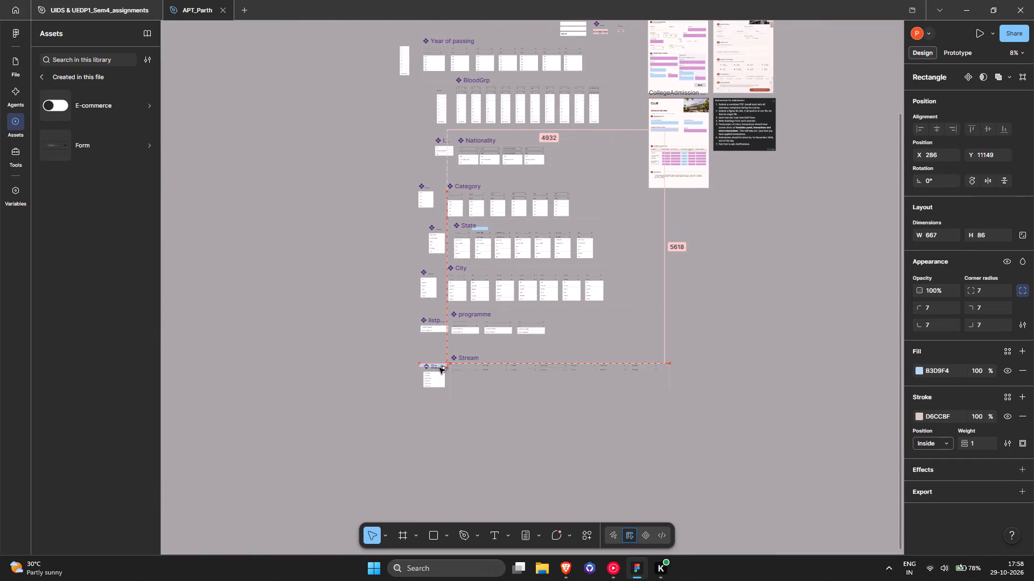
pyautogui.keyDown('alt'); pyautogui.moveTo(439, 368); pyautogui.dragTo(438, 368); pyautogui.keyUp('alt')
pyautogui.keyDown('ctrl'); pyautogui.scroll(5, 428, 368); pyautogui.keyUp('ctrl')
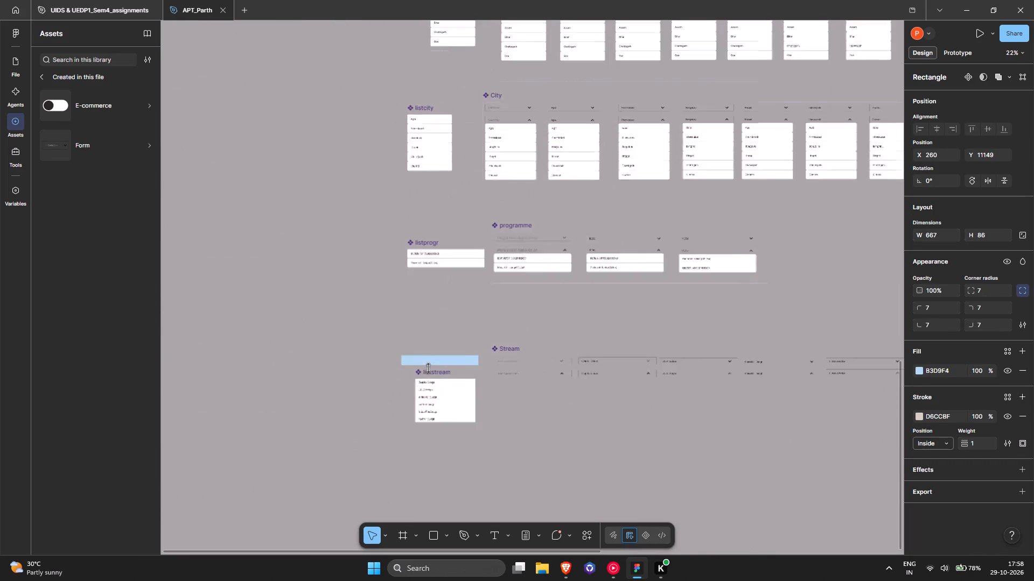
pyautogui.keyDown('ctrl'); pyautogui.scroll(7, 428, 368); pyautogui.keyUp('ctrl')
pyautogui.moveTo(486, 339); pyautogui.dragTo(508, 344)
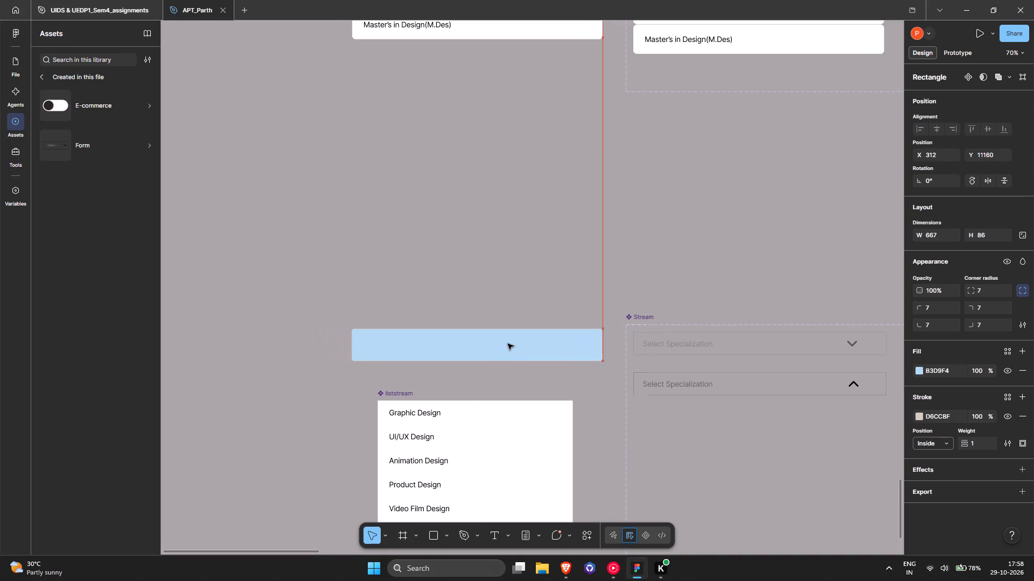
pyautogui.moveTo(508, 344); pyautogui.dragTo(530, 342)
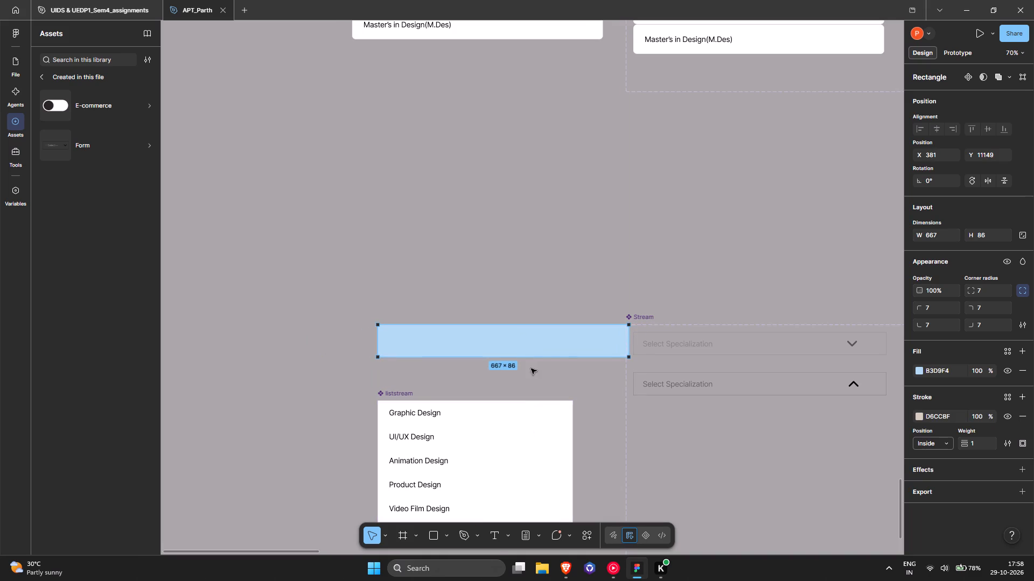
# Move the copied rectangle and the liststream component together to X 259, away from the Stream component set.
pyautogui.keyDown('shift'); pyautogui.click(513, 419); pyautogui.keyUp('shift')
pyautogui.moveTo(523, 417); pyautogui.dragTo(478, 409)
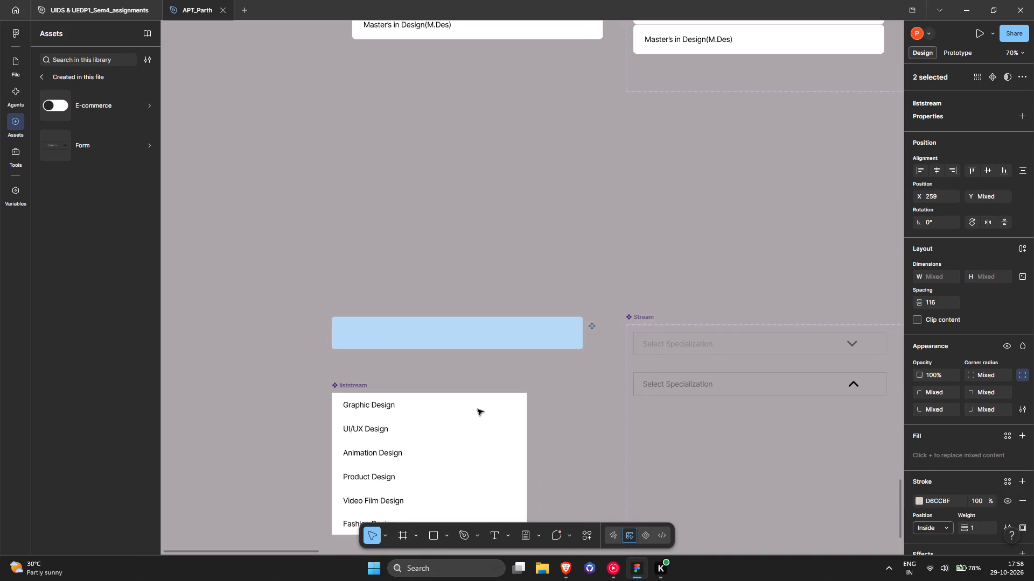
# Widen the liststream component to 667, matching the blue reference rectangle above it.
pyautogui.scroll(-1, 517, 345)
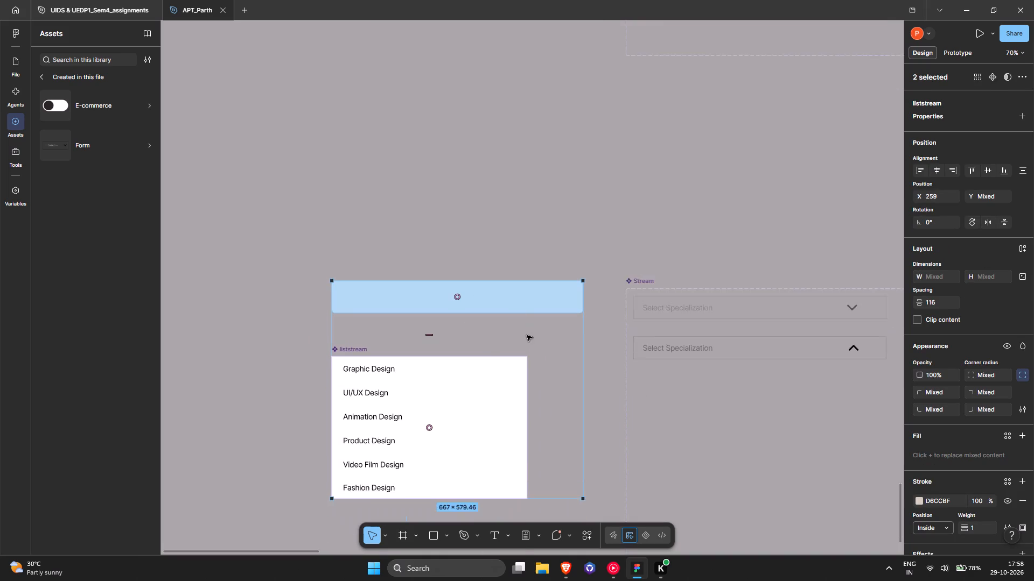
pyautogui.scroll(4, 527, 335)
pyautogui.keyDown('ctrl'); pyautogui.scroll(-7, 527, 335); pyautogui.keyUp('ctrl')
pyautogui.keyDown('ctrl'); pyautogui.scroll(6, 508, 320); pyautogui.keyUp('ctrl')
pyautogui.scroll(-4, 519, 359)
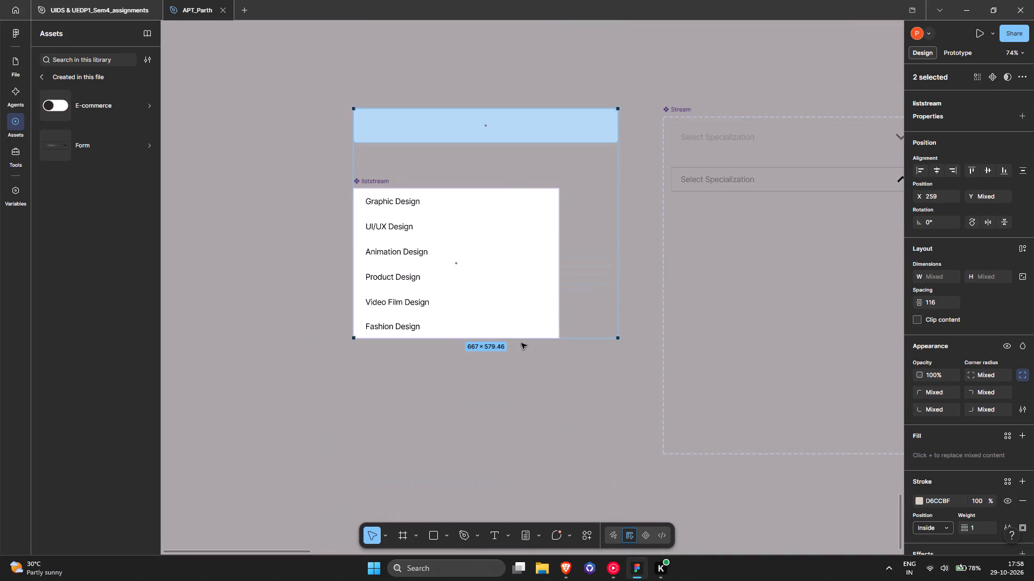
pyautogui.click(526, 304)
pyautogui.moveTo(559, 280); pyautogui.dragTo(619, 280)
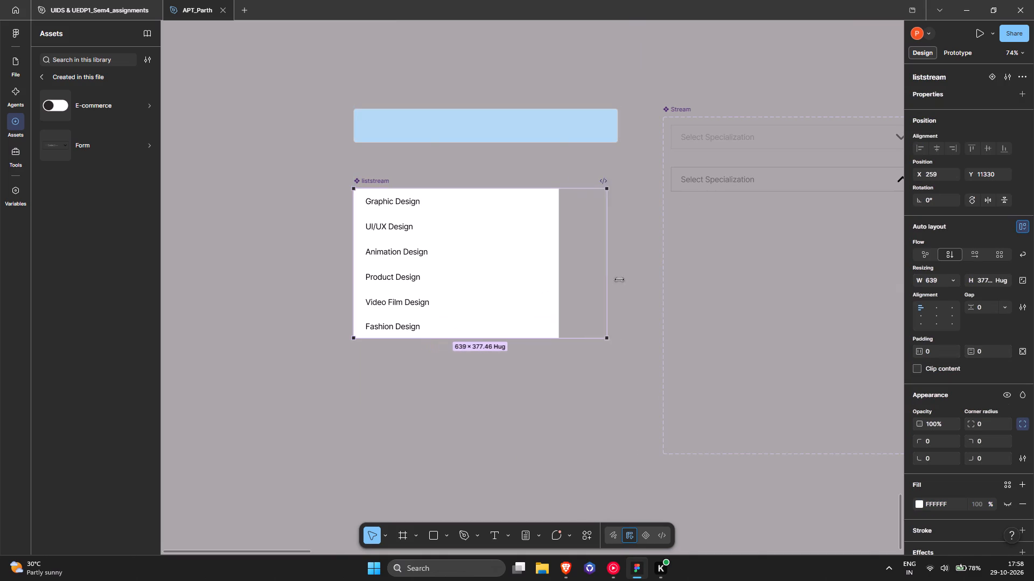
pyautogui.moveTo(619, 280); pyautogui.dragTo(620, 279)
# Set the nested statelist instance inside liststream to fill its container's width.
pyautogui.click(528, 286)
pyautogui.doubleClick(527, 287)
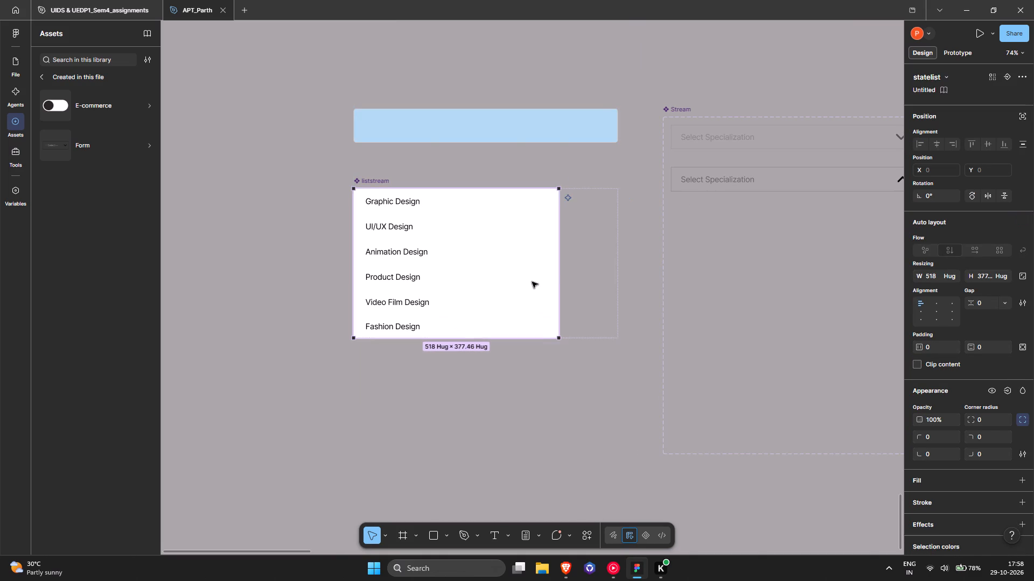
pyautogui.click(952, 278)
pyautogui.click(937, 292)
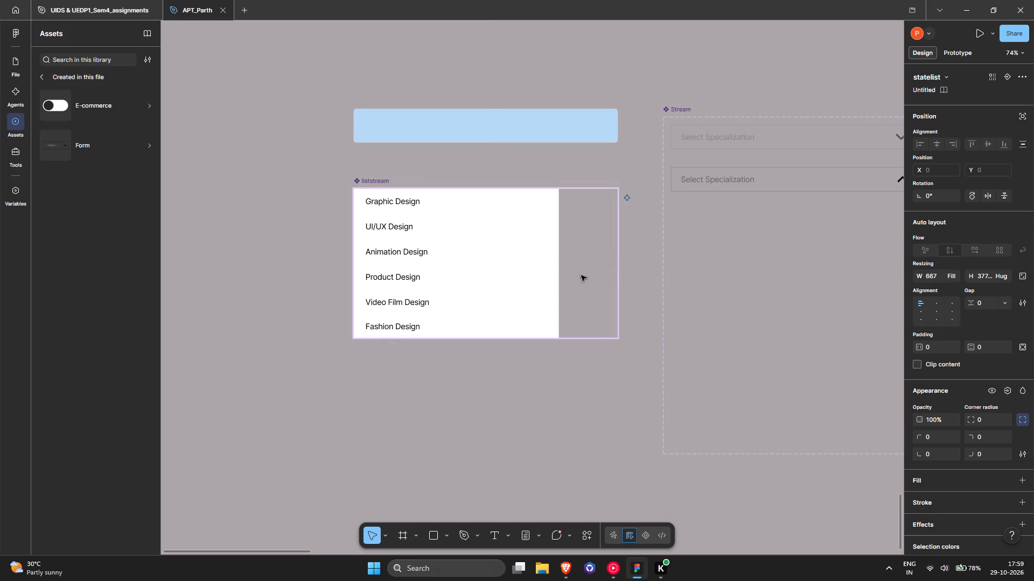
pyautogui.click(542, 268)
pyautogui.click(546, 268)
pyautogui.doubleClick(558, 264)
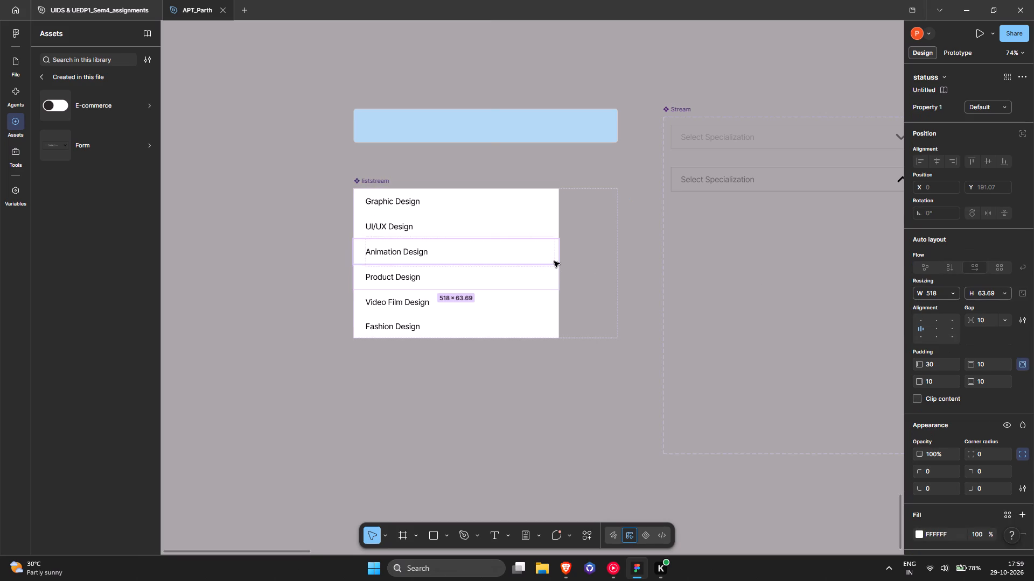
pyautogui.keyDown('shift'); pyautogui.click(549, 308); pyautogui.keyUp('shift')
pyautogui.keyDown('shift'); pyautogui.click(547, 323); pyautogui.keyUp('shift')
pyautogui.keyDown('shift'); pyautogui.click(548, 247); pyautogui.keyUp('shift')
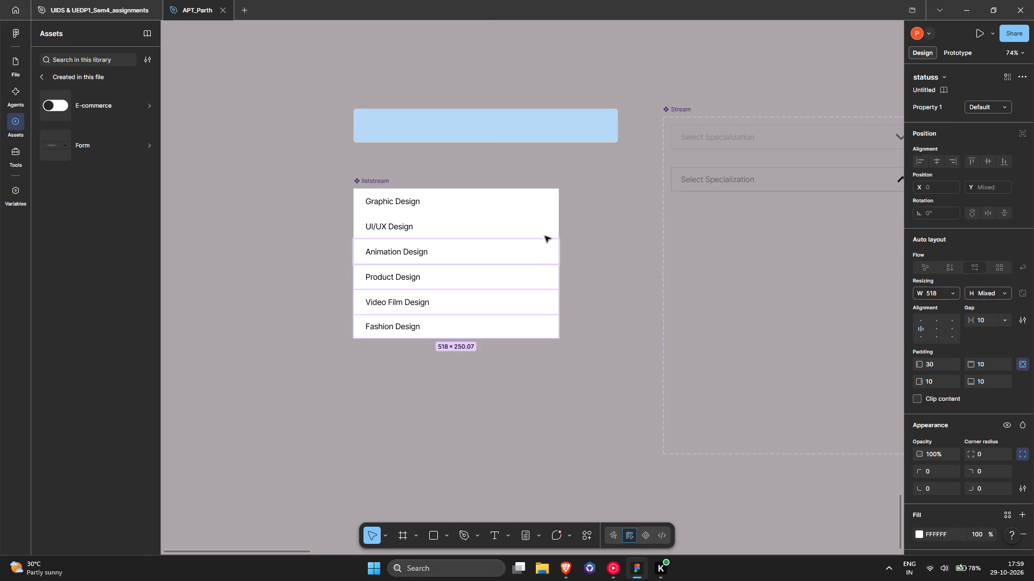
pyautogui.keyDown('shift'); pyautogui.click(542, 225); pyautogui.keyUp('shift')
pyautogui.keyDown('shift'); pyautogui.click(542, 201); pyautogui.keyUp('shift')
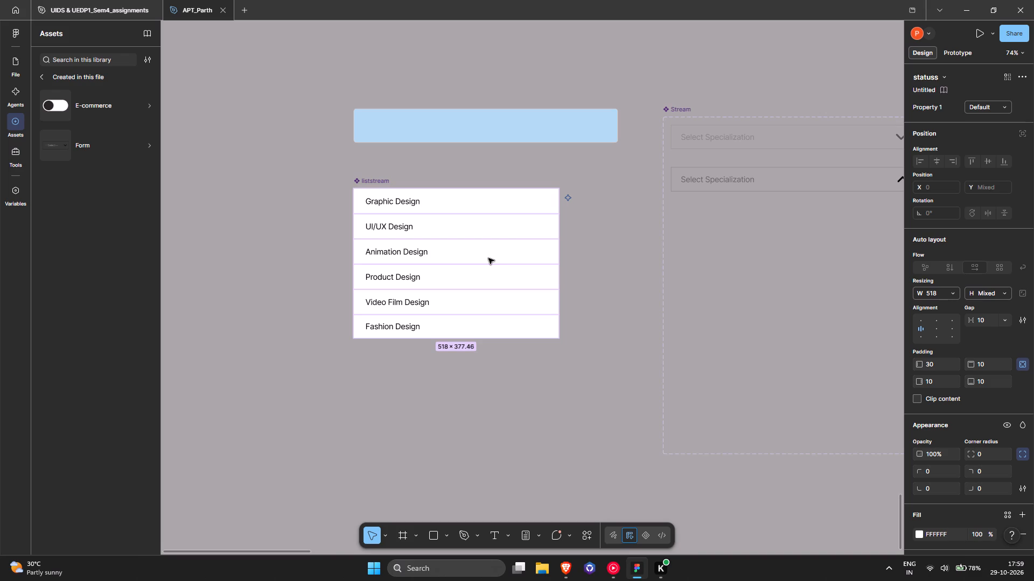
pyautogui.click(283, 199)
# Move the liststream component left, out from under the blue reference rectangle.
pyautogui.moveTo(436, 200); pyautogui.dragTo(225, 202)
pyautogui.click(509, 216)
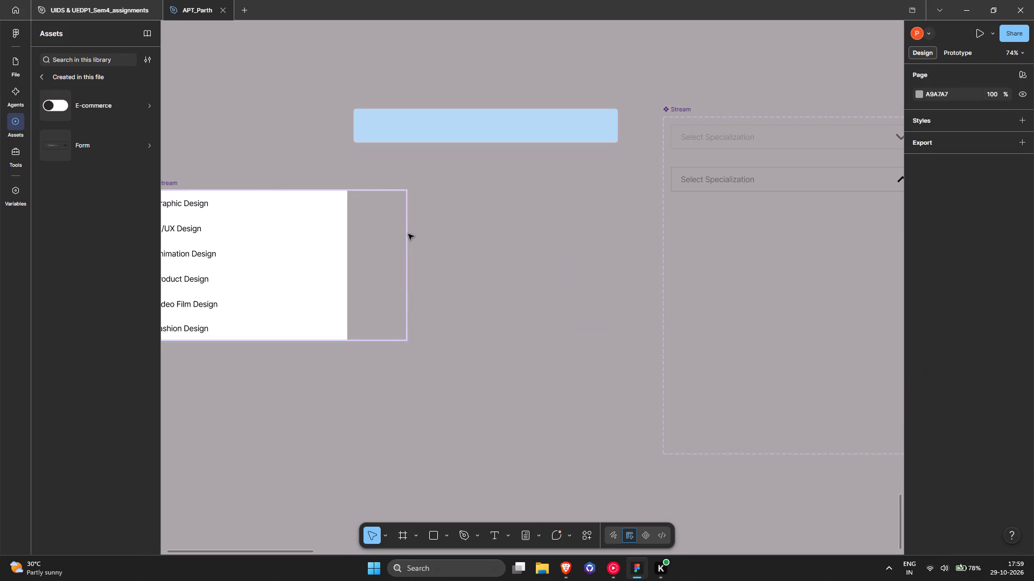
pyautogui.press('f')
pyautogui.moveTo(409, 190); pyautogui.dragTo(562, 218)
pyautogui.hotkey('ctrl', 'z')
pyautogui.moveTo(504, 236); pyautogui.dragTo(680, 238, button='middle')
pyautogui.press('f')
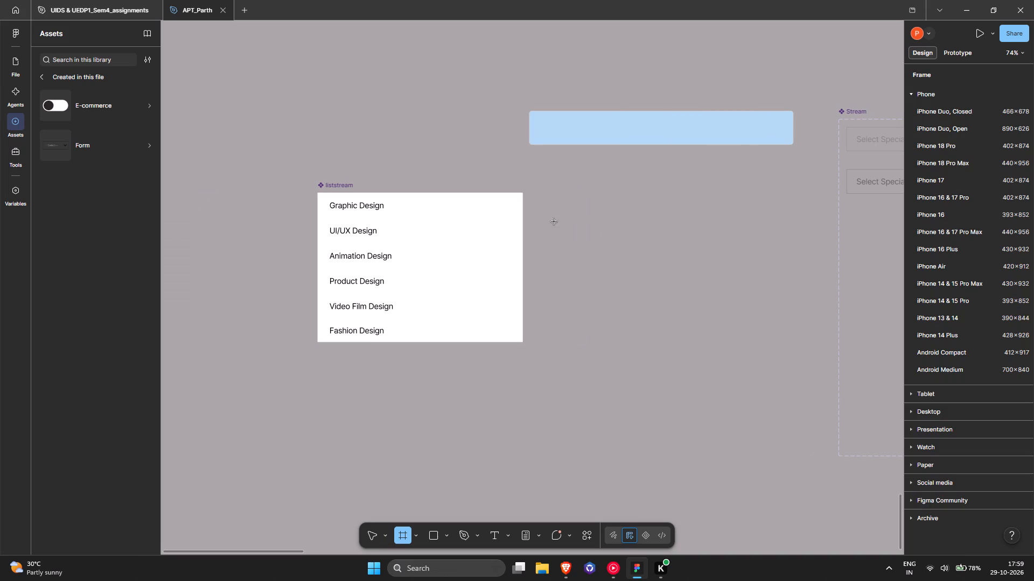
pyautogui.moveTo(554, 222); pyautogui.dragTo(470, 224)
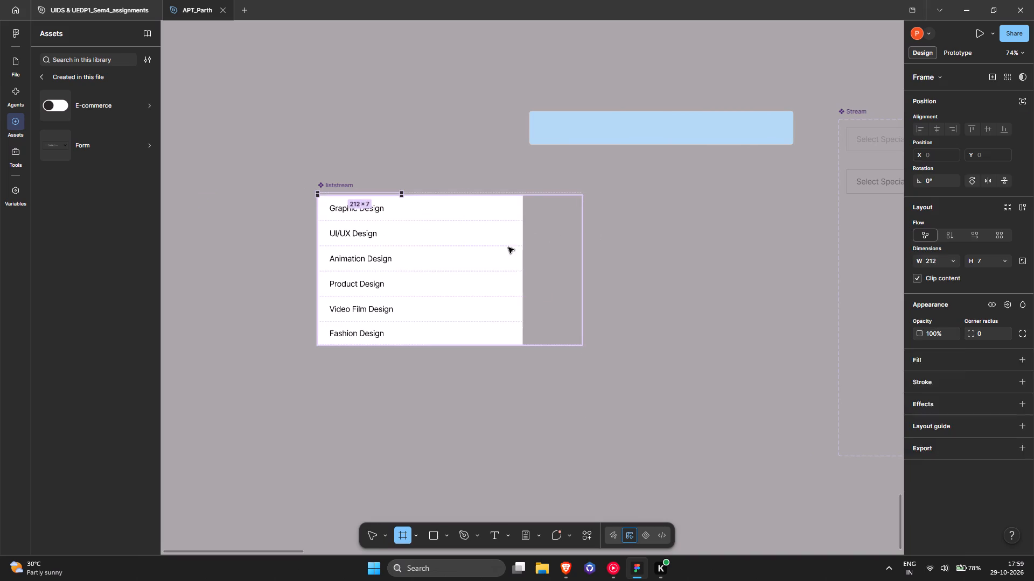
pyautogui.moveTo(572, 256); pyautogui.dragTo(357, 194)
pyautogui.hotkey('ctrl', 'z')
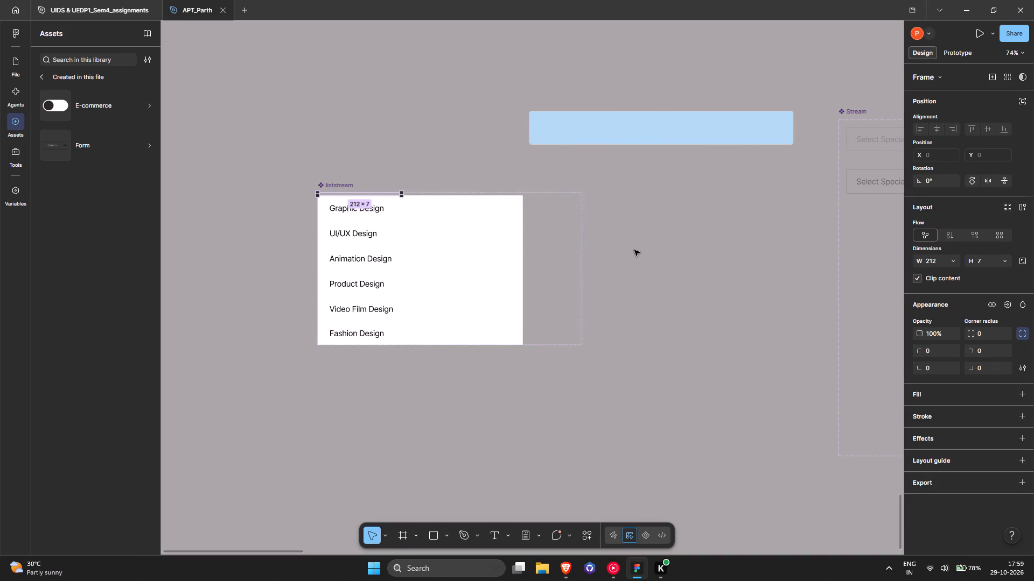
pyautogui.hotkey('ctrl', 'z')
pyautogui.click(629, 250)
# Move the liststream component further left to about X -491.
pyautogui.moveTo(323, 181); pyautogui.dragTo(237, 180)
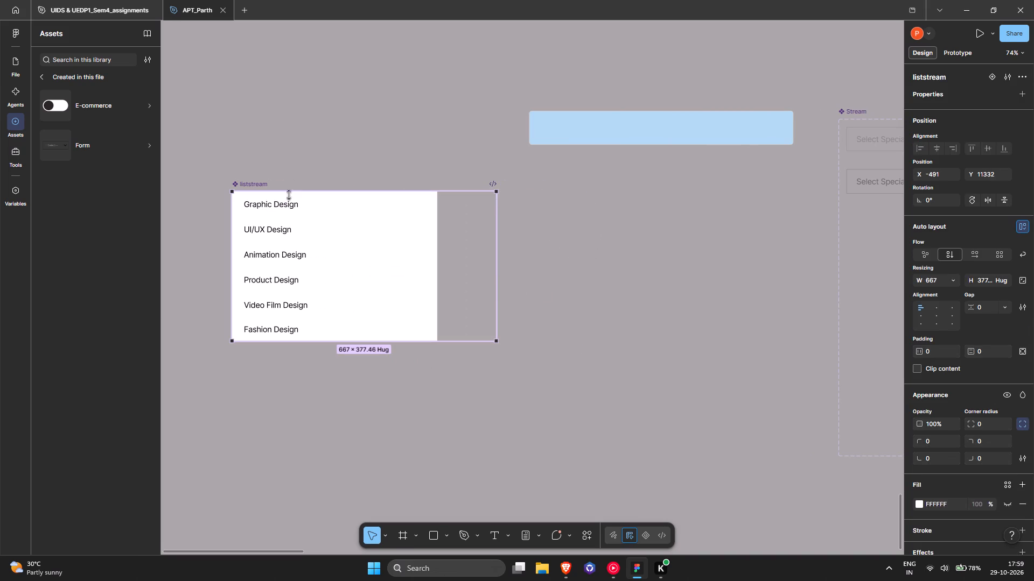
# Place a copy of liststream's Graphic Design row on the empty canvas below the blue reference rectangle.
pyautogui.doubleClick(322, 204)
pyautogui.doubleClick(324, 204)
pyautogui.keyDown('alt'); pyautogui.moveTo(316, 201); pyautogui.dragTo(547, 248); pyautogui.keyUp('alt')
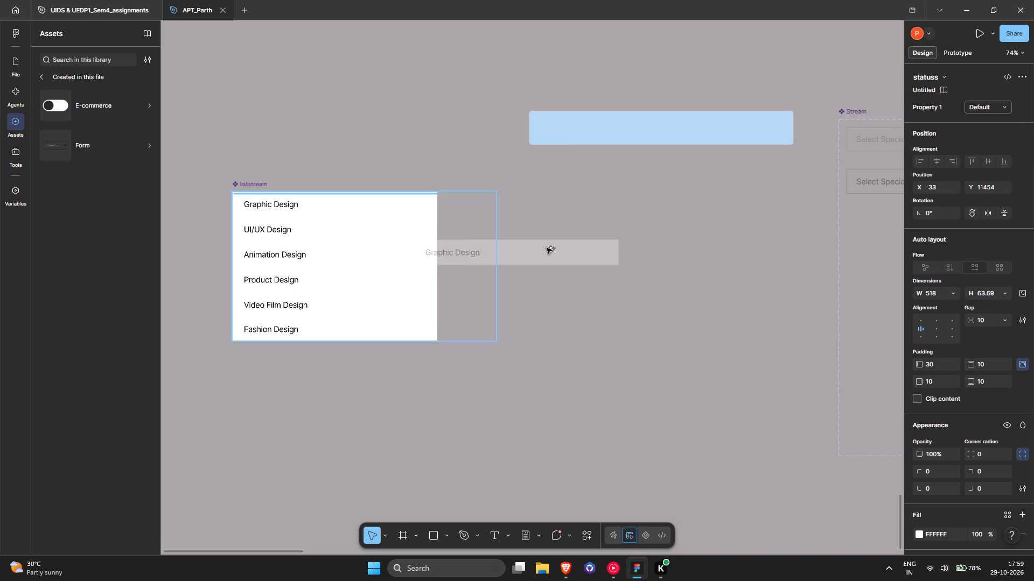
pyautogui.keyDown('alt'); pyautogui.moveTo(547, 248); pyautogui.dragTo(632, 213); pyautogui.keyUp('alt')
pyautogui.click(682, 275)
# Create a component from the copied Graphic Design row, delete the spare duplicates and place the component at about X 270, Y 11353.
pyautogui.click(683, 211)
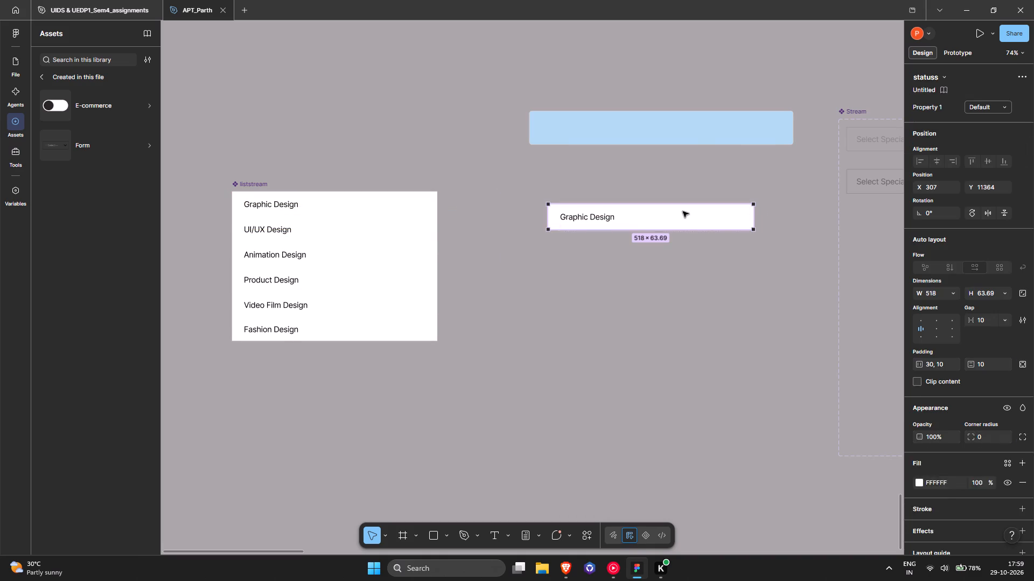
pyautogui.hotkey('ctrl', 'd')
pyautogui.hotkey('ctrl', 'd')
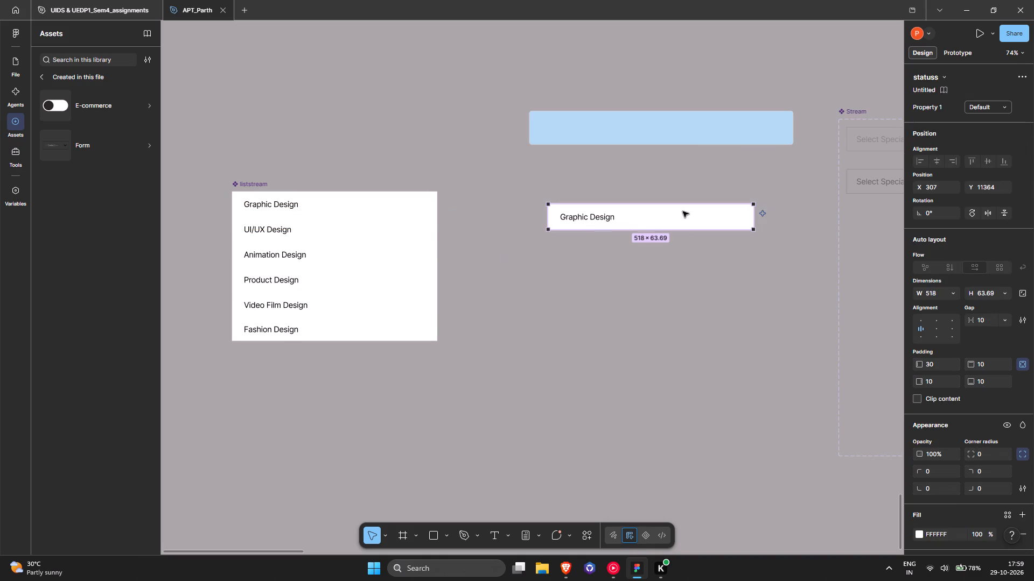
pyautogui.hotkey('ctrl', 'alt', 'k')
pyautogui.moveTo(681, 213); pyautogui.dragTo(649, 324)
pyautogui.click(658, 211)
pyautogui.press('Delete')
pyautogui.click(658, 212)
pyautogui.press('Delete')
pyautogui.moveTo(642, 325); pyautogui.dragTo(659, 209)
pyautogui.click(659, 209)
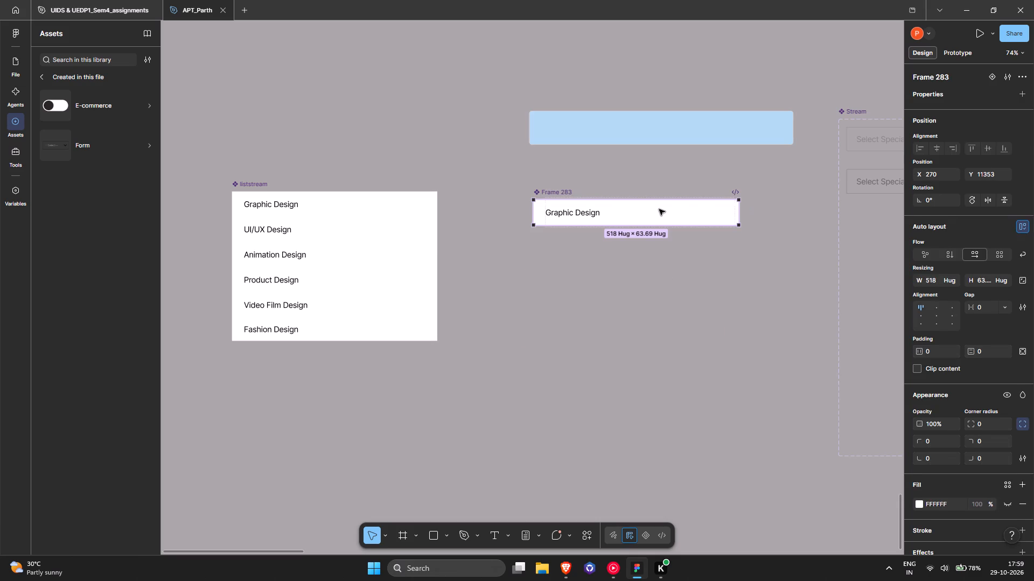
# Duplicate the Graphic Design row inside the new component.
pyautogui.hotkey('ctrl', 'd')
pyautogui.hotkey('ctrl', 'z')
pyautogui.click(673, 266)
pyautogui.doubleClick(662, 216)
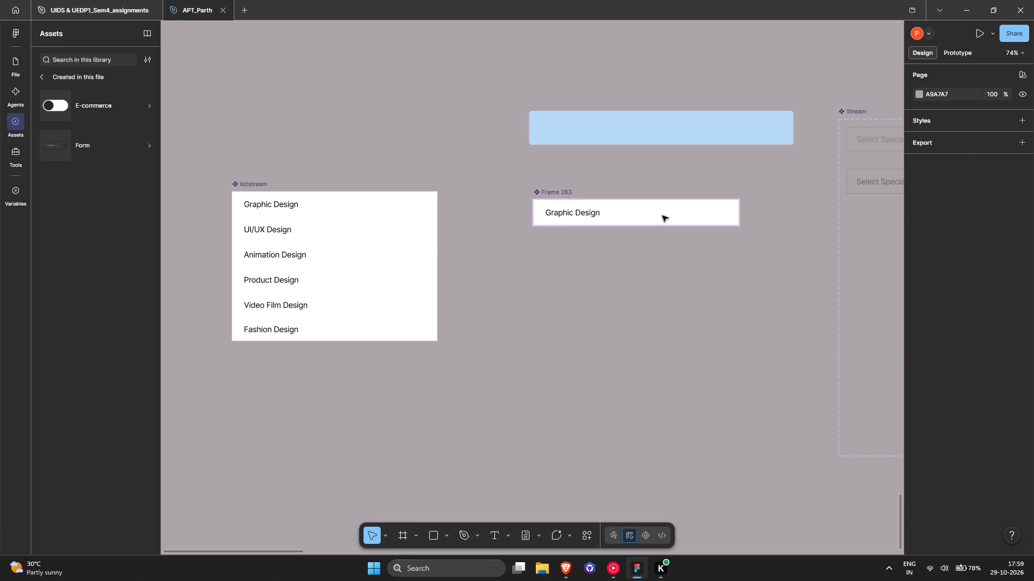
pyautogui.hotkey('ctrl', 'd')
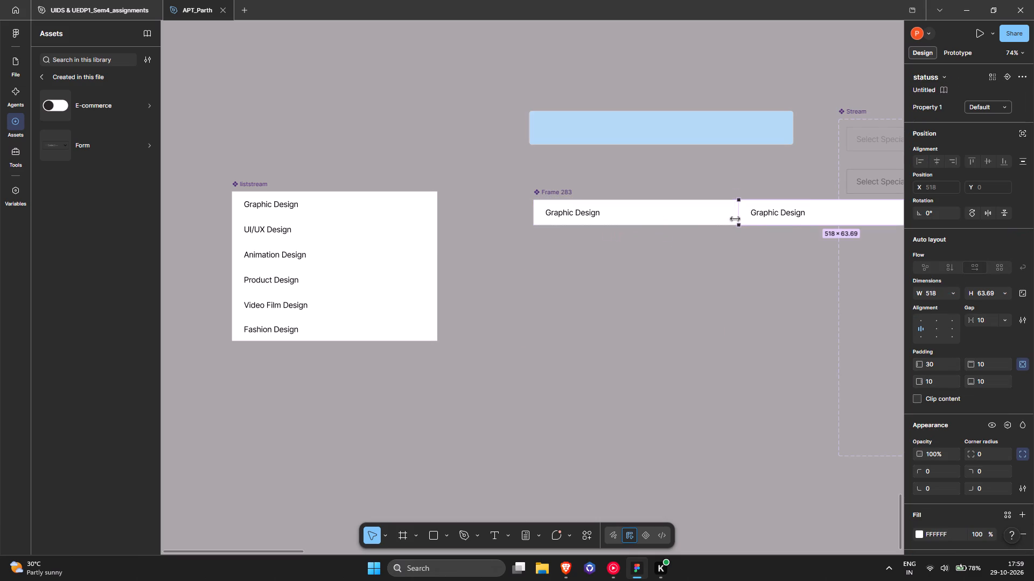
# Set the new component's auto layout flow to vertical so its two rows stack.
pyautogui.moveTo(766, 215); pyautogui.dragTo(558, 243)
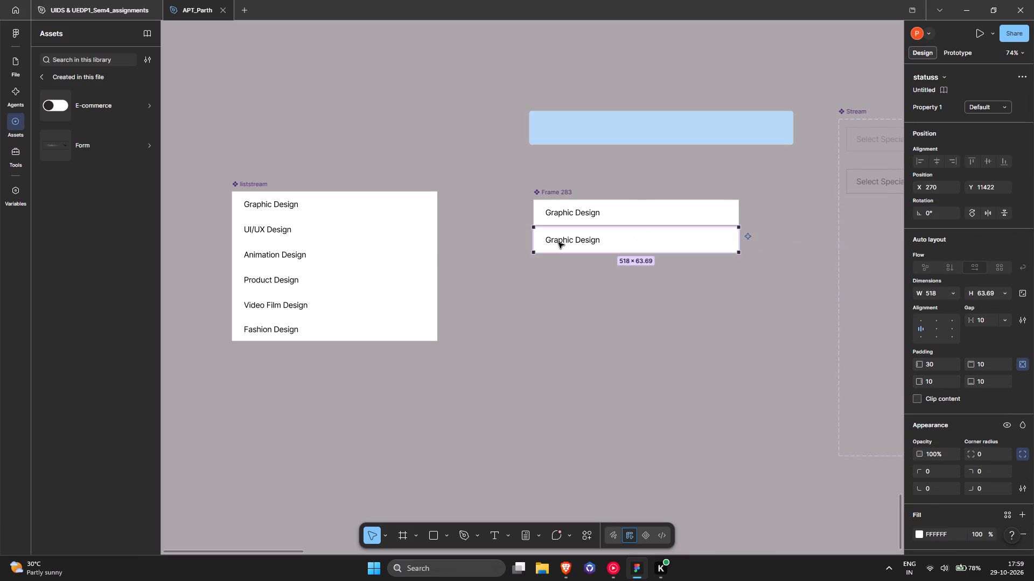
pyautogui.hotkey('ctrl', 'z')
pyautogui.click(951, 270)
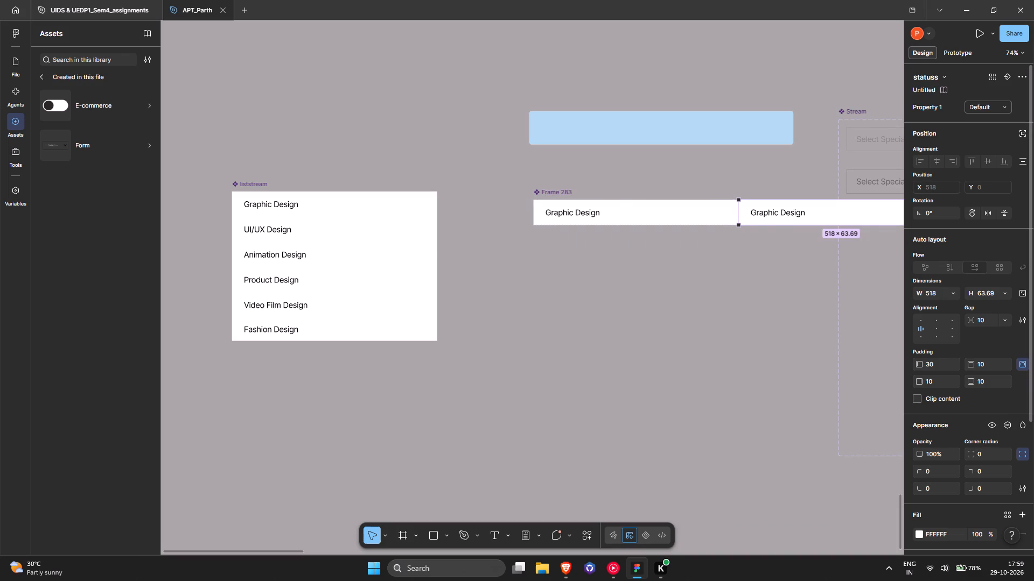
pyautogui.click(556, 193)
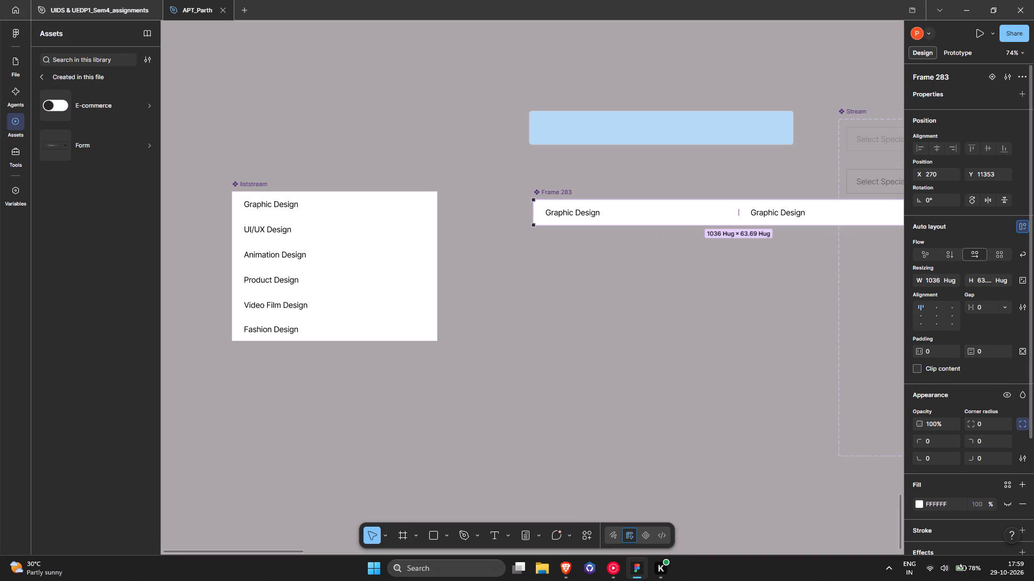
pyautogui.click(951, 249)
# Duplicate the Graphic Design row four more times inside the new component to make six stacked rows.
pyautogui.doubleClick(649, 206)
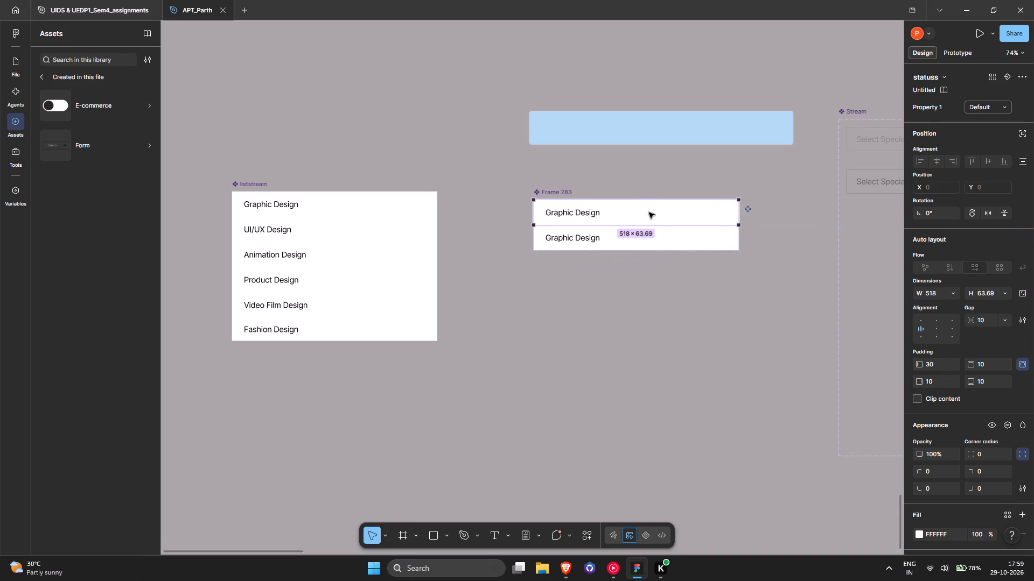
pyautogui.hotkey('ctrl', 'd')
pyautogui.hotkey('ctrl', 'd')
pyautogui.hotkey('ctrl', 'd')
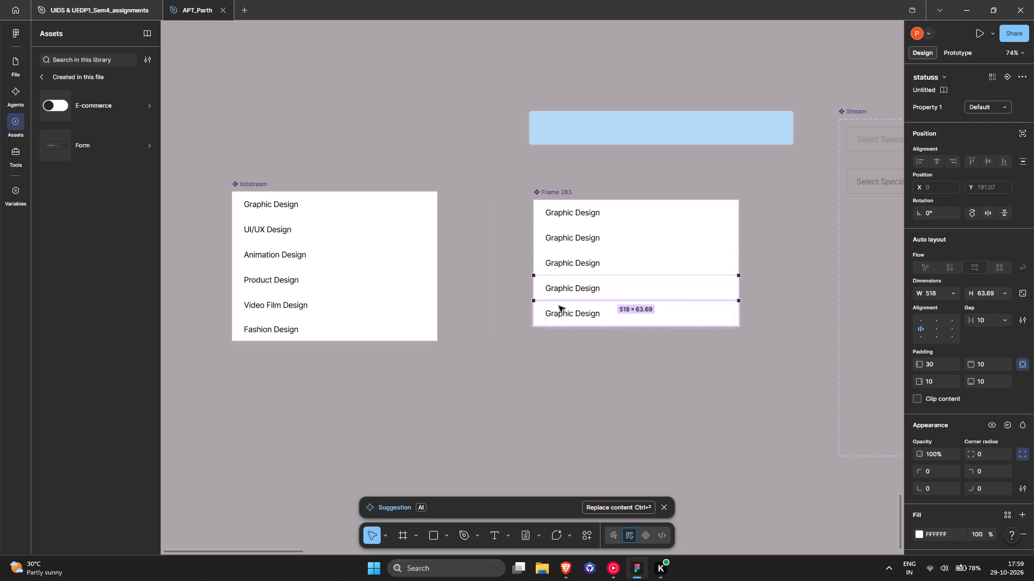
pyautogui.hotkey('ctrl', 'd')
pyautogui.click(639, 352)
pyautogui.click(502, 174)
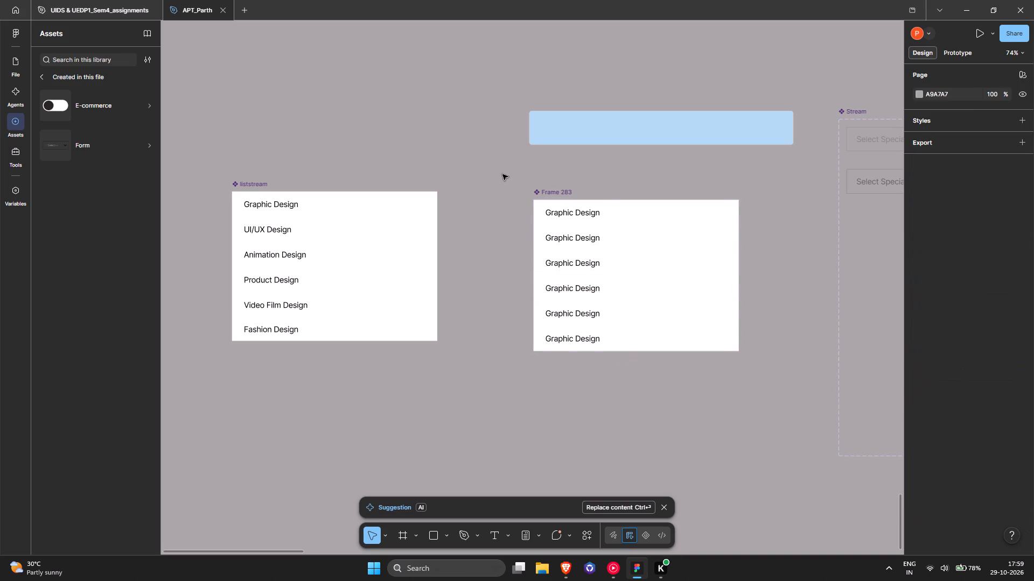
# Widen the new six-row component to a fixed width of about 634.
pyautogui.click(582, 207)
pyautogui.click(958, 280)
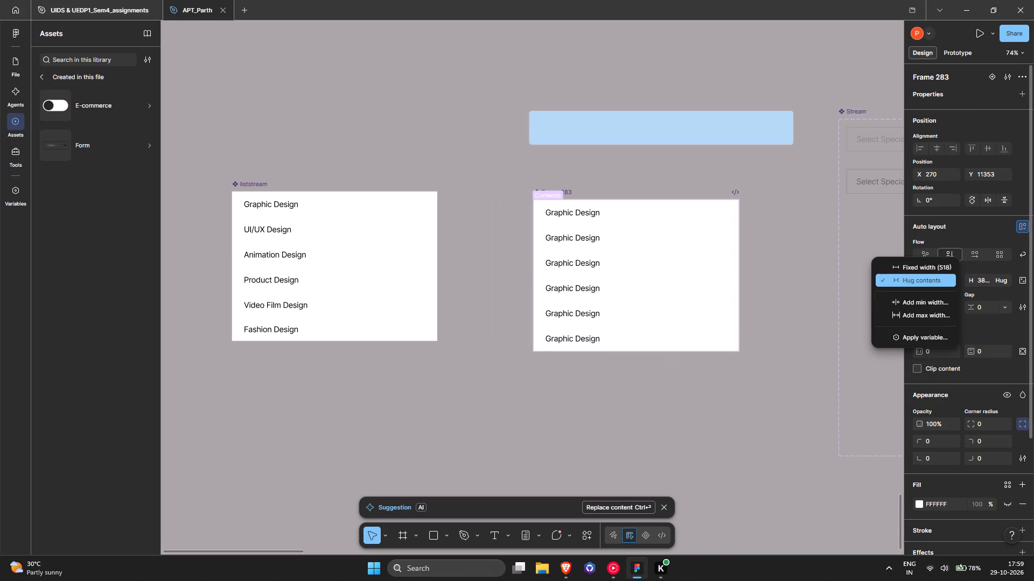
pyautogui.click(764, 263)
pyautogui.doubleClick(675, 250)
pyautogui.click(760, 228)
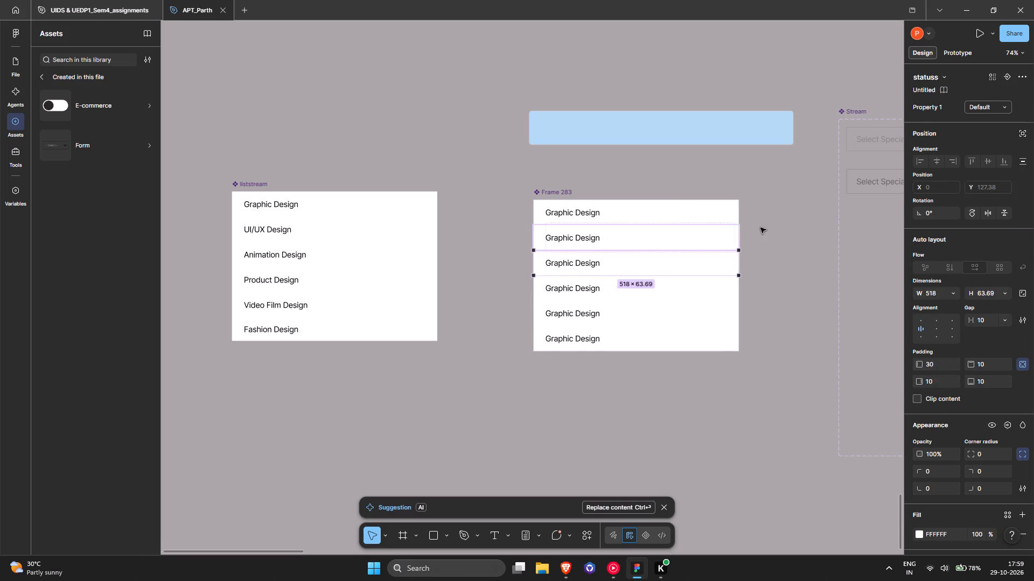
pyautogui.click(558, 186)
pyautogui.moveTo(738, 220); pyautogui.dragTo(747, 220)
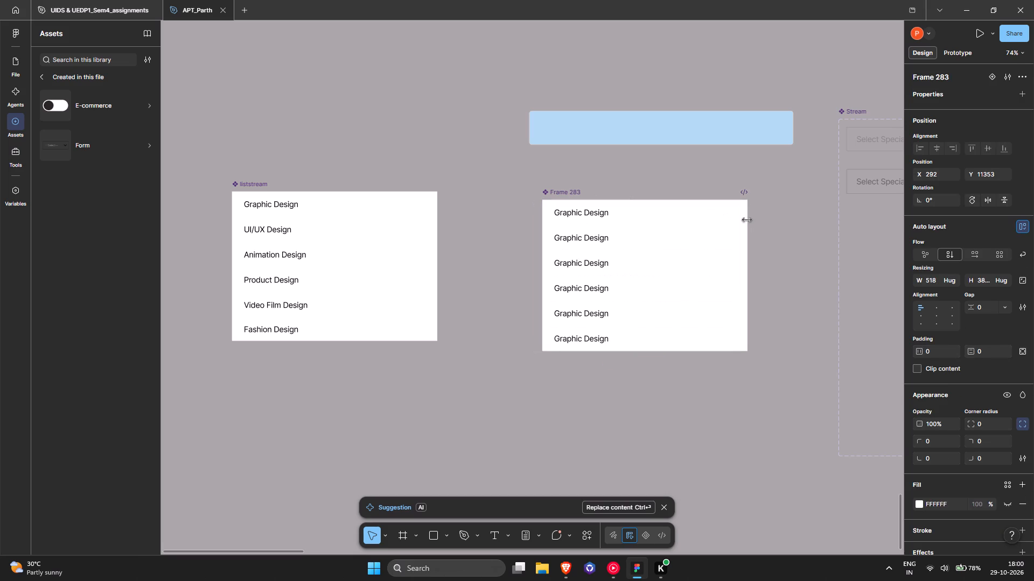
pyautogui.moveTo(751, 220); pyautogui.dragTo(793, 222)
pyautogui.click(958, 282)
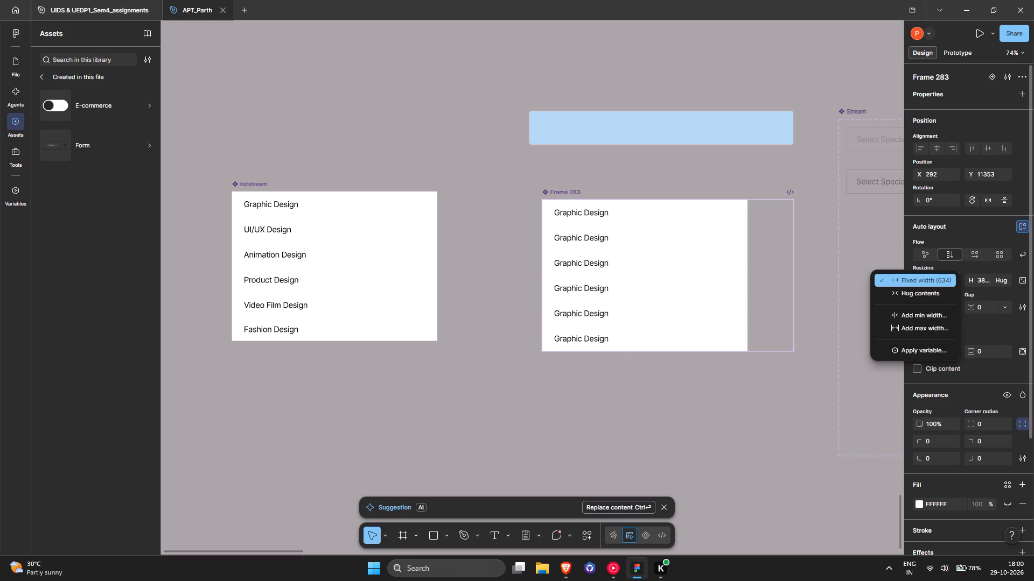
pyautogui.click(764, 254)
# Set all six rows in the new component to fill the container's width.
pyautogui.doubleClick(725, 252)
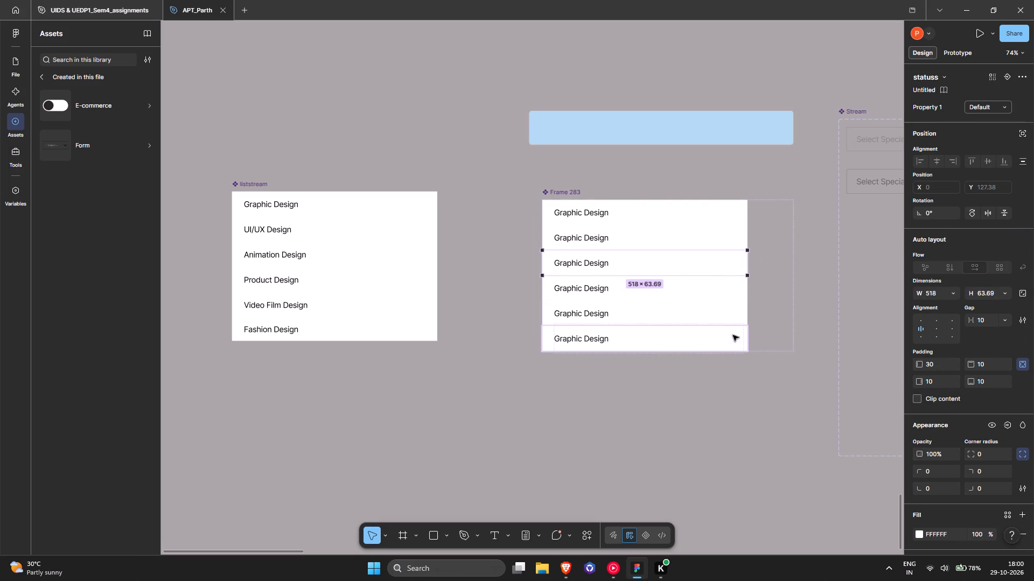
pyautogui.click(733, 339)
pyautogui.keyDown('shift'); pyautogui.click(726, 308); pyautogui.keyUp('shift')
pyautogui.keyDown('shift'); pyautogui.click(729, 278); pyautogui.keyUp('shift')
pyautogui.keyDown('shift'); pyautogui.click(725, 257); pyautogui.keyUp('shift')
pyautogui.keyDown('shift'); pyautogui.click(720, 236); pyautogui.keyUp('shift')
pyautogui.keyDown('shift'); pyautogui.click(722, 212); pyautogui.keyUp('shift')
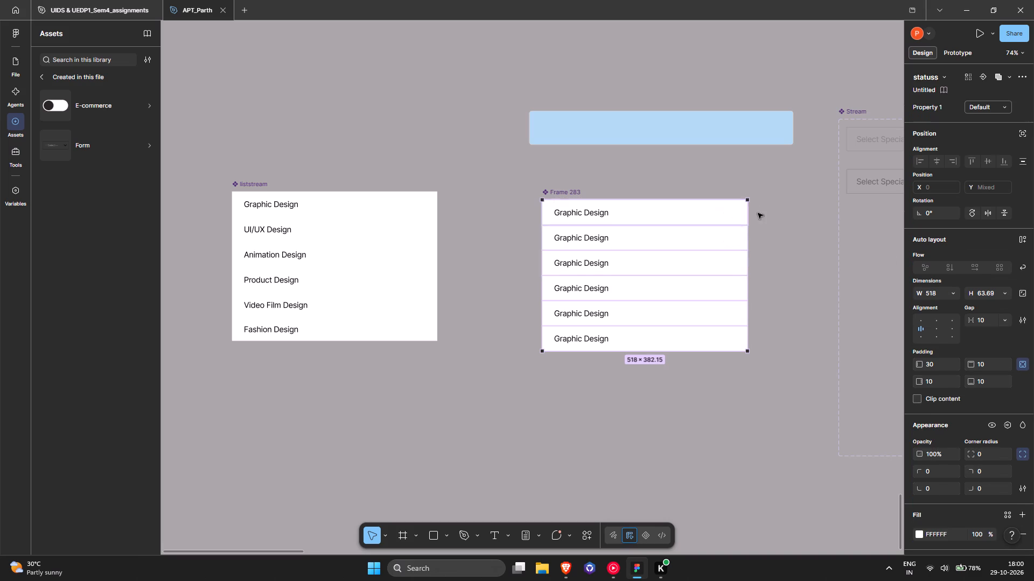
pyautogui.click(955, 292)
pyautogui.click(936, 317)
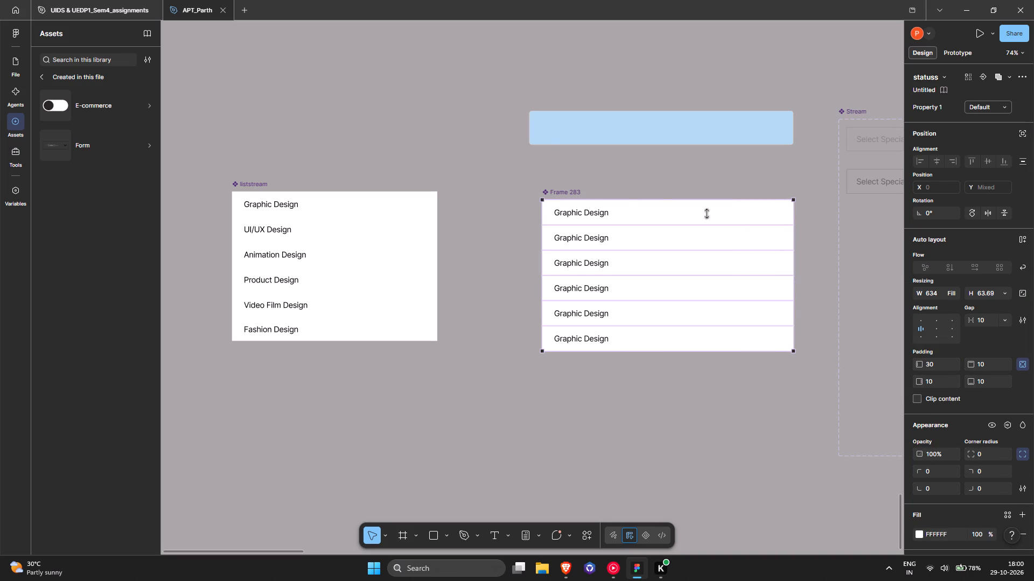
# Move the new list component directly beneath the blue reference rectangle, aligned with its left edge at X 259.
pyautogui.click(546, 130)
pyautogui.moveTo(562, 192); pyautogui.dragTo(546, 165)
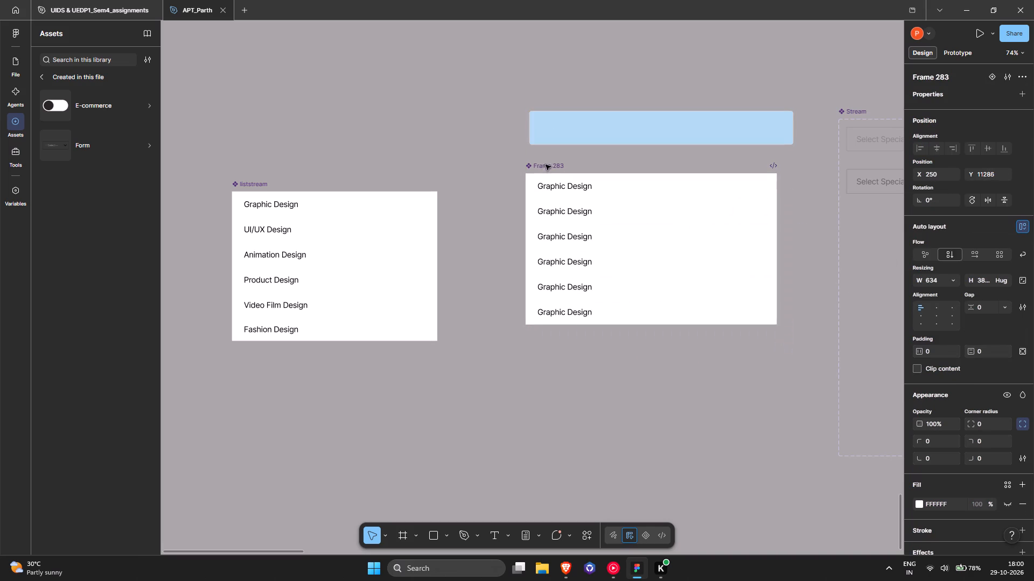
pyautogui.moveTo(546, 165); pyautogui.dragTo(550, 162)
# Widen the new list component to 667, matching the blue reference rectangle.
pyautogui.click(814, 194)
pyautogui.click(785, 193)
pyautogui.click(780, 194)
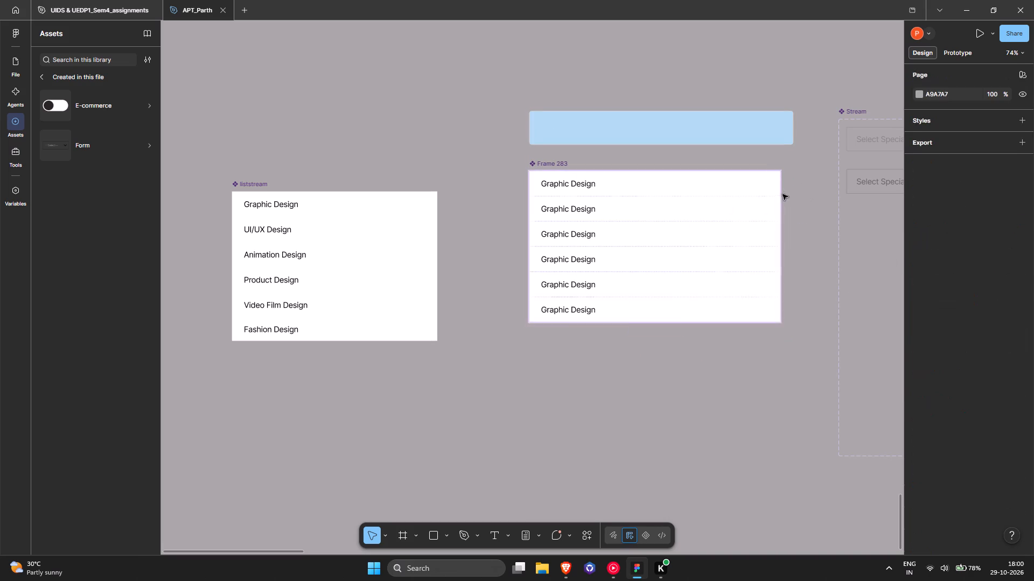
pyautogui.moveTo(781, 195); pyautogui.dragTo(794, 195)
# Replace the second row's text in the new list with UI/UX Design, copied from liststream.
pyautogui.doubleClick(280, 207)
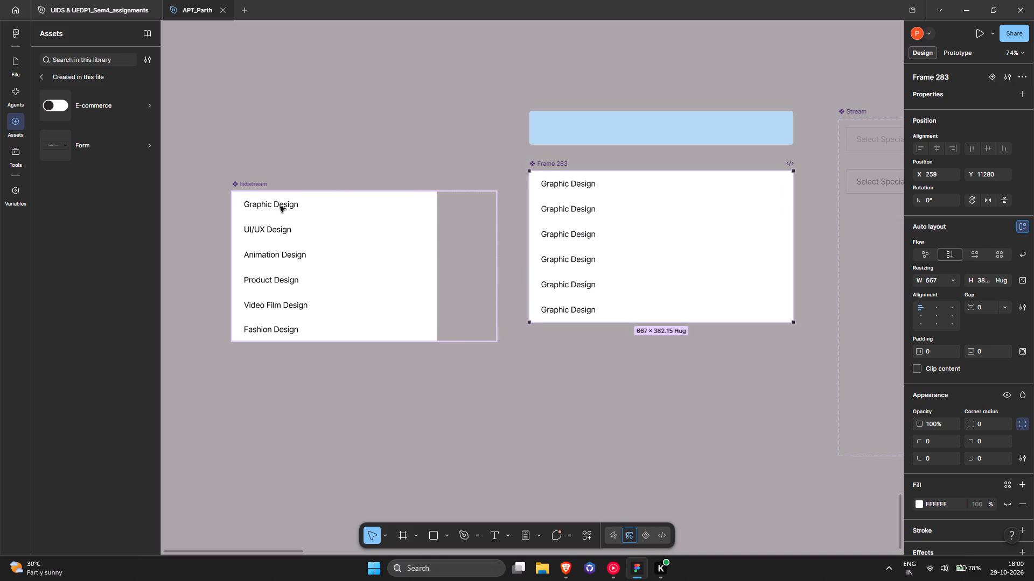
pyautogui.press('t')
pyautogui.moveTo(306, 237); pyautogui.dragTo(208, 229)
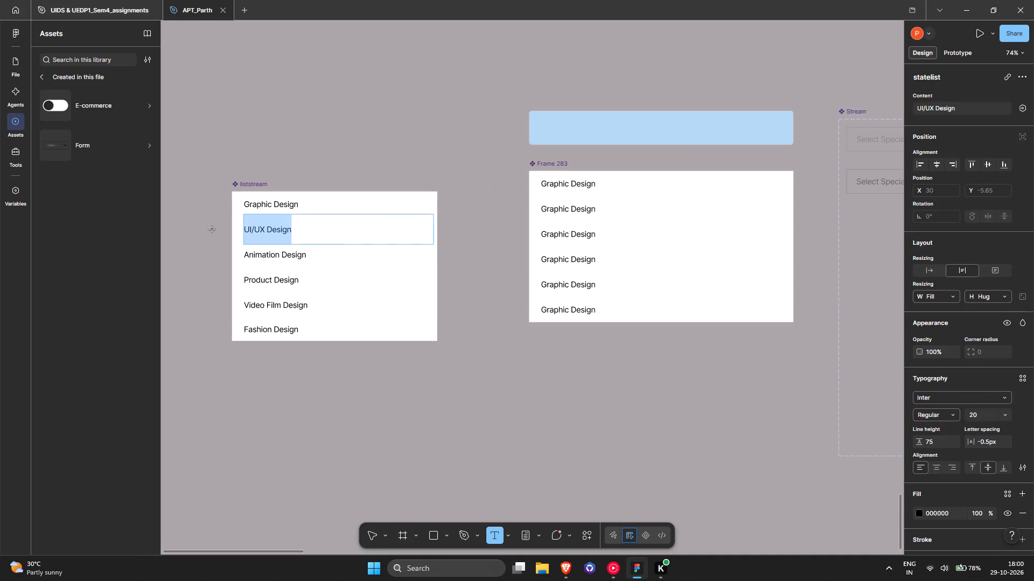
pyautogui.hotkey('ctrl', 'c')
pyautogui.moveTo(638, 207); pyautogui.dragTo(415, 206)
pyautogui.hotkey('ctrl', 'v')
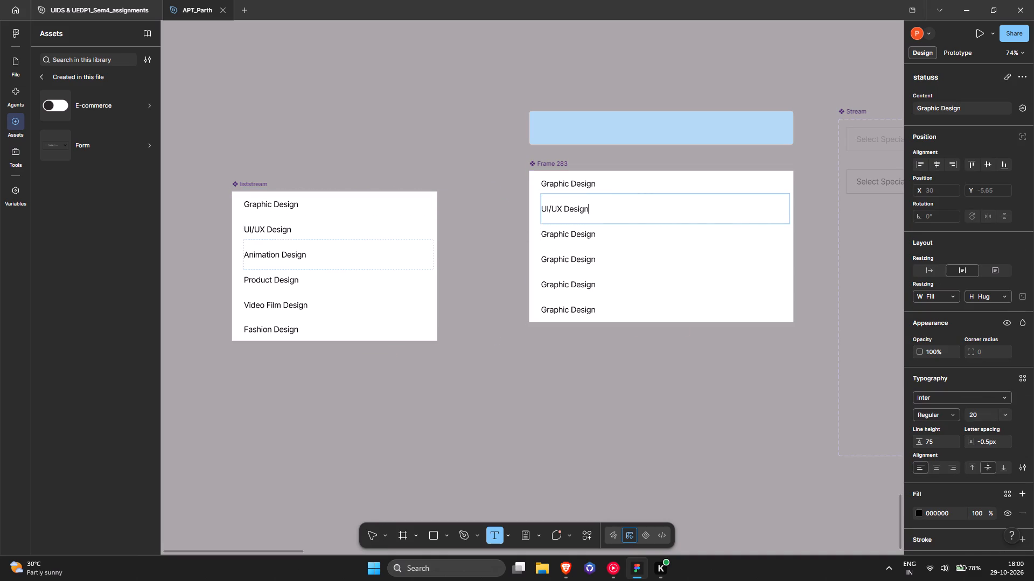
# Replace the third row's text in the new list with Animation Design, copied from liststream, keeping the original row intact.
pyautogui.moveTo(322, 249); pyautogui.dragTo(211, 254)
pyautogui.hotkey('ctrl', 'v')
pyautogui.hotkey('ctrl', 'c')
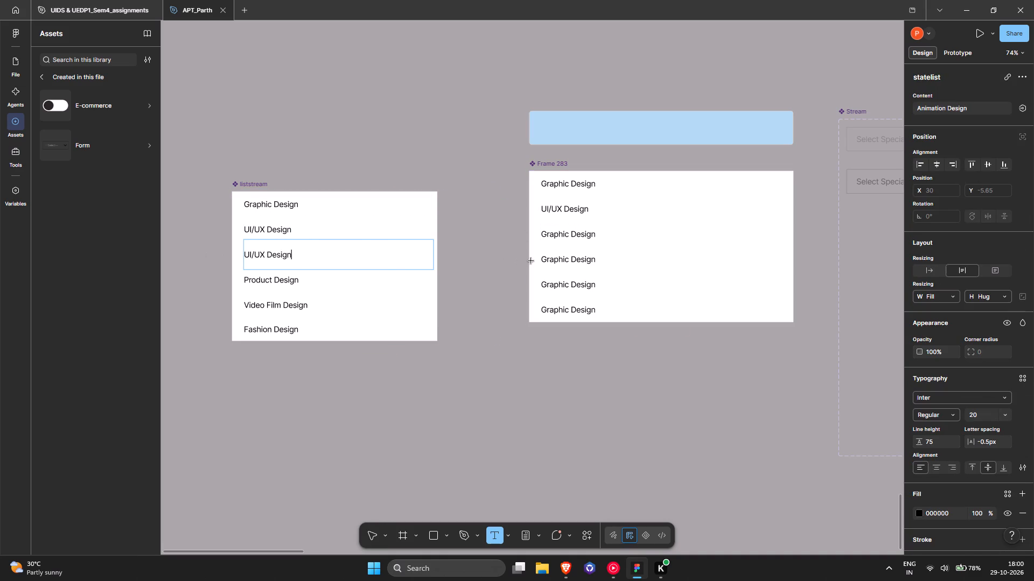
pyautogui.hotkey('ctrl', 'z')
pyautogui.hotkey('ctrl', 'z')
pyautogui.hotkey('ctrl', 'c')
pyautogui.moveTo(635, 230); pyautogui.dragTo(413, 225)
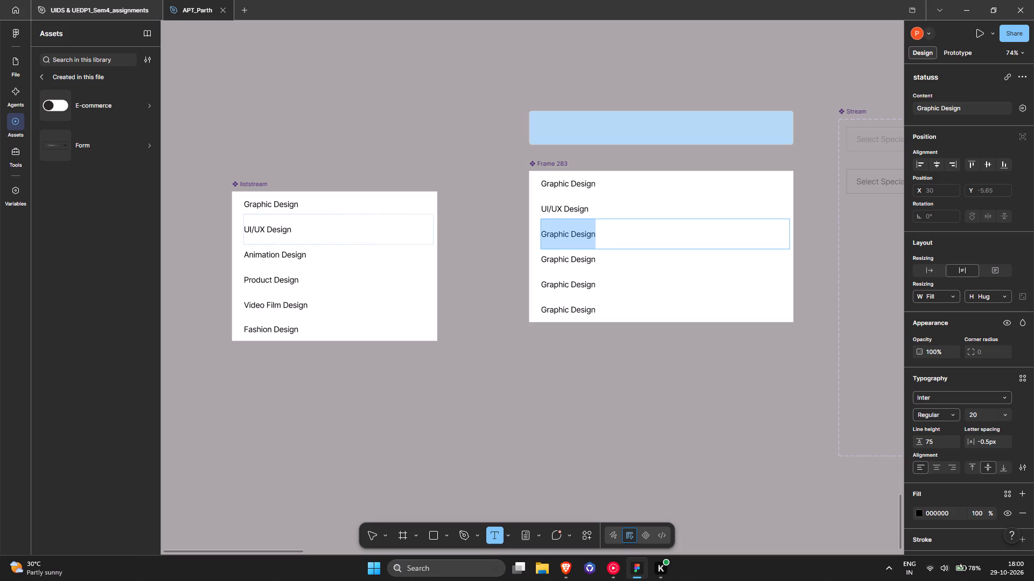
pyautogui.hotkey('ctrl', 'v')
# Replace the fourth and fifth rows' text with Product Design and Video Film Design, copied from liststream.
pyautogui.moveTo(316, 273); pyautogui.dragTo(212, 275)
pyautogui.hotkey('ctrl', 'c')
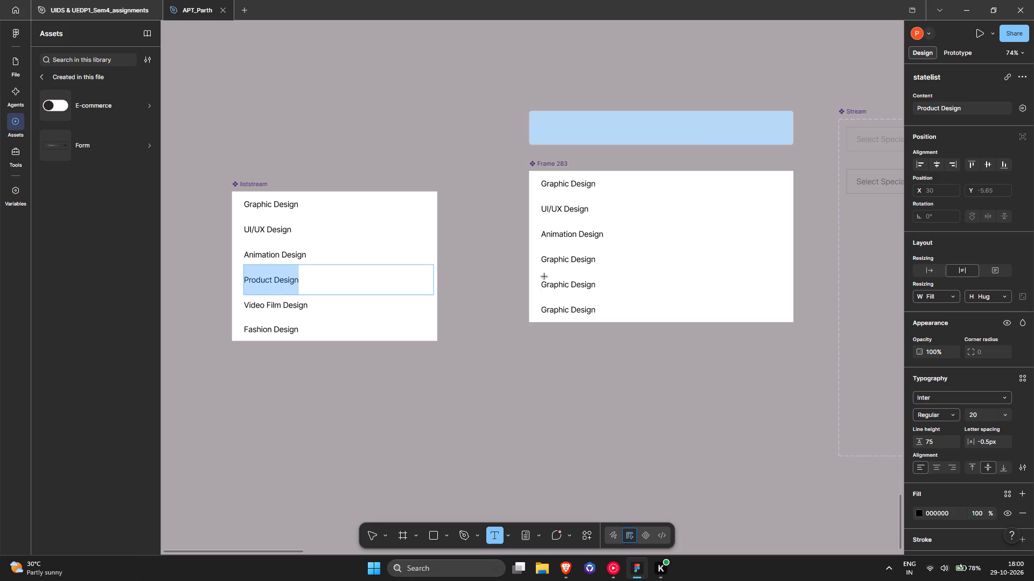
pyautogui.moveTo(606, 261); pyautogui.dragTo(497, 261)
pyautogui.hotkey('ctrl', 'v')
pyautogui.moveTo(355, 295); pyautogui.dragTo(199, 302)
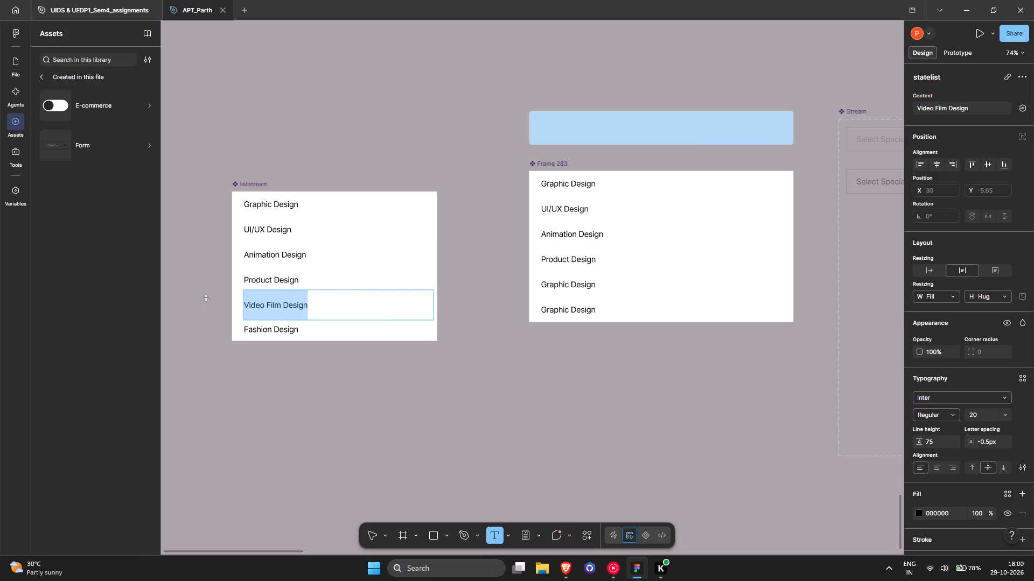
pyautogui.hotkey('ctrl', 'c')
pyautogui.moveTo(623, 285); pyautogui.dragTo(471, 285)
pyautogui.hotkey('ctrl', 'v')
# Replace the sixth row's text in the new list with Fashion Design, copied from liststream.
pyautogui.moveTo(378, 319); pyautogui.dragTo(192, 315)
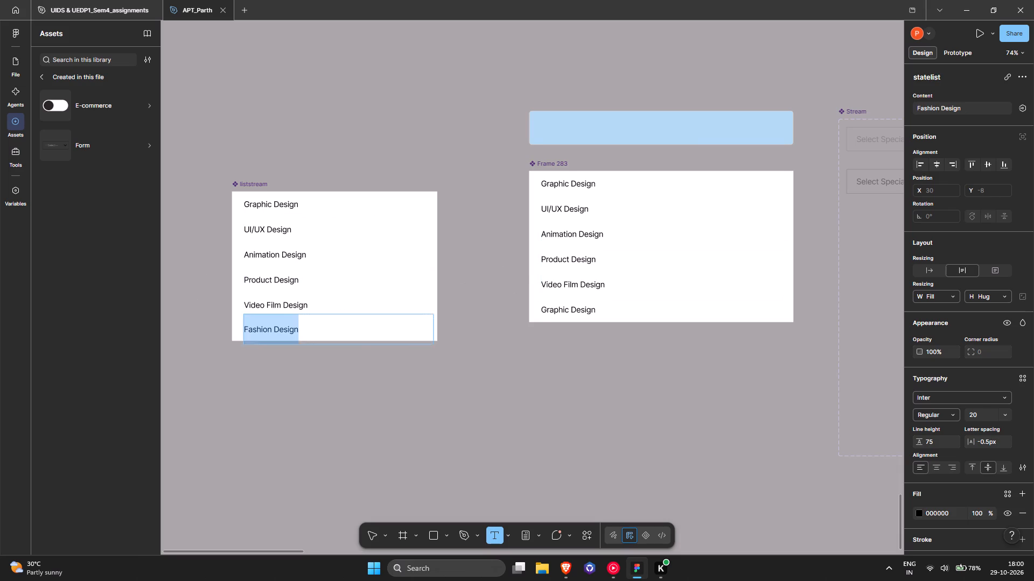
pyautogui.moveTo(192, 315); pyautogui.dragTo(118, 308)
pyautogui.hotkey('ctrl', 'c')
pyautogui.moveTo(631, 311); pyautogui.dragTo(477, 308)
pyautogui.hotkey('ctrl', 'v')
pyautogui.click(459, 349)
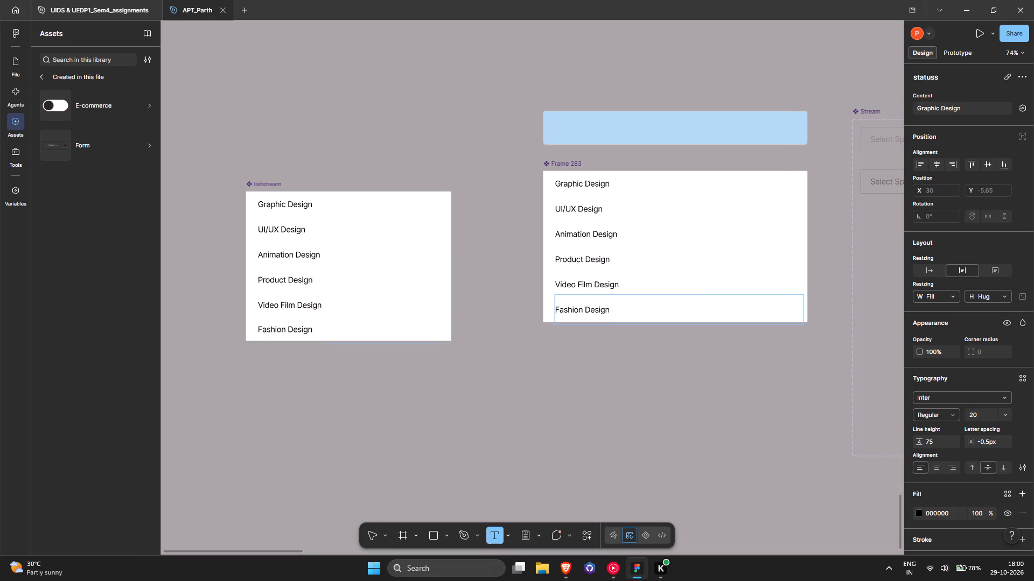
# Delete the old, narrower liststream component beside the new Frame 283 list.
pyautogui.click(256, 186)
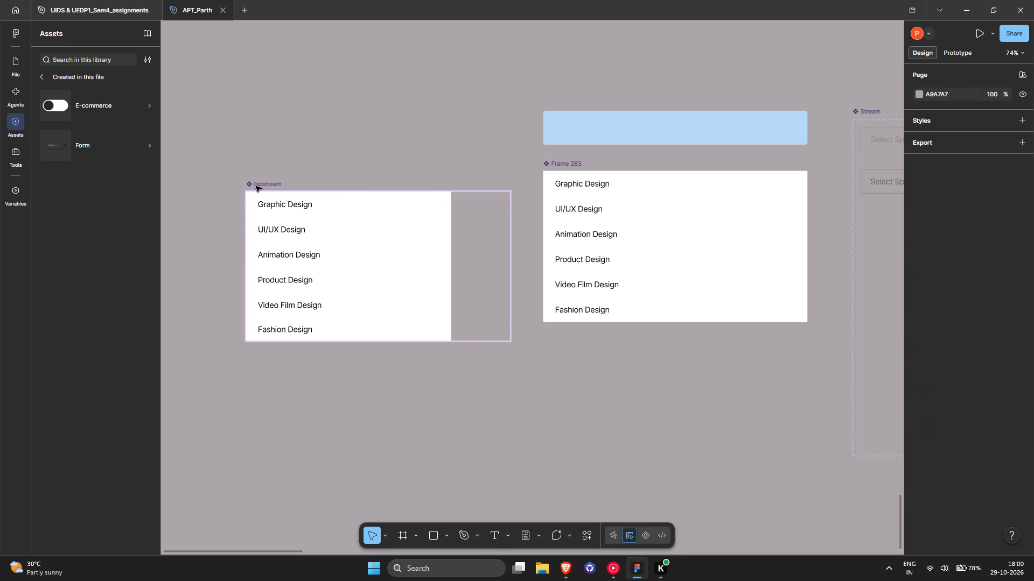
pyautogui.press('Delete')
pyautogui.moveTo(310, 242); pyautogui.dragTo(373, 341)
pyautogui.press('Delete')
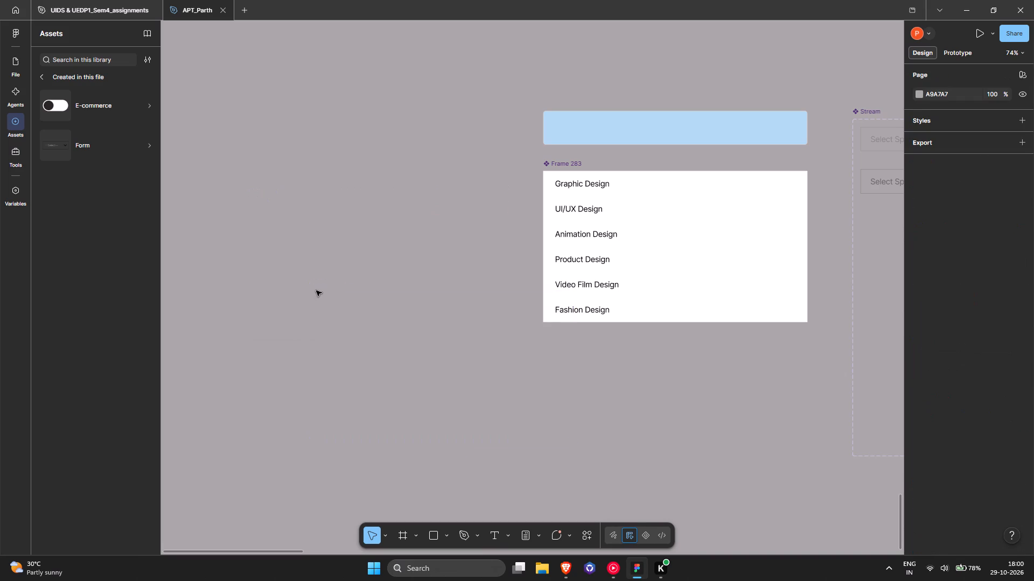
pyautogui.moveTo(345, 306); pyautogui.dragTo(687, 528)
# Rename the new options list component Frame 283 as liststream.
pyautogui.doubleClick(572, 165)
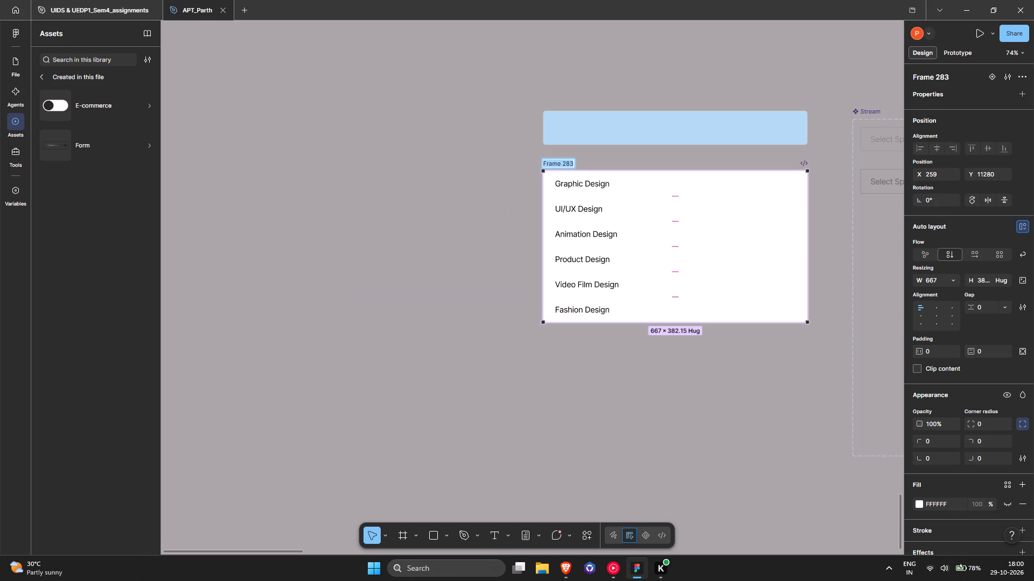
pyautogui.write('list')
pyautogui.press('space')
pyautogui.press('BackSpace')
pyautogui.write('stream')
pyautogui.click(467, 178)
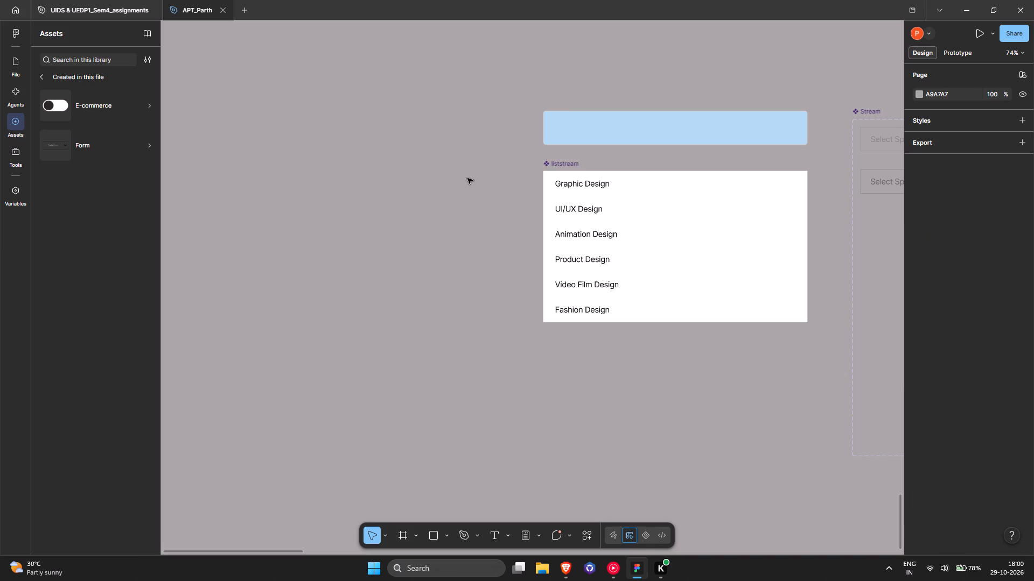
# Move the blue 667 × 86 rectangle onto the Stream set's default variant, aligned with its left edge as a width guide.
pyautogui.keyDown('ctrl'); pyautogui.scroll(-4, 467, 178); pyautogui.keyUp('ctrl')
pyautogui.moveTo(460, 180); pyautogui.dragTo(376, 244, button='middle')
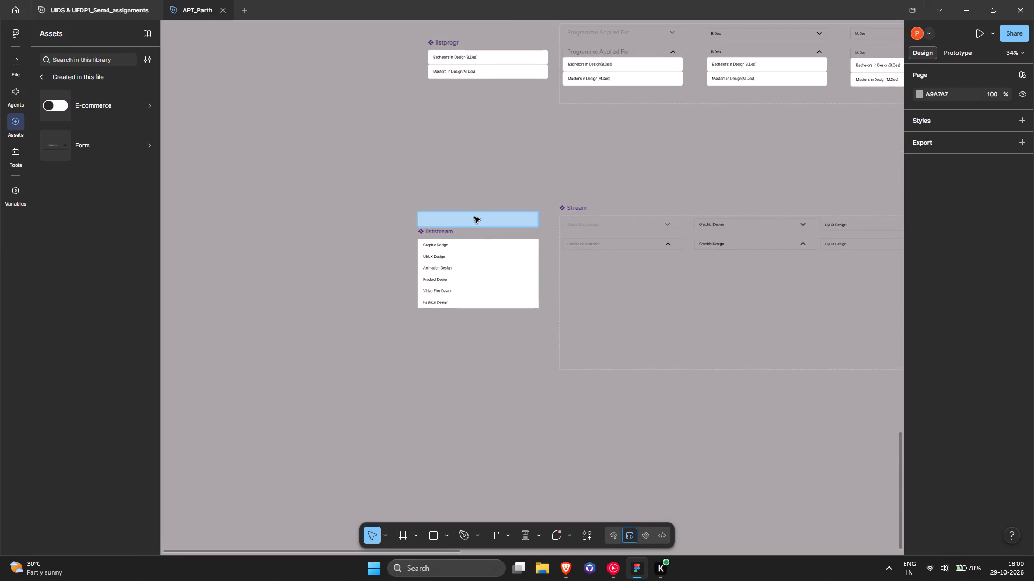
pyautogui.keyDown('ctrl'); pyautogui.scroll(5, 474, 217); pyautogui.keyUp('ctrl')
pyautogui.keyDown('ctrl'); pyautogui.scroll(-4, 486, 215); pyautogui.keyUp('ctrl')
pyautogui.moveTo(492, 196); pyautogui.dragTo(332, 208, button='middle')
pyautogui.moveTo(320, 227); pyautogui.dragTo(496, 208)
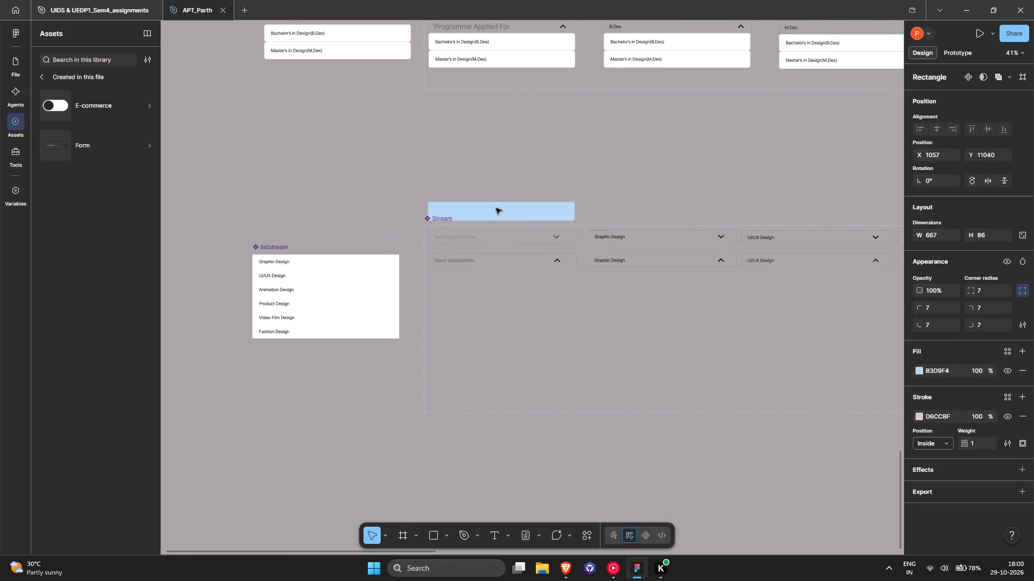
pyautogui.moveTo(496, 208); pyautogui.dragTo(496, 218)
pyautogui.keyDown('ctrl'); pyautogui.scroll(16, 413, 238); pyautogui.keyUp('ctrl')
pyautogui.moveTo(478, 150); pyautogui.dragTo(488, 150)
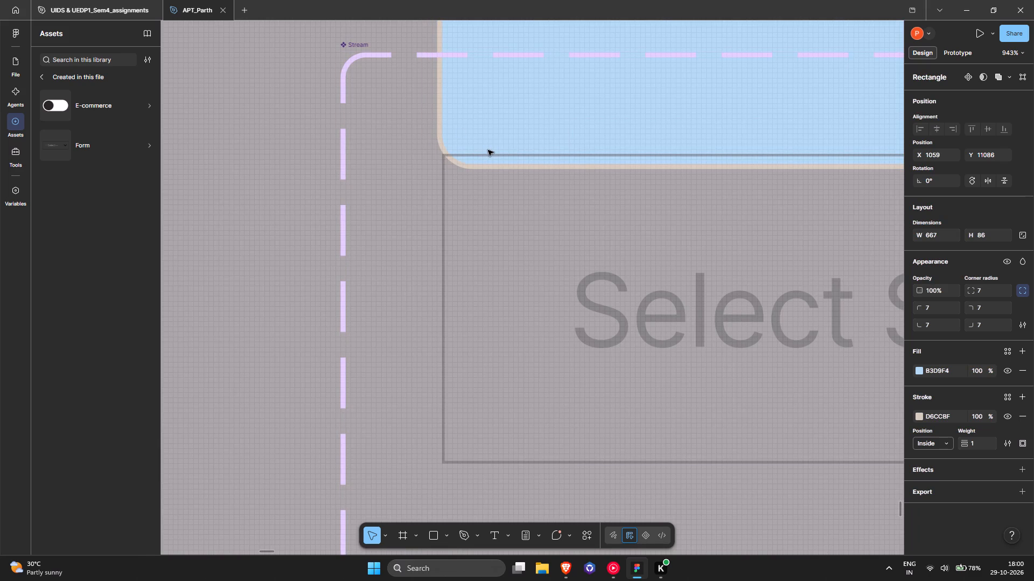
pyautogui.moveTo(488, 150); pyautogui.dragTo(492, 151)
pyautogui.keyDown('ctrl'); pyautogui.scroll(5, 435, 165); pyautogui.keyUp('ctrl')
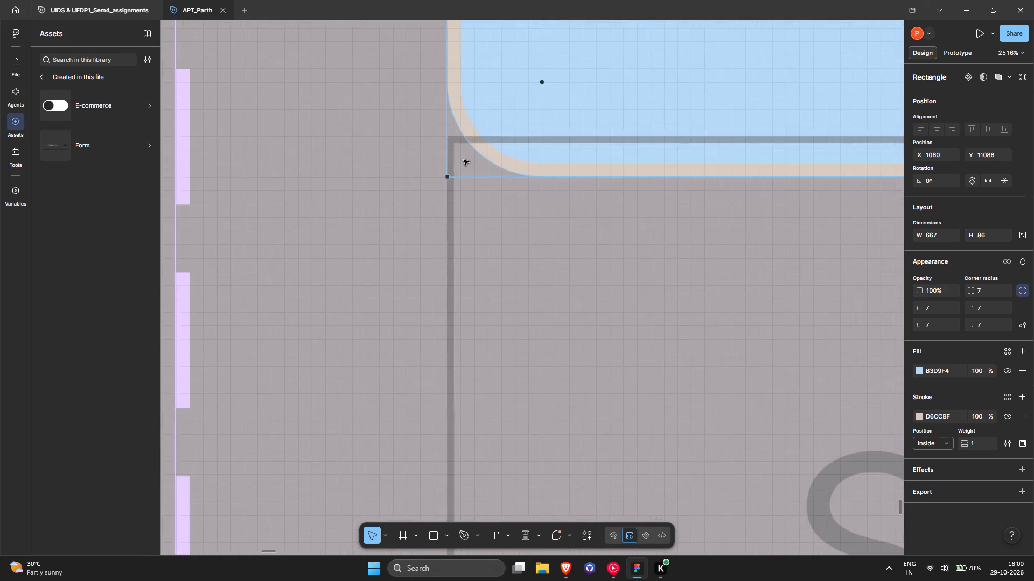
# Resize the Stream set's default Select Specialization variant to 667 wide, matching the blue guide rectangle.
pyautogui.keyDown('ctrl'); pyautogui.scroll(-13, 464, 160); pyautogui.keyUp('ctrl')
pyautogui.moveTo(637, 145); pyautogui.dragTo(289, 156, button='middle')
pyautogui.moveTo(803, 173); pyautogui.dragTo(568, 186, button='middle')
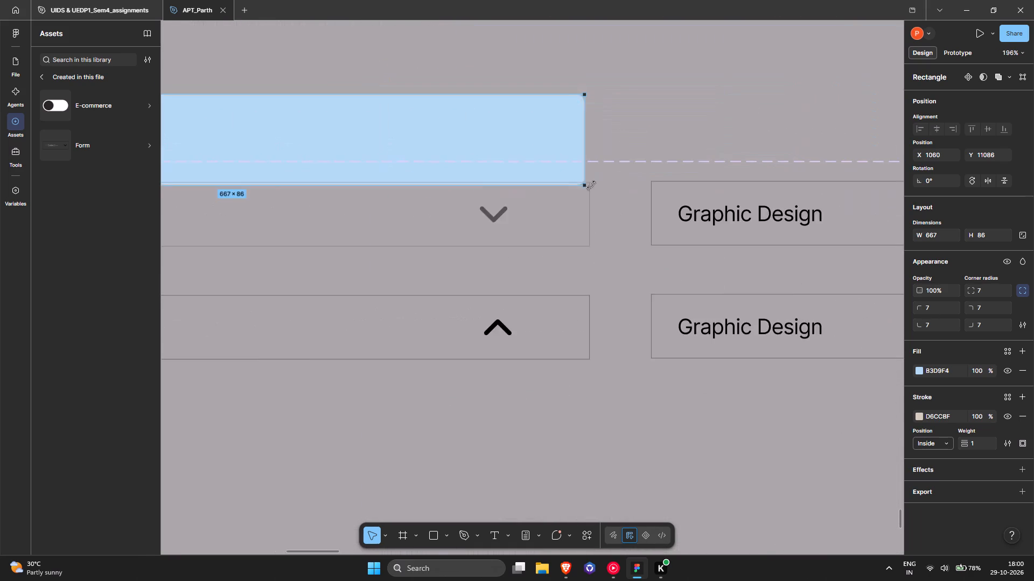
pyautogui.keyDown('ctrl'); pyautogui.scroll(9, 591, 186); pyautogui.keyUp('ctrl')
pyautogui.keyDown('ctrl'); pyautogui.scroll(-7, 591, 188); pyautogui.keyUp('ctrl')
pyautogui.keyDown('ctrl'); pyautogui.scroll(3, 591, 188); pyautogui.keyUp('ctrl')
pyautogui.keyDown('ctrl'); pyautogui.scroll(-6, 591, 188); pyautogui.keyUp('ctrl')
pyautogui.click(592, 193)
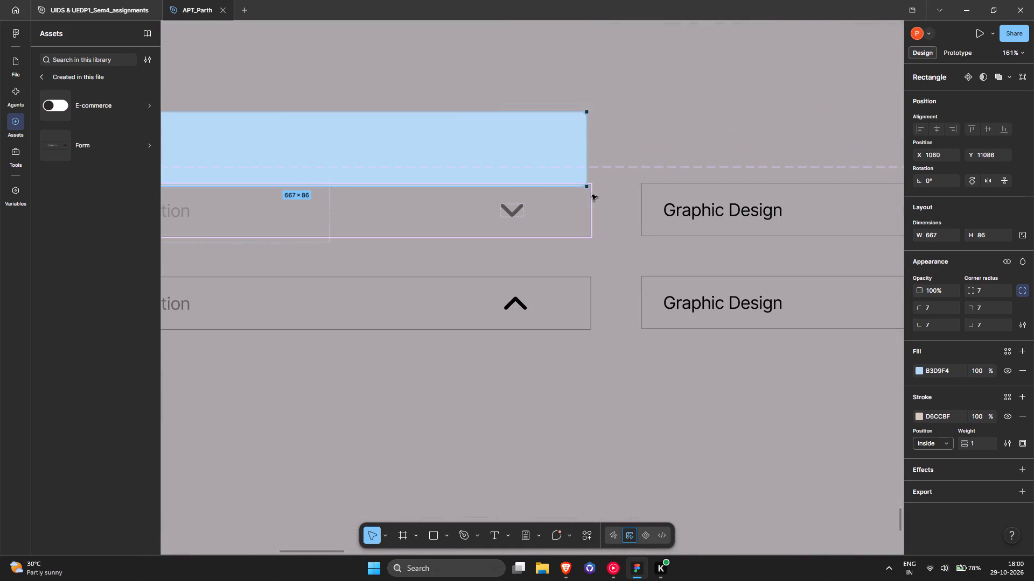
pyautogui.keyDown('ctrl'); pyautogui.scroll(5, 592, 195); pyautogui.keyUp('ctrl')
pyautogui.click(591, 195)
pyautogui.moveTo(593, 195); pyautogui.dragTo(584, 195)
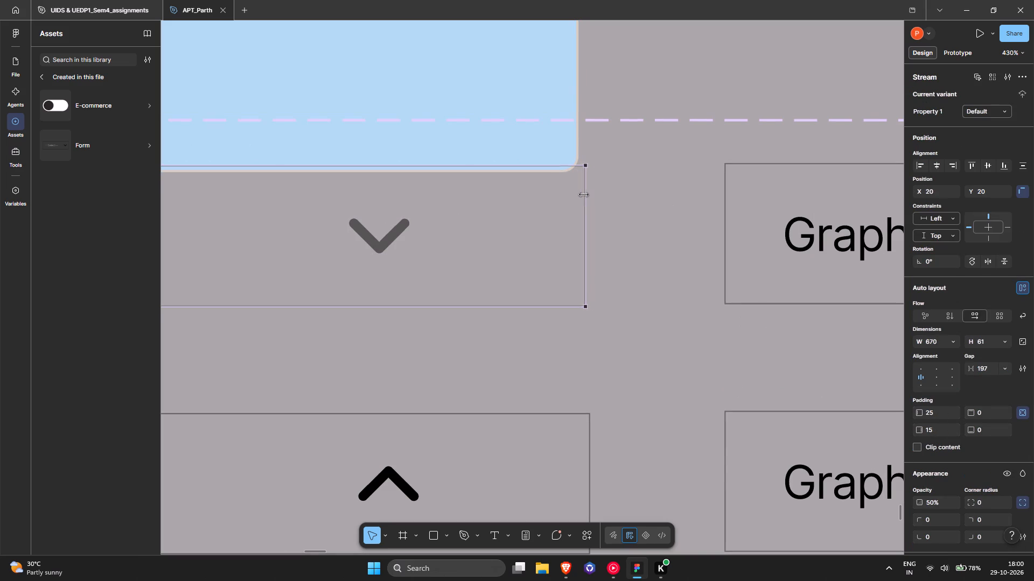
pyautogui.moveTo(584, 195); pyautogui.dragTo(578, 194)
pyautogui.keyDown('ctrl'); pyautogui.scroll(-13, 578, 194); pyautogui.keyUp('ctrl')
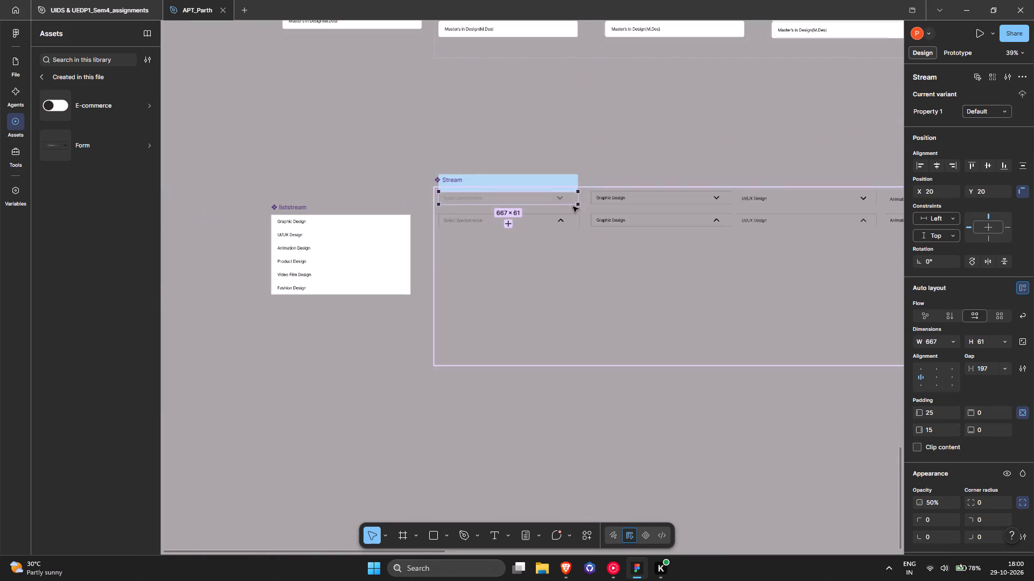
# Resize Stream's Variant2, the open Select Specialization field, to 667 wide.
pyautogui.click(570, 218)
pyautogui.keyDown('ctrl'); pyautogui.scroll(10, 570, 218); pyautogui.keyUp('ctrl')
pyautogui.click(614, 214)
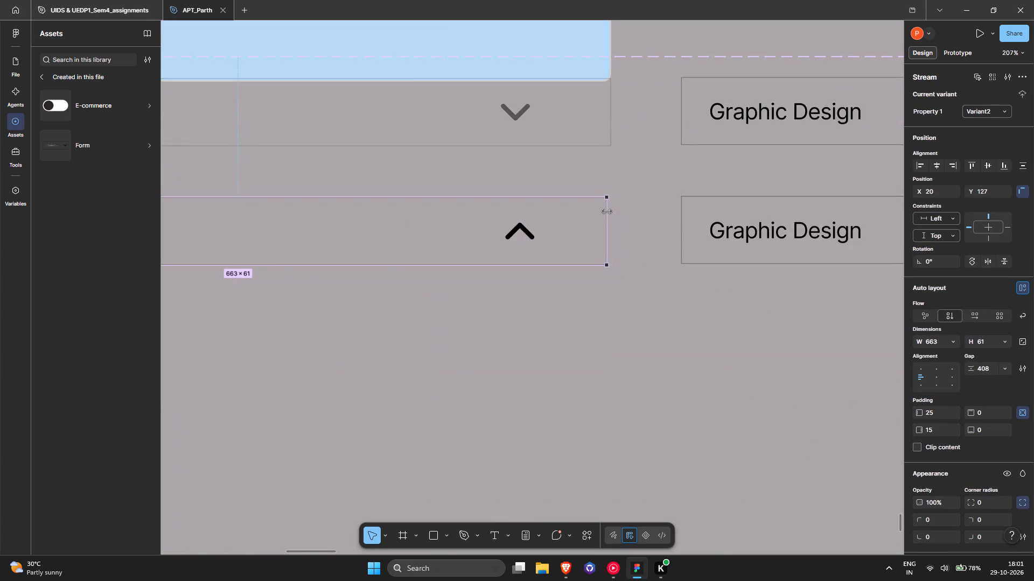
pyautogui.keyDown('ctrl'); pyautogui.scroll(-12, 610, 211); pyautogui.keyUp('ctrl')
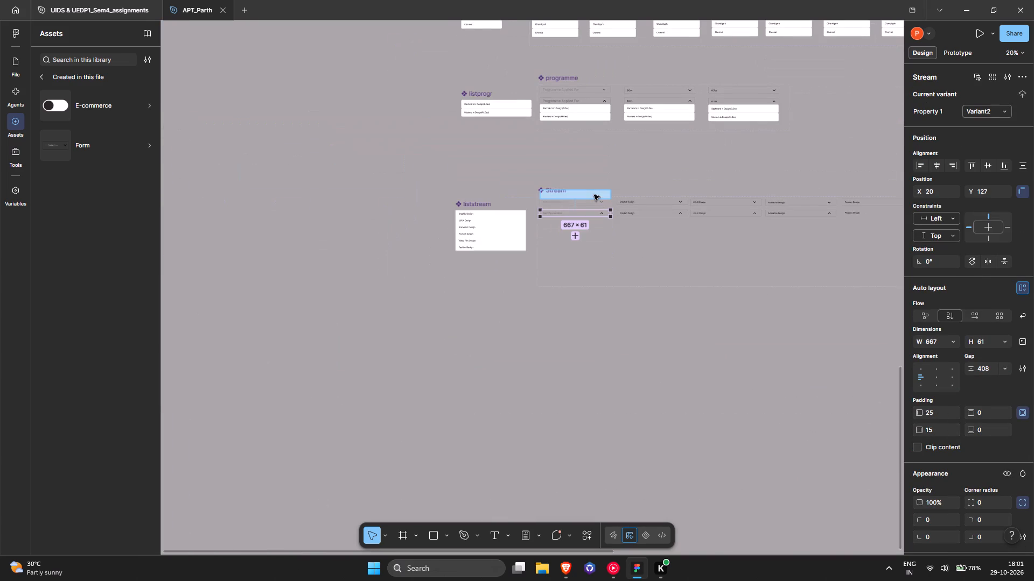
# Delete the blue guide rectangle above the Stream component set.
pyautogui.click(594, 195)
pyautogui.press('Delete')
# Copy liststream into Stream's Variant2 and make the pasted instance ignore the variant's auto layout.
pyautogui.keyDown('ctrl'); pyautogui.scroll(5, 482, 223); pyautogui.keyUp('ctrl')
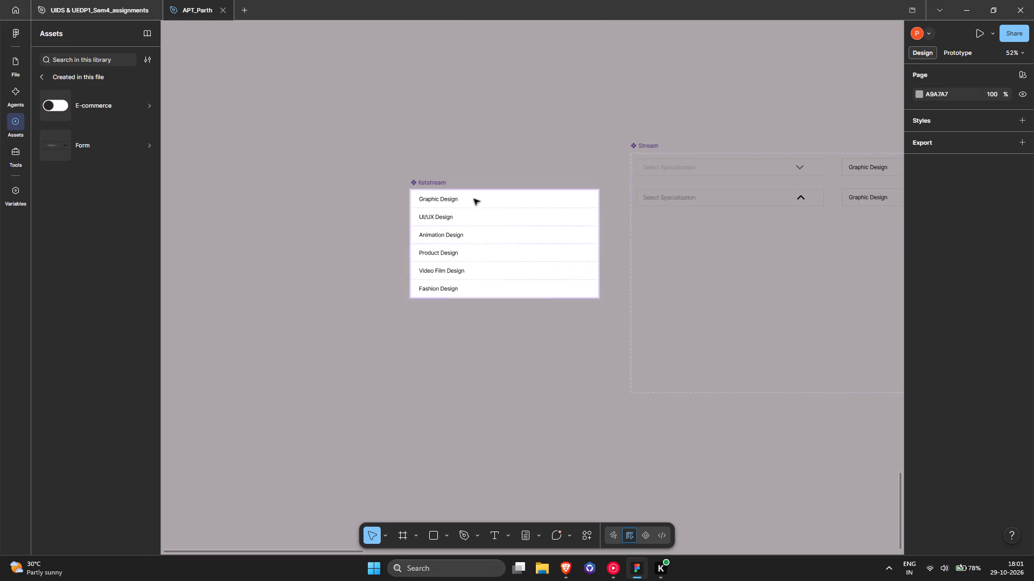
pyautogui.click(438, 183)
pyautogui.hotkey('ctrl', 'c')
pyautogui.click(738, 204)
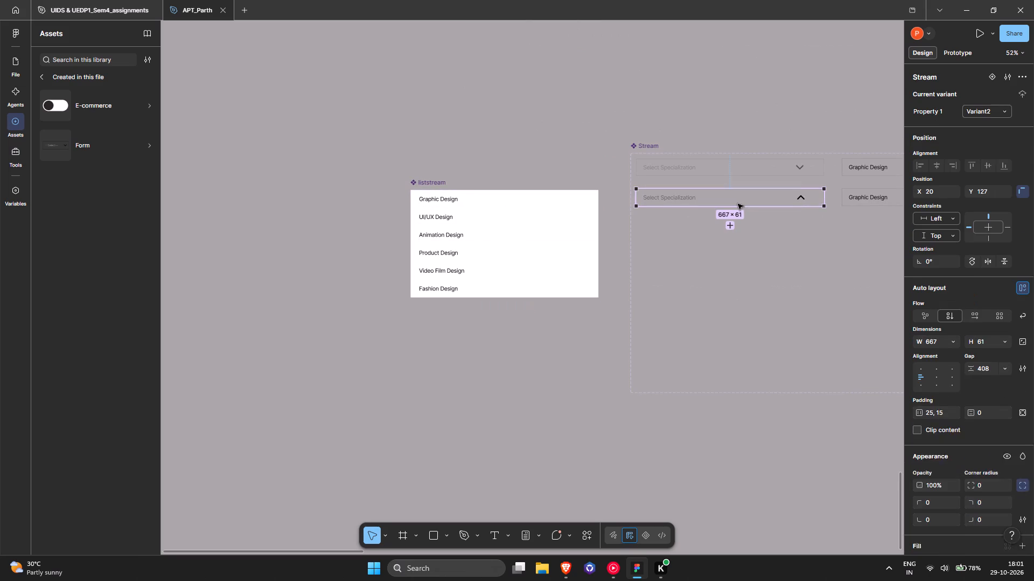
pyautogui.hotkey('ctrl', 'v')
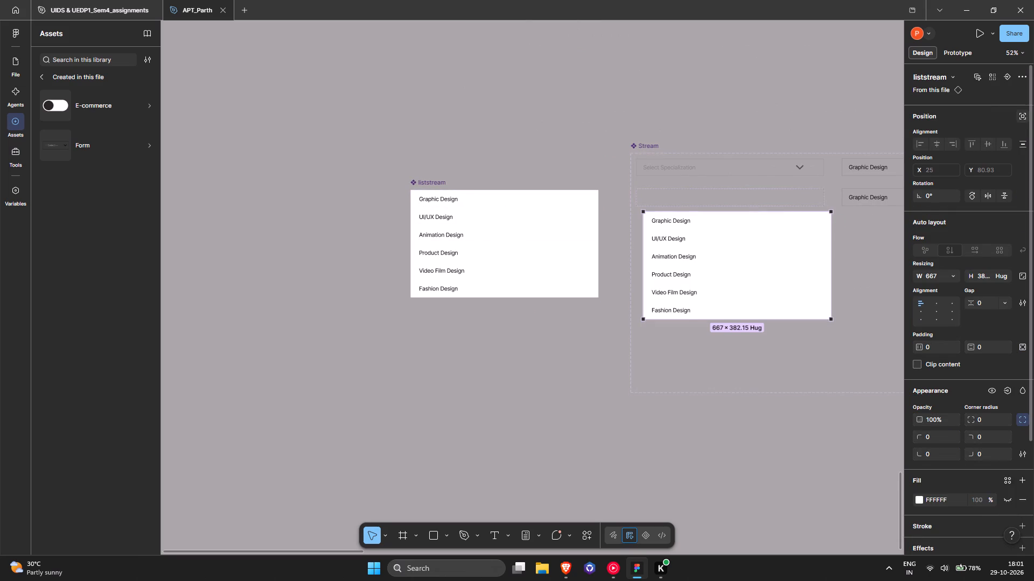
pyautogui.click(1021, 121)
pyautogui.keyDown('ctrl'); pyautogui.scroll(5, 819, 226); pyautogui.keyUp('ctrl')
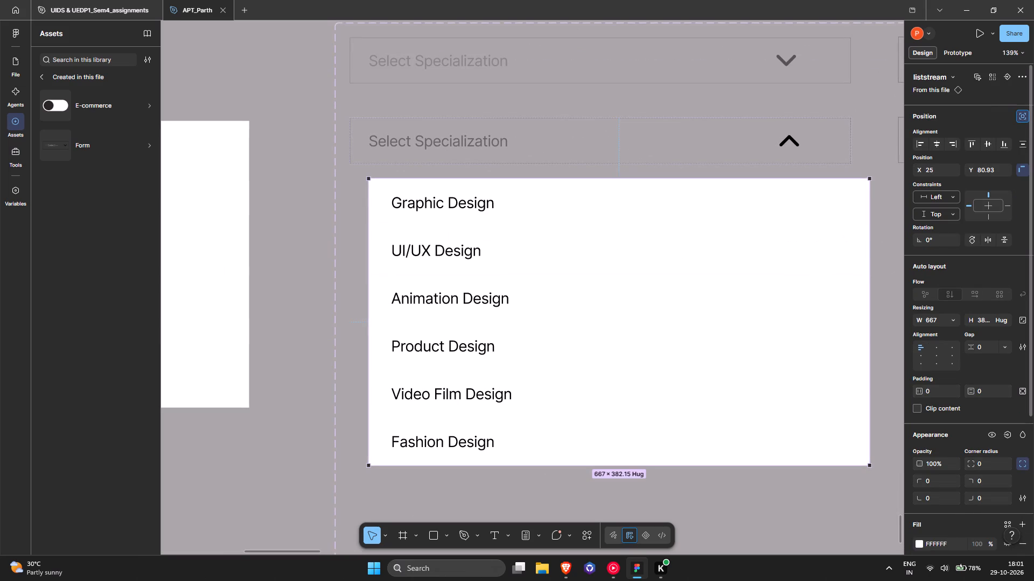
# Position the liststream instance at X 0, Y 61, directly beneath the open Select Specialization field.
pyautogui.click(939, 172)
pyautogui.press('0')
pyautogui.click(998, 172)
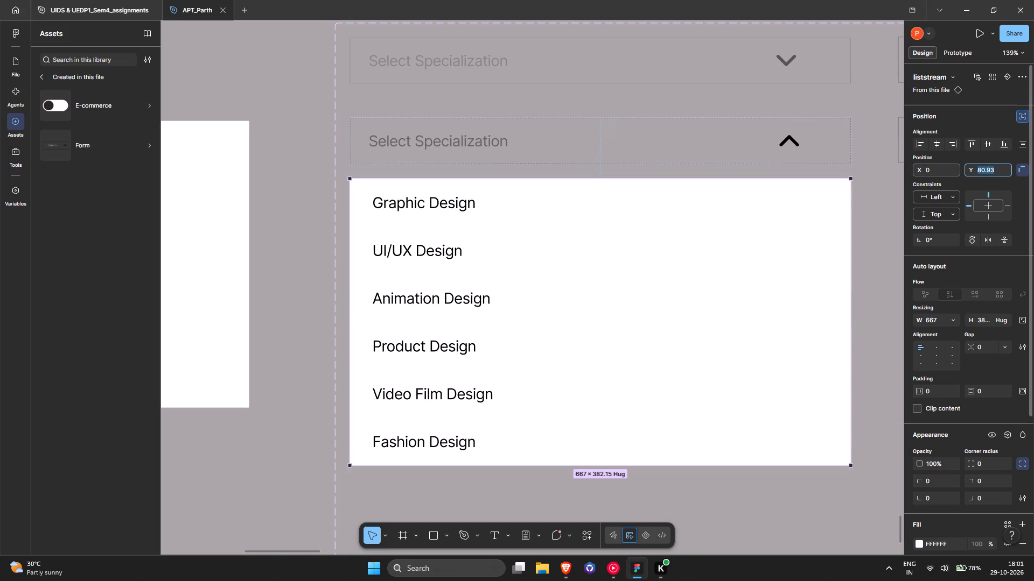
pyautogui.moveTo(968, 173); pyautogui.dragTo(676, 280)
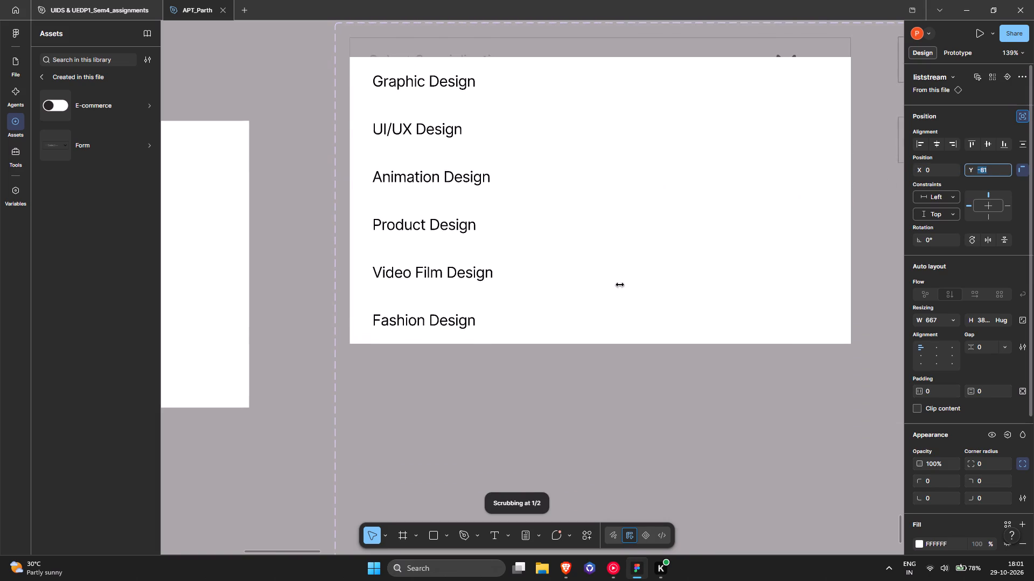
pyautogui.moveTo(676, 280); pyautogui.dragTo(571, 278)
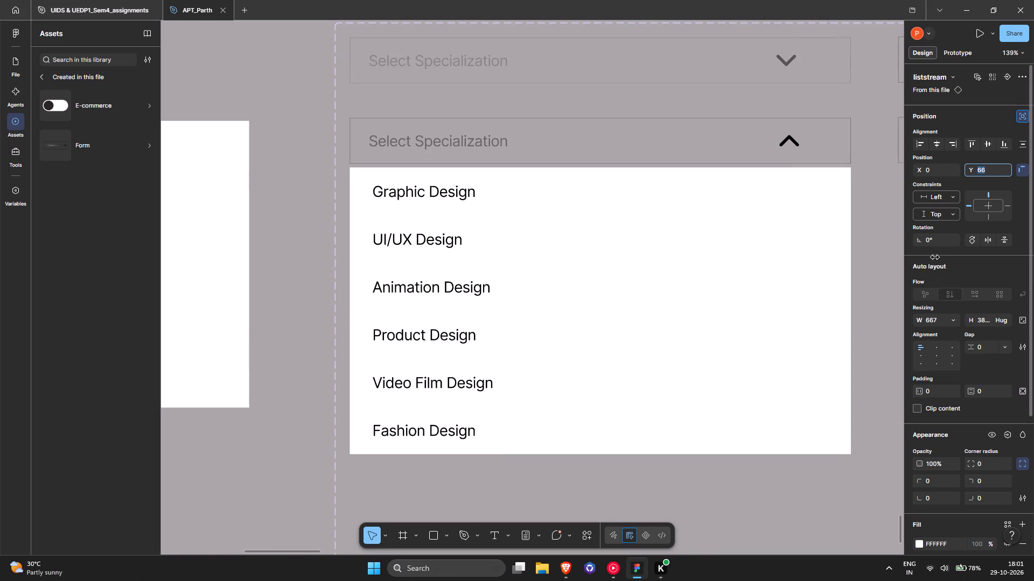
pyautogui.moveTo(571, 278); pyautogui.dragTo(564, 277)
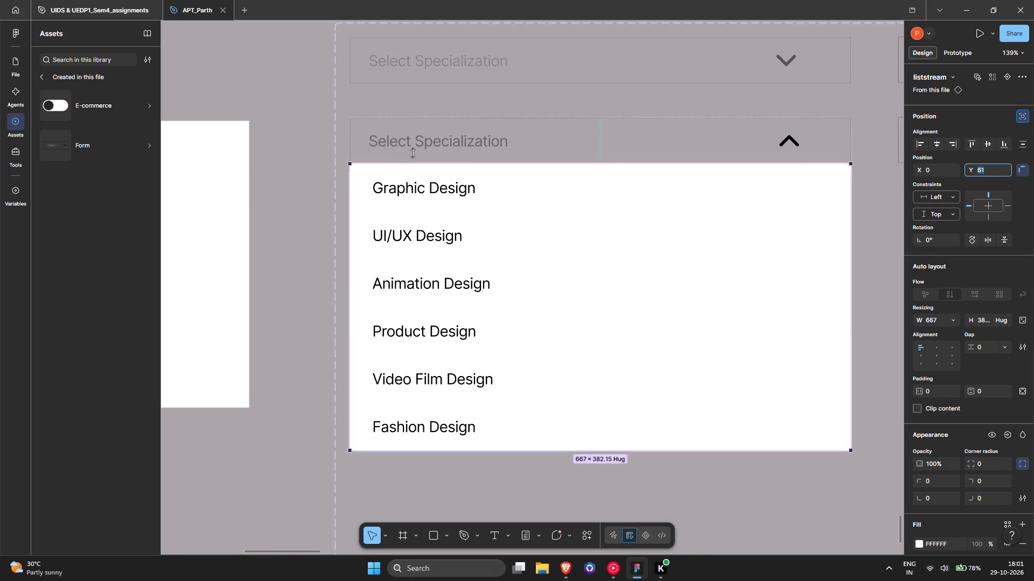
pyautogui.click(327, 134)
# Examine the City, State, Category and Nationality dropdown component sets for consistency with the Stream set.
pyautogui.scroll(11, 327, 134)
pyautogui.keyDown('ctrl'); pyautogui.scroll(-7, 327, 134); pyautogui.keyUp('ctrl')
pyautogui.scroll(14, 367, 132)
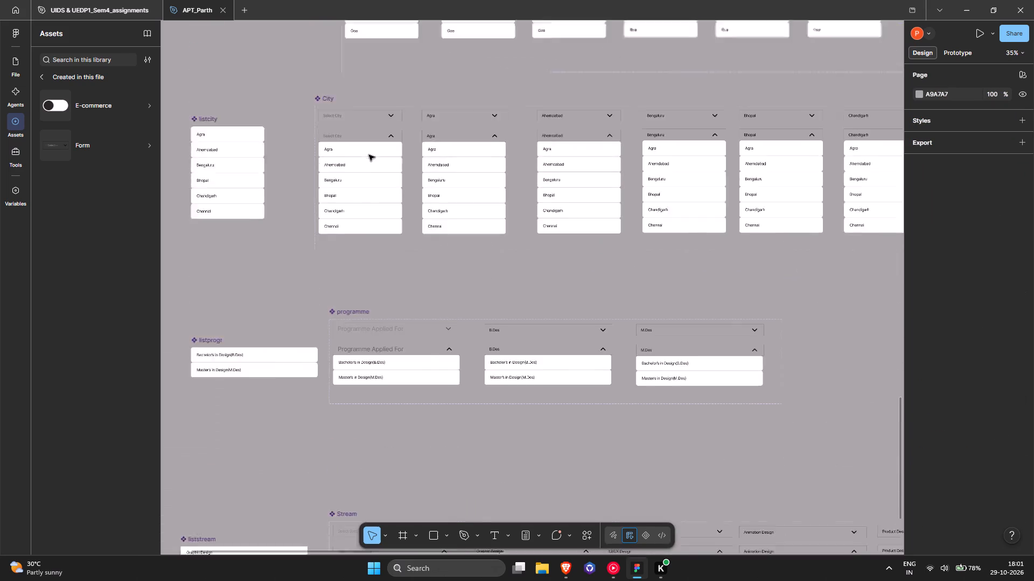
pyautogui.scroll(20, 332, 281)
pyautogui.keyDown('ctrl'); pyautogui.scroll(-7, 358, 335); pyautogui.keyUp('ctrl')
pyautogui.scroll(-5, 360, 337)
pyautogui.keyDown('ctrl'); pyautogui.scroll(7, 348, 283); pyautogui.keyUp('ctrl')
pyautogui.scroll(5, 354, 250)
pyautogui.keyDown('ctrl'); pyautogui.scroll(-7, 354, 251); pyautogui.keyUp('ctrl')
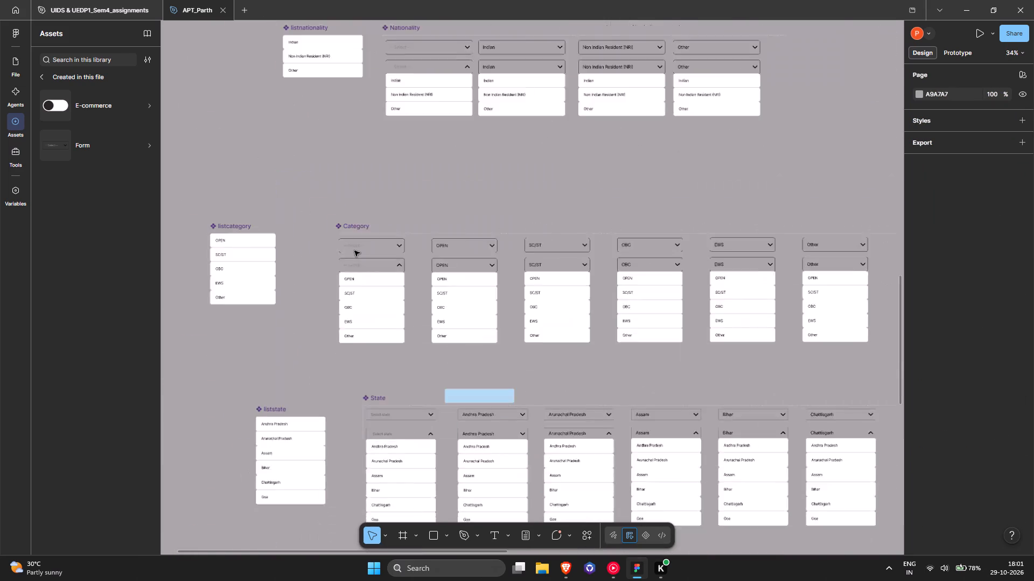
pyautogui.keyDown('ctrl'); pyautogui.scroll(-8, 354, 251); pyautogui.keyUp('ctrl')
pyautogui.scroll(6, 400, 275)
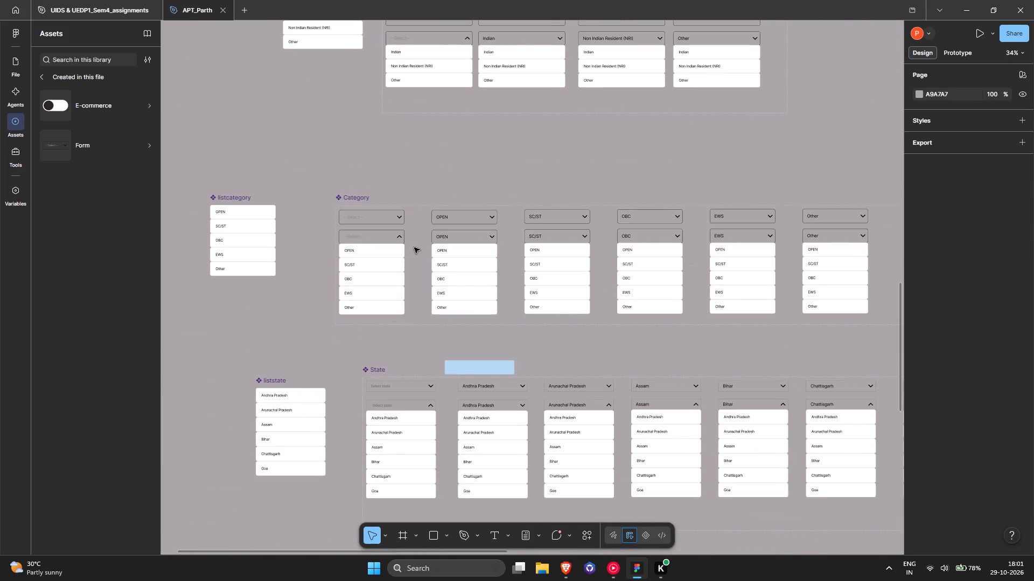
pyautogui.scroll(3, 416, 256)
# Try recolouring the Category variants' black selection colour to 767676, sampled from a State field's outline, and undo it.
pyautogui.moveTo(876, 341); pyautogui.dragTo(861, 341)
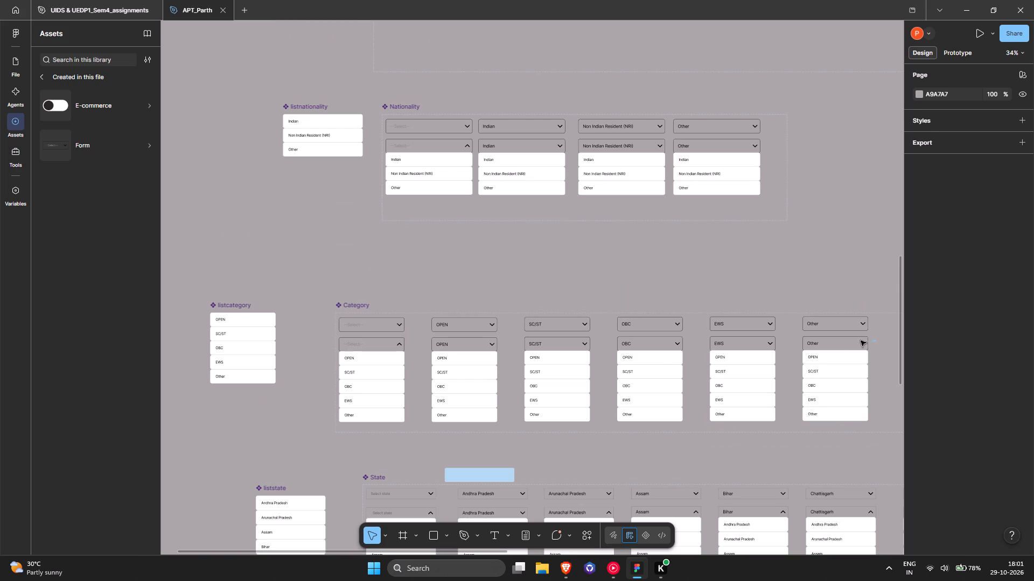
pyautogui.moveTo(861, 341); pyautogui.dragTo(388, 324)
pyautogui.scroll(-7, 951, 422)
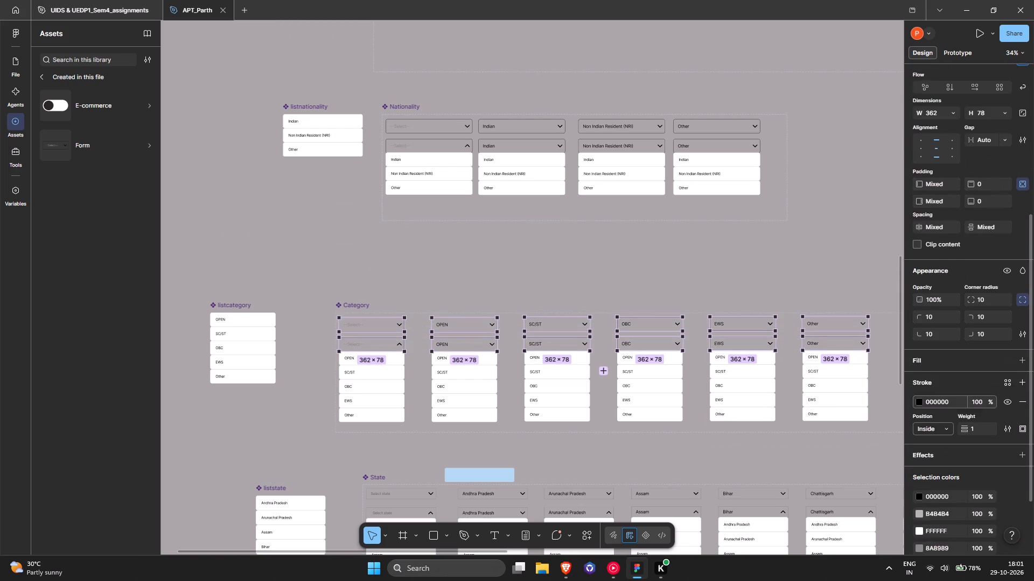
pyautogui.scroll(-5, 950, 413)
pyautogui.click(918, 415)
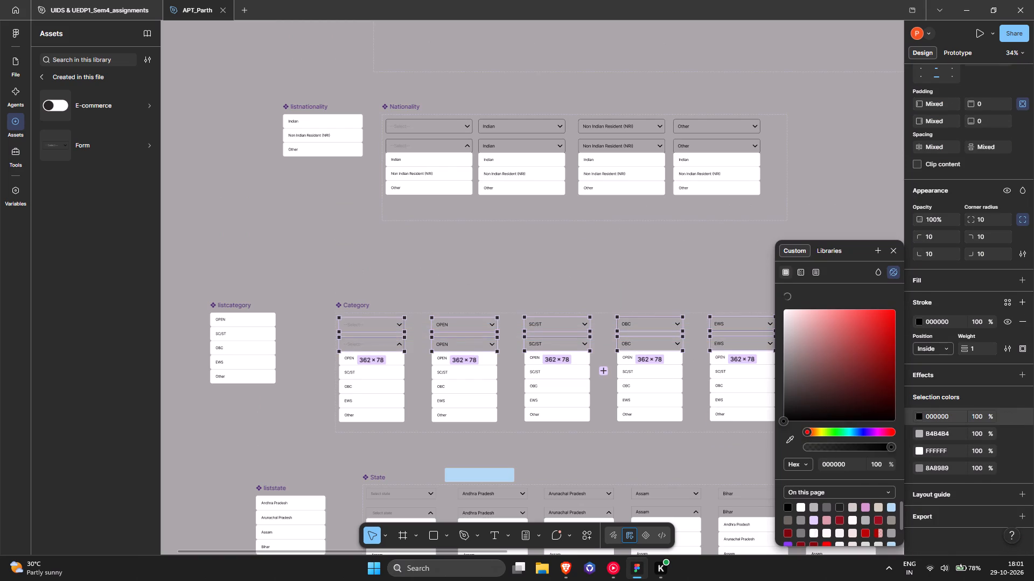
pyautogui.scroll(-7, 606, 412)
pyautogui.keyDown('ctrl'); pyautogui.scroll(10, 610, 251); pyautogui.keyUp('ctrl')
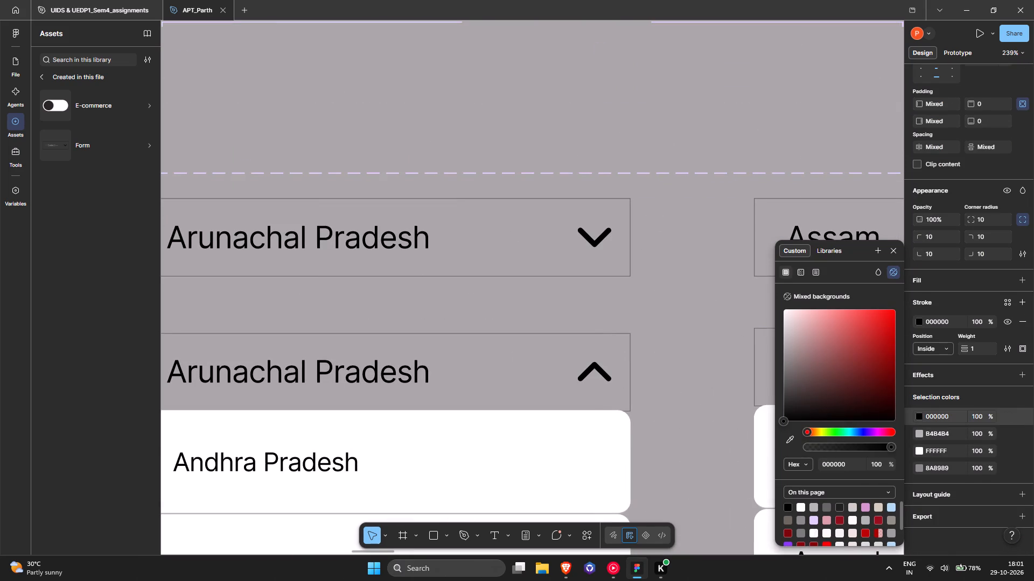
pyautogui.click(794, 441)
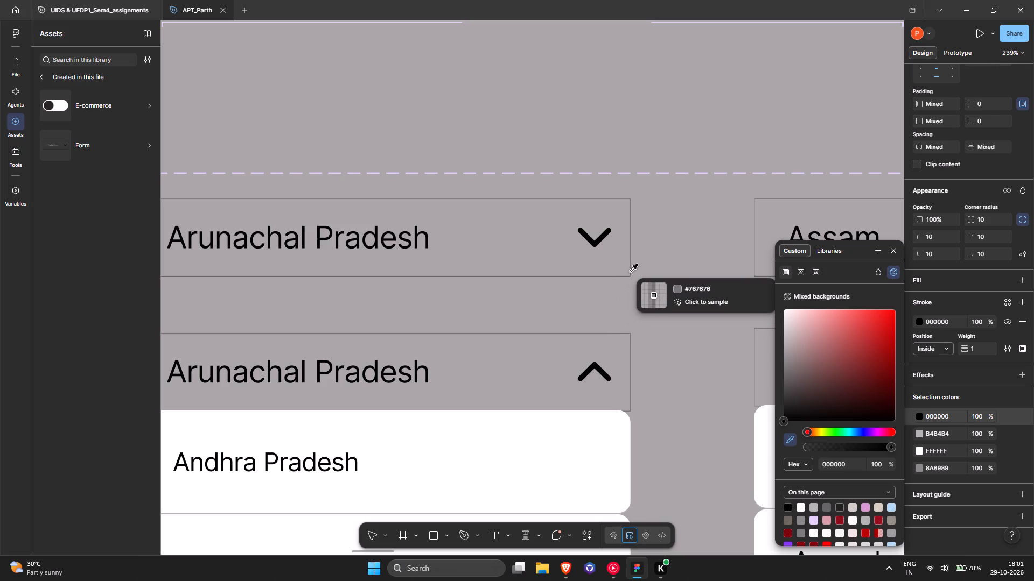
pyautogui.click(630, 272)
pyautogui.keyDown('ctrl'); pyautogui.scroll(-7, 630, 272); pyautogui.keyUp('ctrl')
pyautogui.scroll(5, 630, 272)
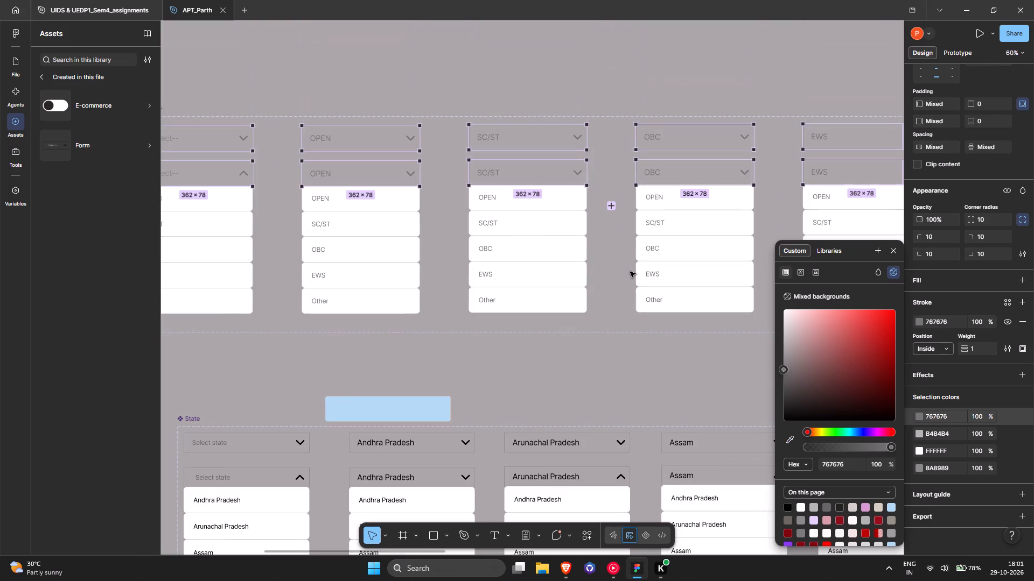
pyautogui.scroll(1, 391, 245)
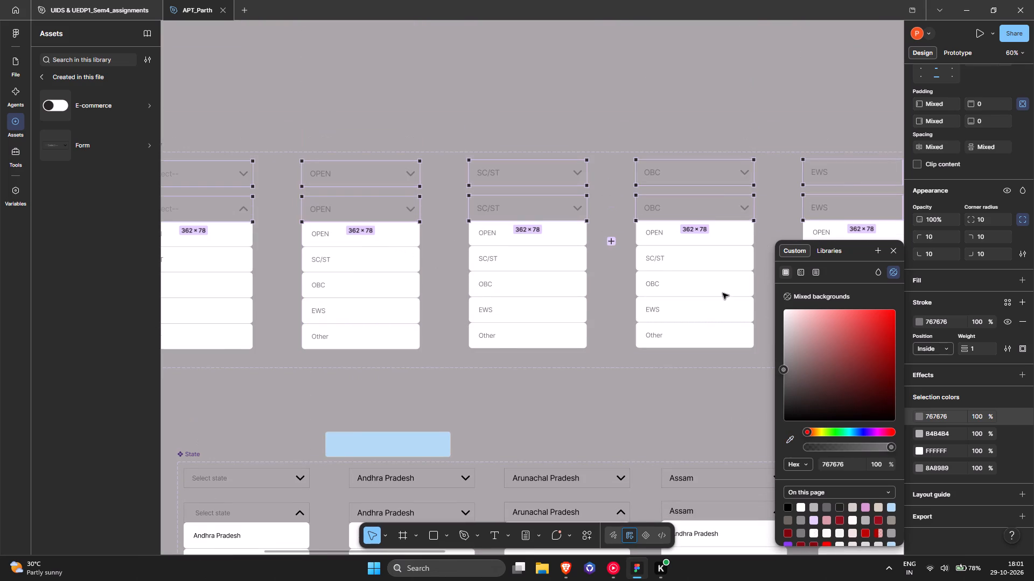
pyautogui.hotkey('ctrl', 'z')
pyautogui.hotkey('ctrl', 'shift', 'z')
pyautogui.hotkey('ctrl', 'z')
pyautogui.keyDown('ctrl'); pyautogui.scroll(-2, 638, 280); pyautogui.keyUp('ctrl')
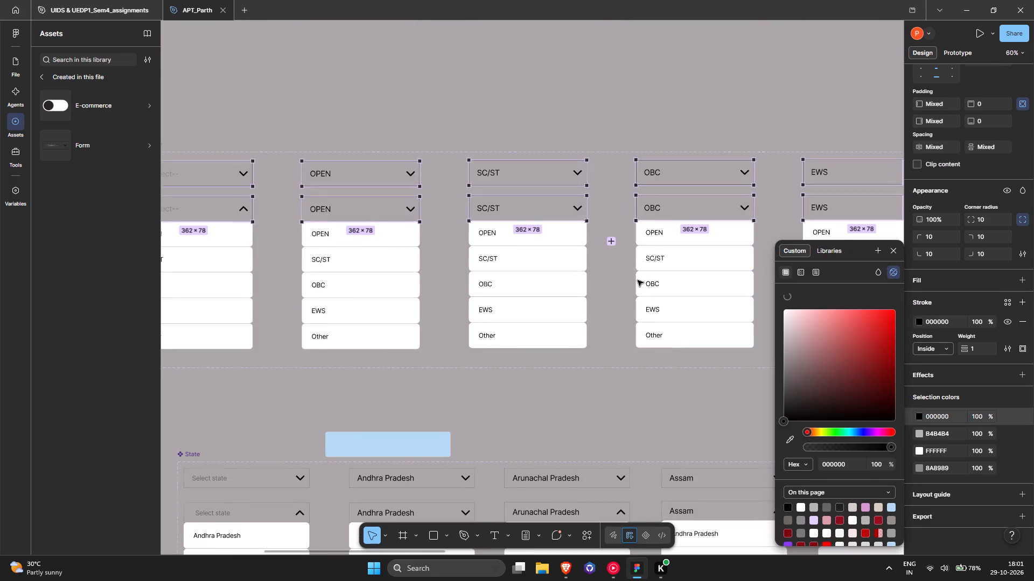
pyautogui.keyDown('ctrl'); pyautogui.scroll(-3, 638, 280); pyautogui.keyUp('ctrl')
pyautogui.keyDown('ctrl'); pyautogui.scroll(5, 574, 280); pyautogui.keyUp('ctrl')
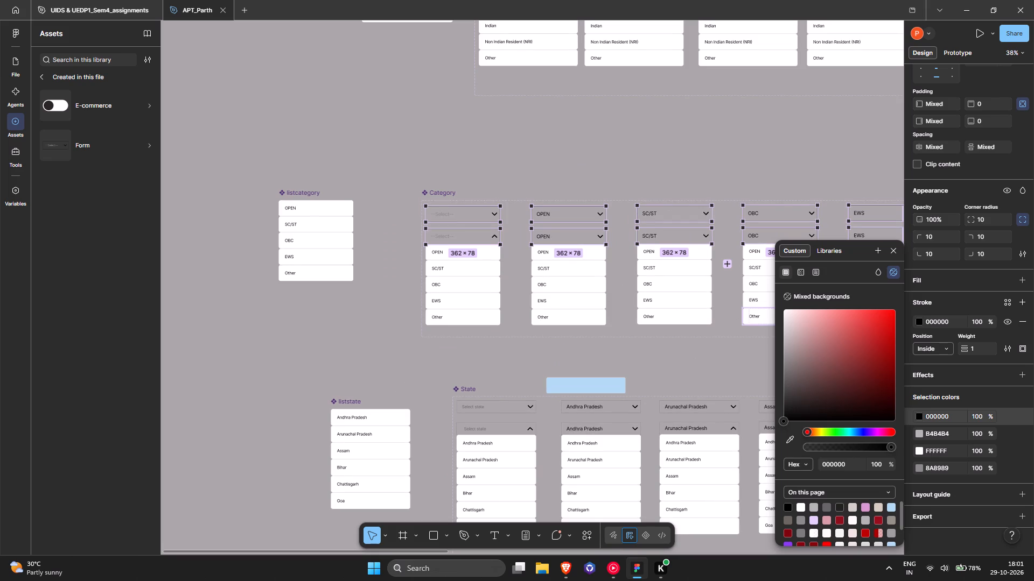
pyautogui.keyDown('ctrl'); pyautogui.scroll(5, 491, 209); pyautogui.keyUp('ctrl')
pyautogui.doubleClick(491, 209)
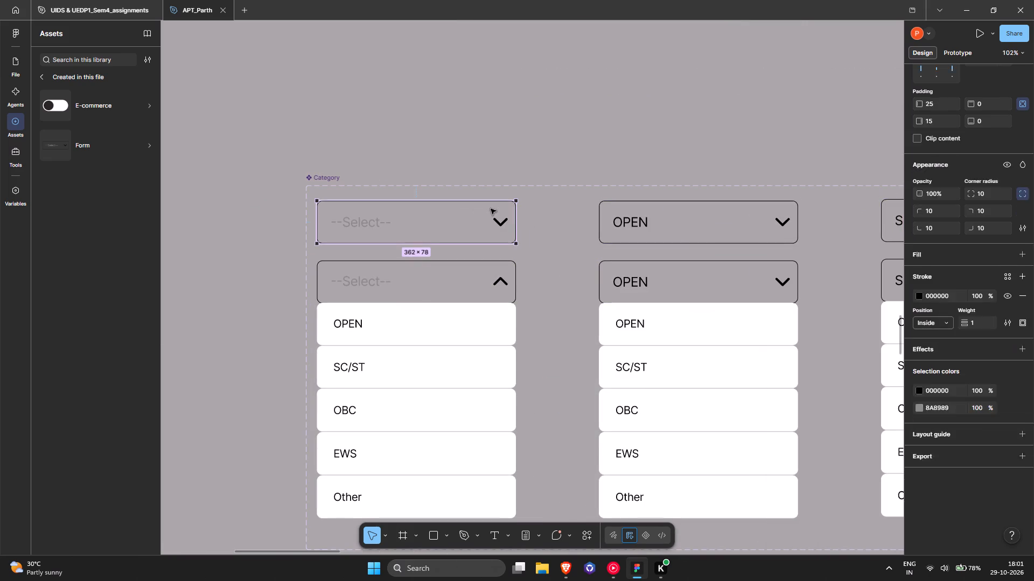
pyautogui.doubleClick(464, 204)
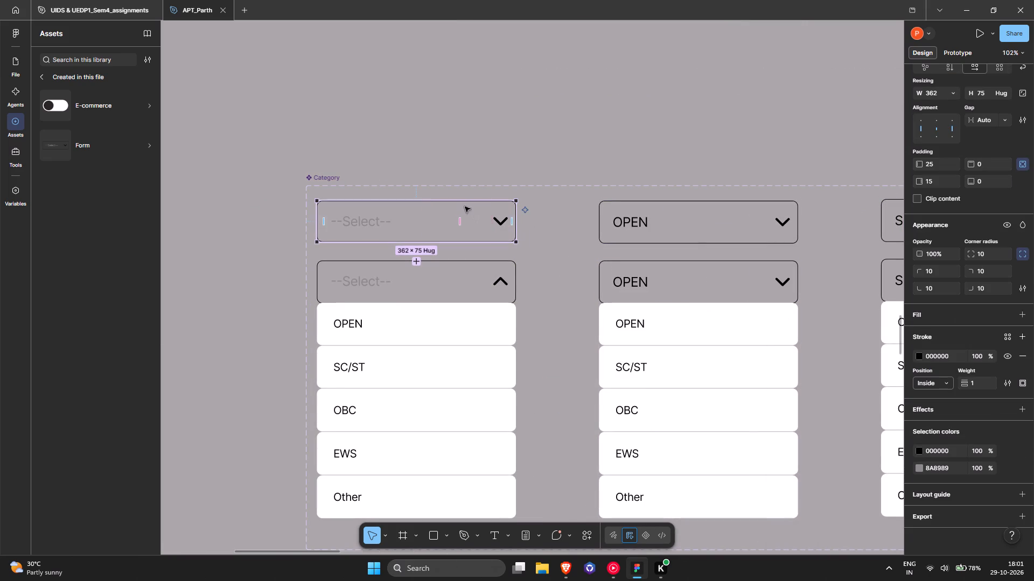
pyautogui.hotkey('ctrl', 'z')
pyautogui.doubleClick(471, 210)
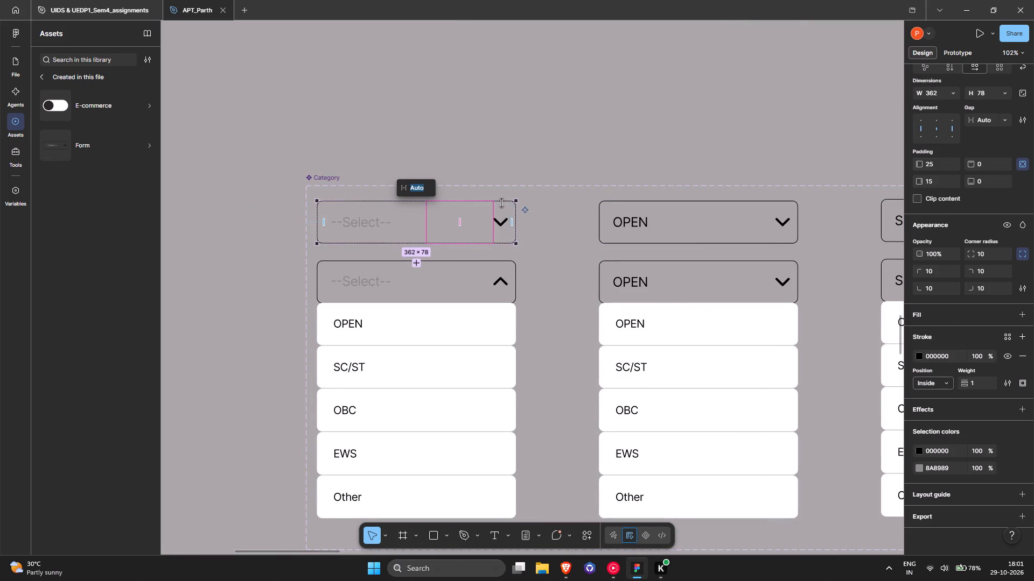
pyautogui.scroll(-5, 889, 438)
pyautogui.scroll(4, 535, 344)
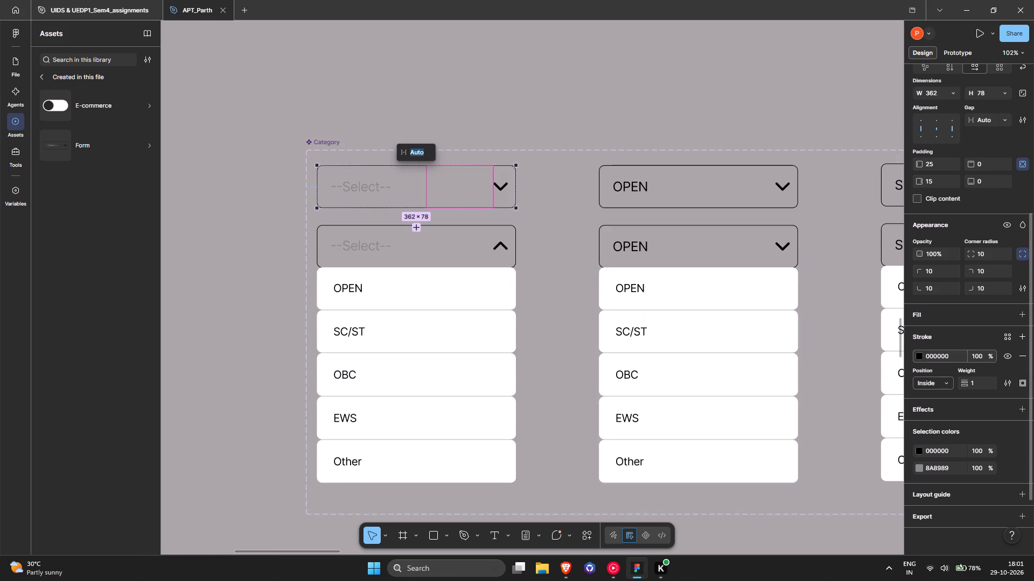
# Copy the stroke colour 666666 from the open Andhra Pradesh field in the State set.
pyautogui.scroll(-13, 726, 358)
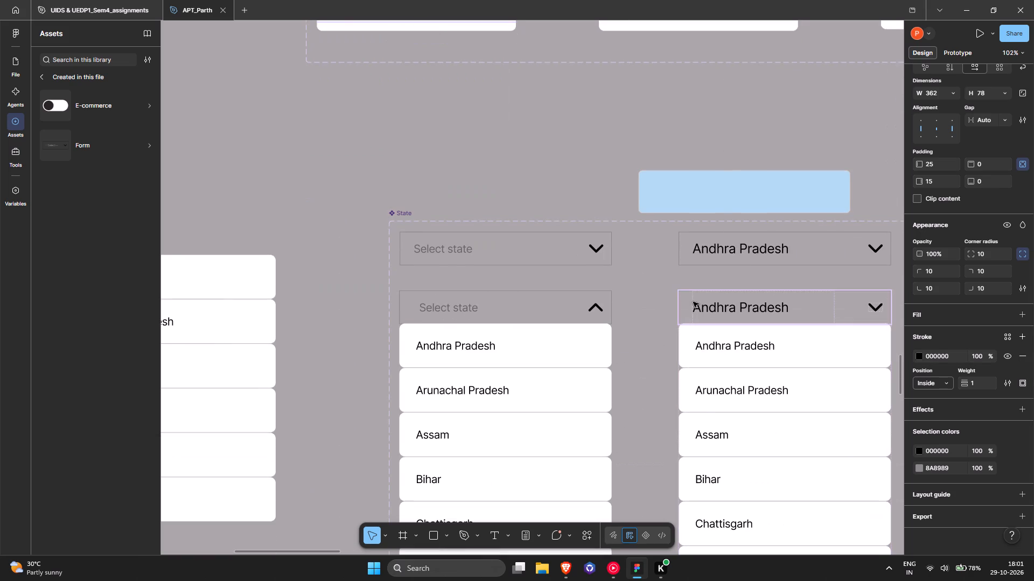
pyautogui.click(676, 290)
pyautogui.click(685, 295)
pyautogui.scroll(-6, 974, 442)
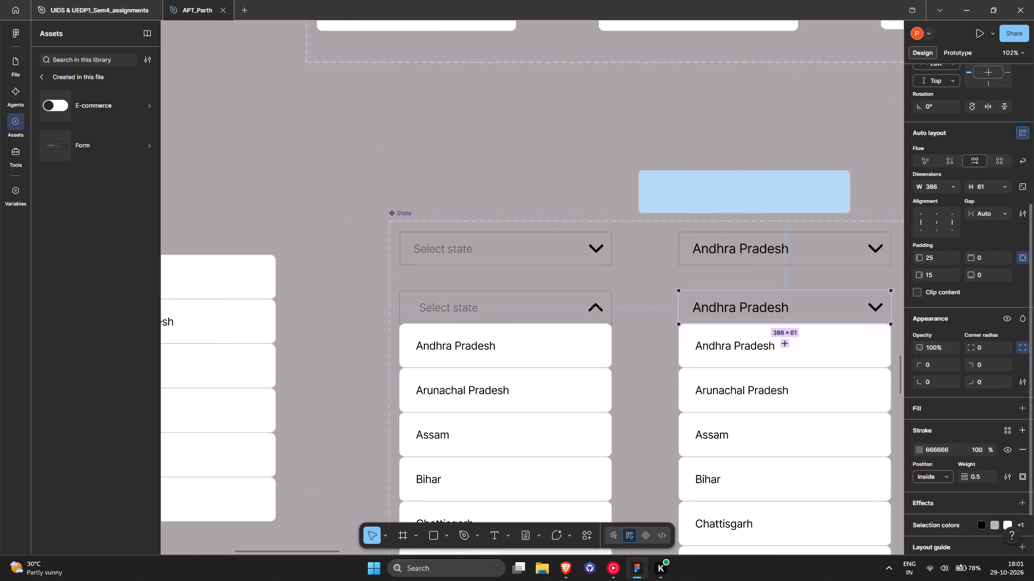
pyautogui.click(931, 449)
pyautogui.hotkey('ctrl', 'c')
# Apply the copied stroke colour 666666 to all closed and open field variants in the Category set.
pyautogui.scroll(4, 585, 347)
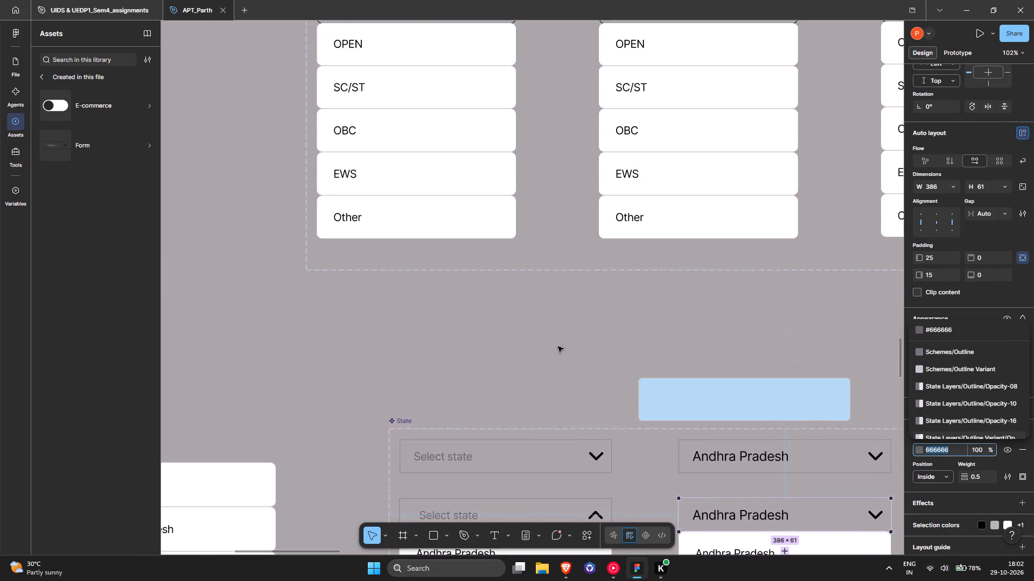
pyautogui.scroll(7, 558, 346)
pyautogui.click(493, 131)
pyautogui.click(484, 132)
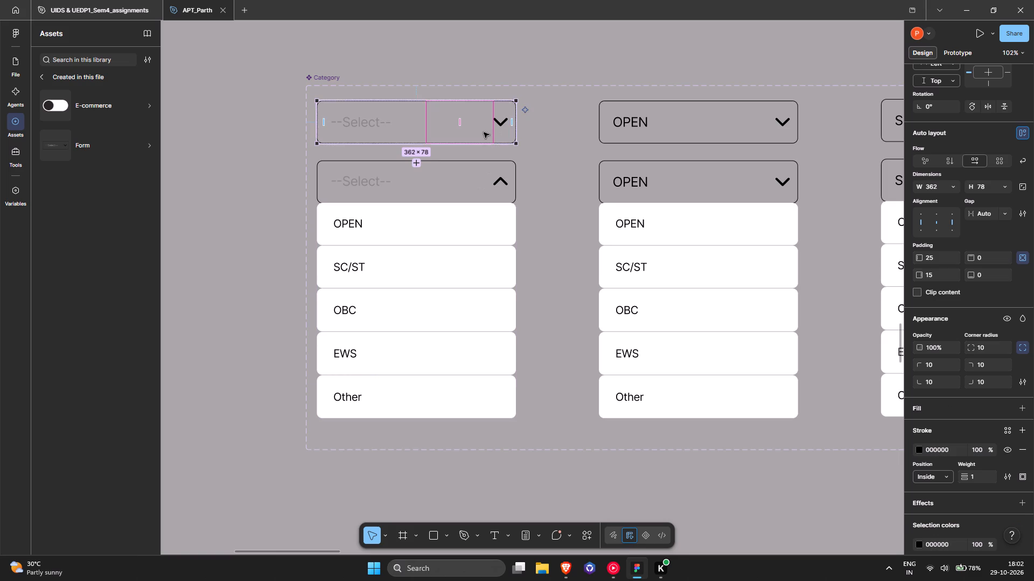
pyautogui.keyDown('shift'); pyautogui.click(491, 173); pyautogui.keyUp('shift')
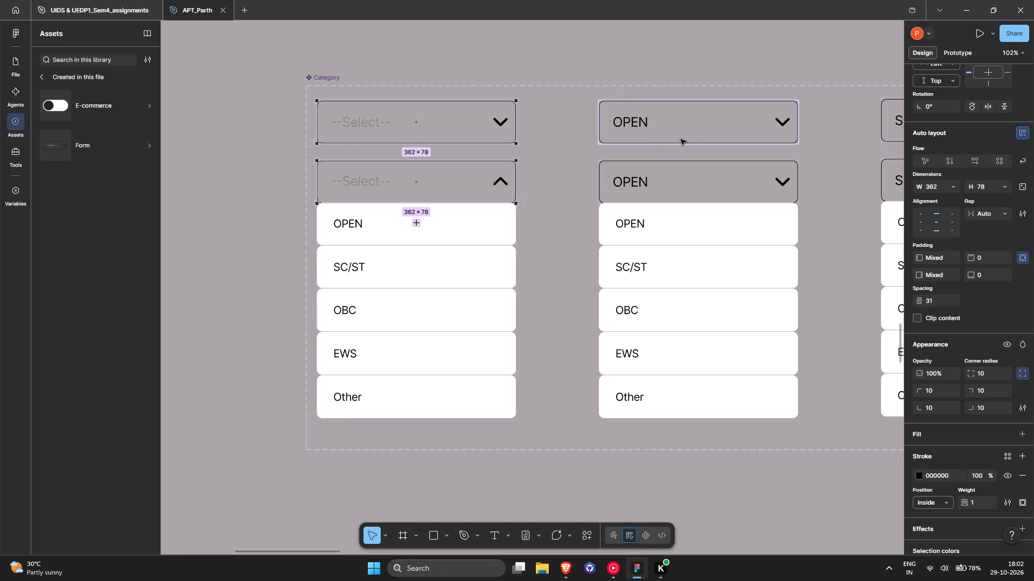
pyautogui.keyDown('shift'); pyautogui.click(681, 139); pyautogui.keyUp('shift')
pyautogui.keyDown('ctrl'); pyautogui.scroll(-3, 689, 176); pyautogui.keyUp('ctrl')
pyautogui.moveTo(680, 182); pyautogui.dragTo(478, 236, button='middle')
pyautogui.keyDown('shift'); pyautogui.click(499, 233); pyautogui.keyUp('shift')
pyautogui.keyDown('shift'); pyautogui.click(674, 193); pyautogui.keyUp('shift')
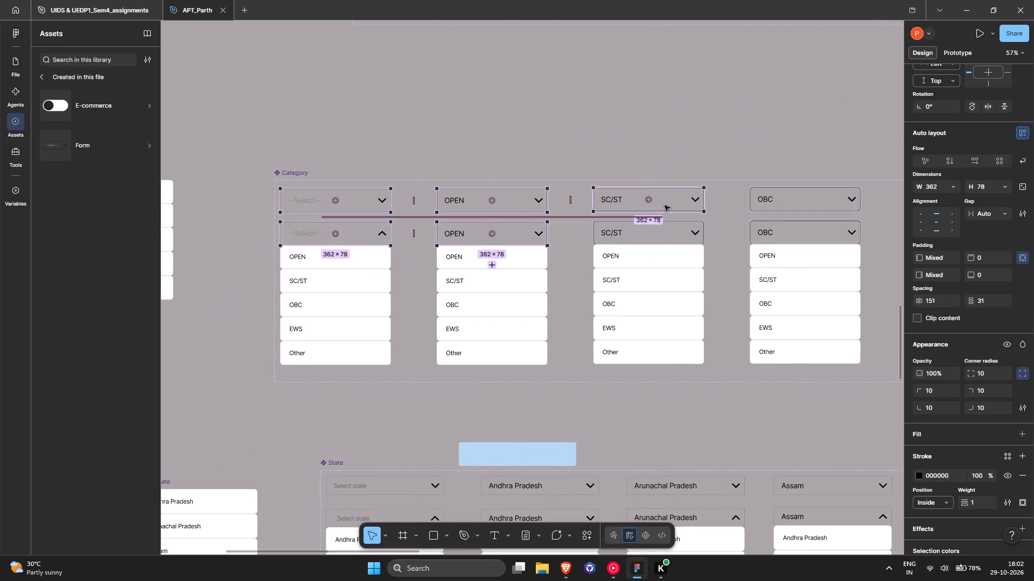
pyautogui.keyDown('shift'); pyautogui.click(654, 233); pyautogui.keyUp('shift')
pyautogui.keyDown('shift'); pyautogui.click(797, 200); pyautogui.keyUp('shift')
pyautogui.keyDown('shift'); pyautogui.click(822, 231); pyautogui.keyUp('shift')
pyautogui.moveTo(831, 221); pyautogui.dragTo(411, 225, button='middle')
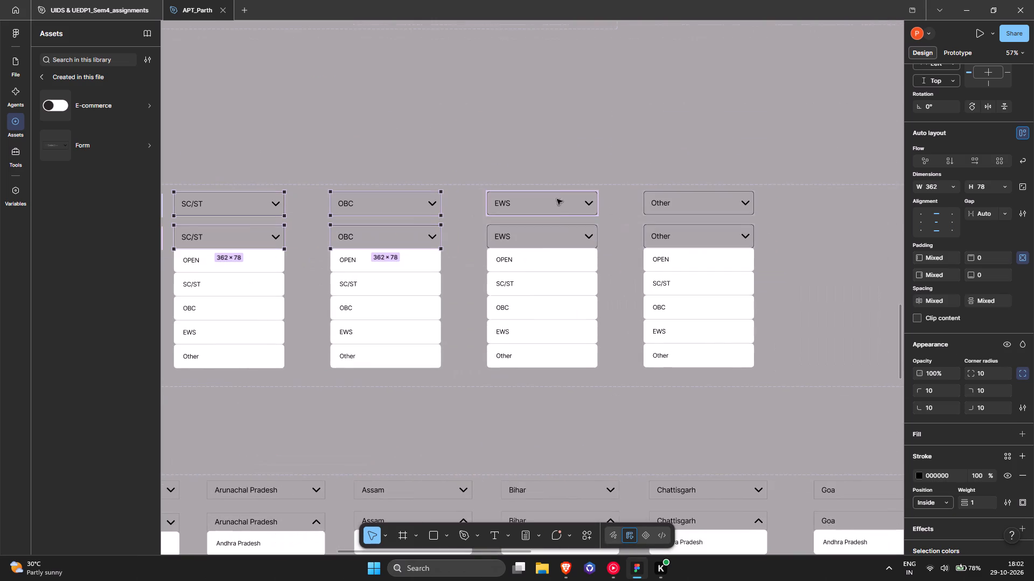
pyautogui.keyDown('shift'); pyautogui.click(553, 203); pyautogui.keyUp('shift')
pyautogui.keyDown('shift'); pyautogui.click(555, 233); pyautogui.keyUp('shift')
pyautogui.keyDown('shift'); pyautogui.click(686, 201); pyautogui.keyUp('shift')
pyautogui.keyDown('shift'); pyautogui.click(698, 223); pyautogui.keyUp('shift')
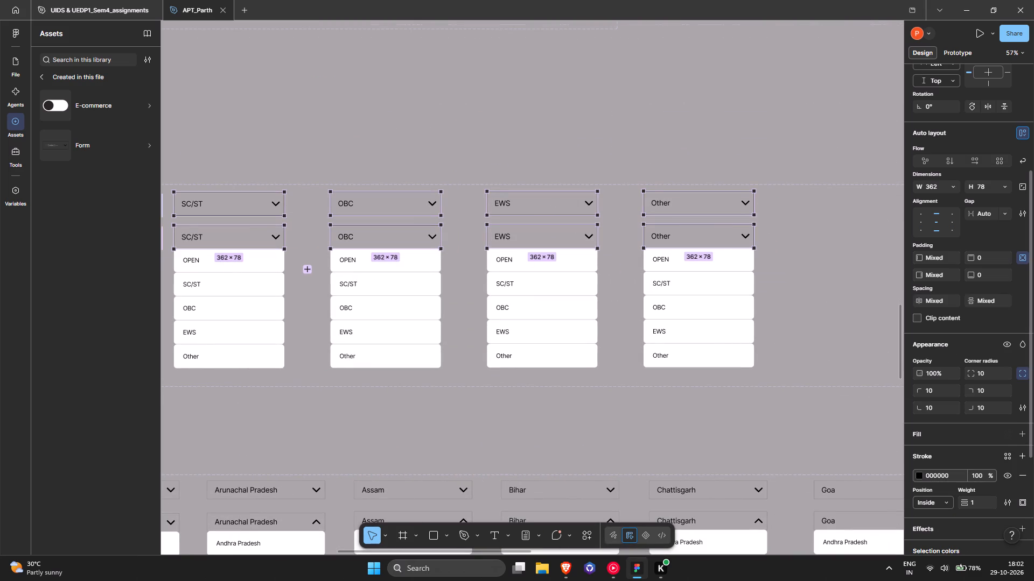
pyautogui.click(947, 476)
pyautogui.hotkey('ctrl', 'v')
pyautogui.click(669, 393)
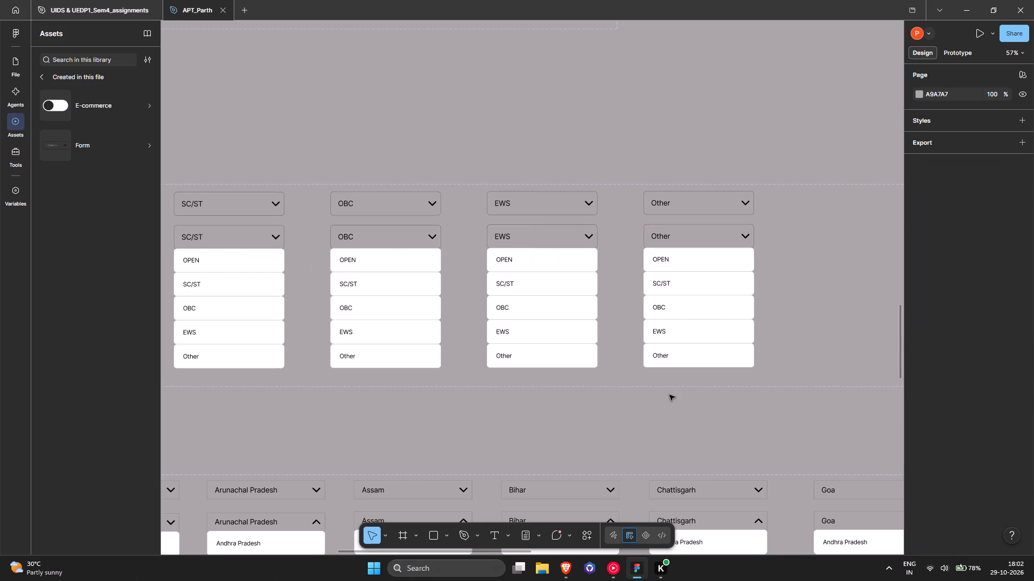
# Set the stroke colour of all eight Nationality field variants to 666666.
pyautogui.keyDown('ctrl'); pyautogui.scroll(-6, 669, 395); pyautogui.keyUp('ctrl')
pyautogui.scroll(11, 434, 238)
pyautogui.scroll(-4, 507, 401)
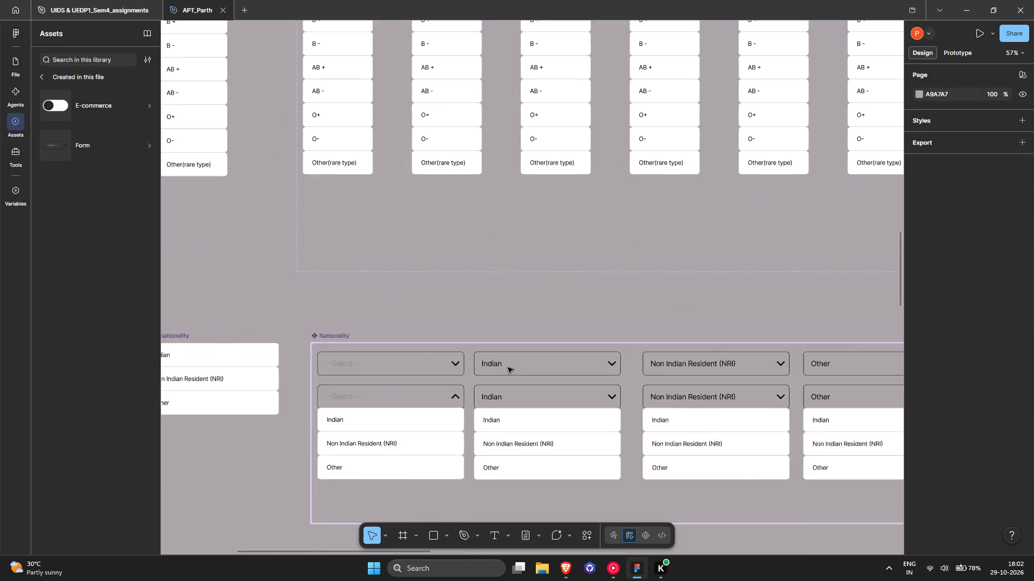
pyautogui.keyDown('ctrl'); pyautogui.scroll(2, 508, 363); pyautogui.keyUp('ctrl')
pyautogui.keyDown('ctrl'); pyautogui.scroll(-4, 508, 363); pyautogui.keyUp('ctrl')
pyautogui.keyDown('ctrl'); pyautogui.scroll(5, 508, 363); pyautogui.keyUp('ctrl')
pyautogui.keyDown('ctrl'); pyautogui.scroll(-5, 508, 364); pyautogui.keyUp('ctrl')
pyautogui.moveTo(827, 385); pyautogui.dragTo(443, 364)
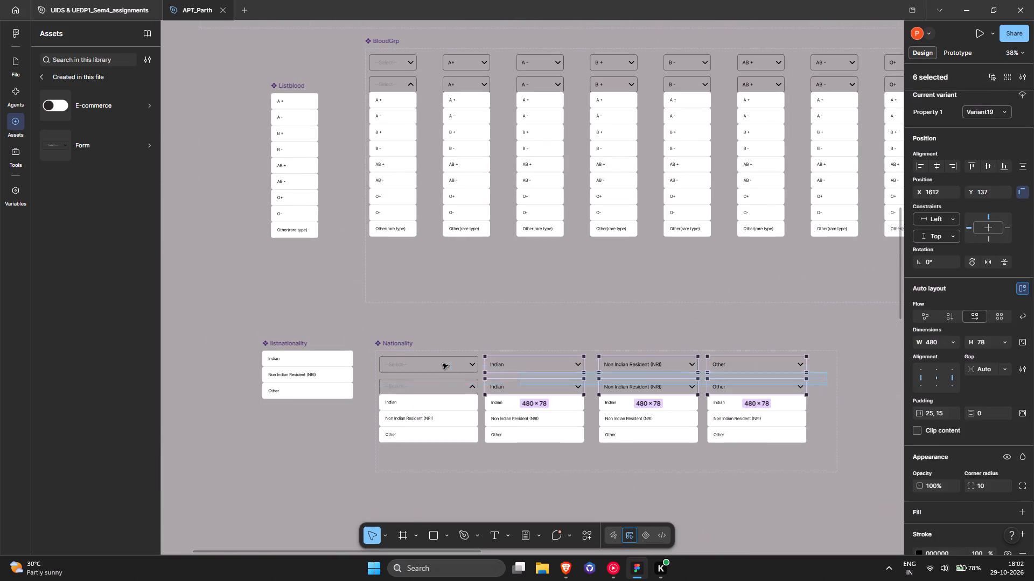
pyautogui.moveTo(443, 364); pyautogui.dragTo(427, 360)
pyautogui.scroll(-7, 1021, 437)
pyautogui.click(947, 402)
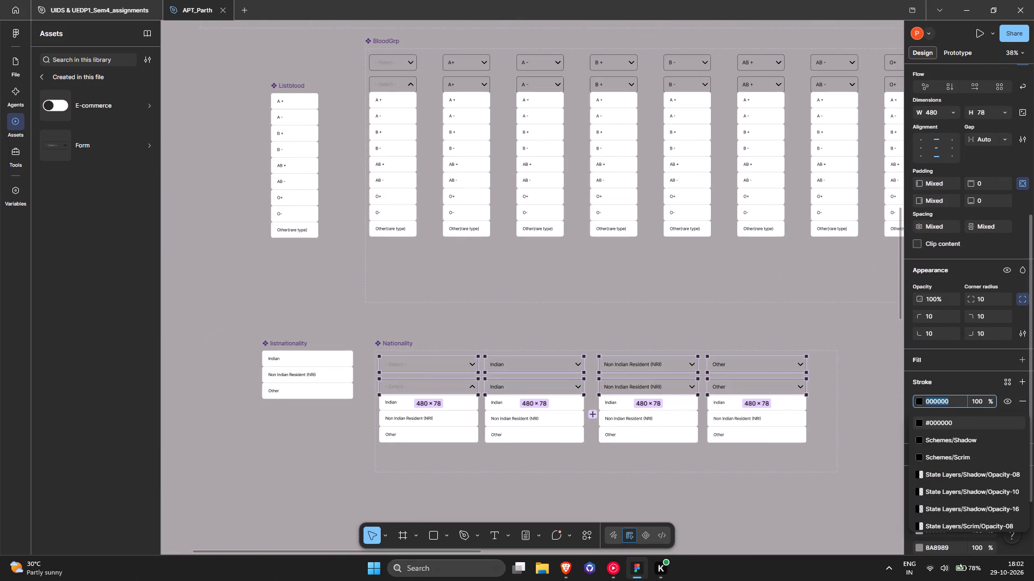
pyautogui.hotkey('ctrl', 'v')
pyautogui.click(647, 308)
# Set the stroke colour of all closed and open BloodGrp field variants to 666666.
pyautogui.scroll(5, 642, 335)
pyautogui.moveTo(693, 338); pyautogui.dragTo(508, 358, button='middle')
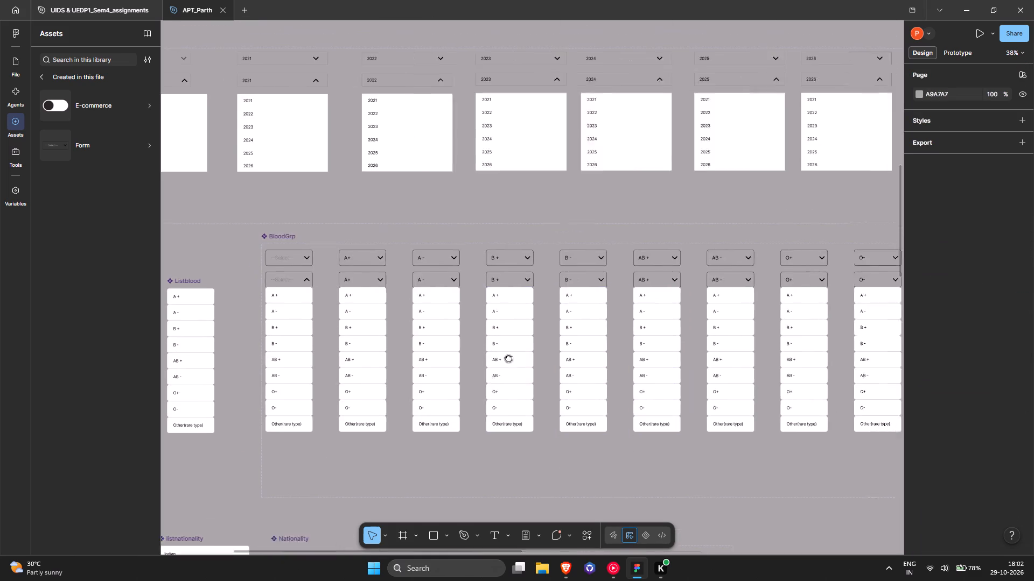
pyautogui.moveTo(508, 358); pyautogui.dragTo(453, 356, button='middle')
pyautogui.keyDown('ctrl'); pyautogui.scroll(-3, 451, 356); pyautogui.keyUp('ctrl')
pyautogui.moveTo(688, 315); pyautogui.dragTo(302, 302)
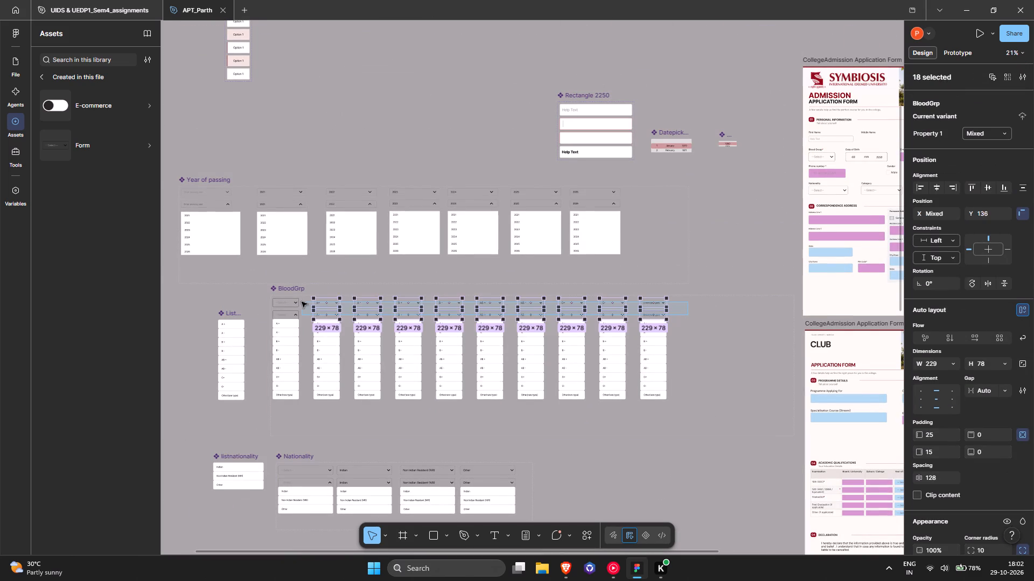
pyautogui.moveTo(302, 302); pyautogui.dragTo(289, 301)
pyautogui.scroll(-7, 944, 446)
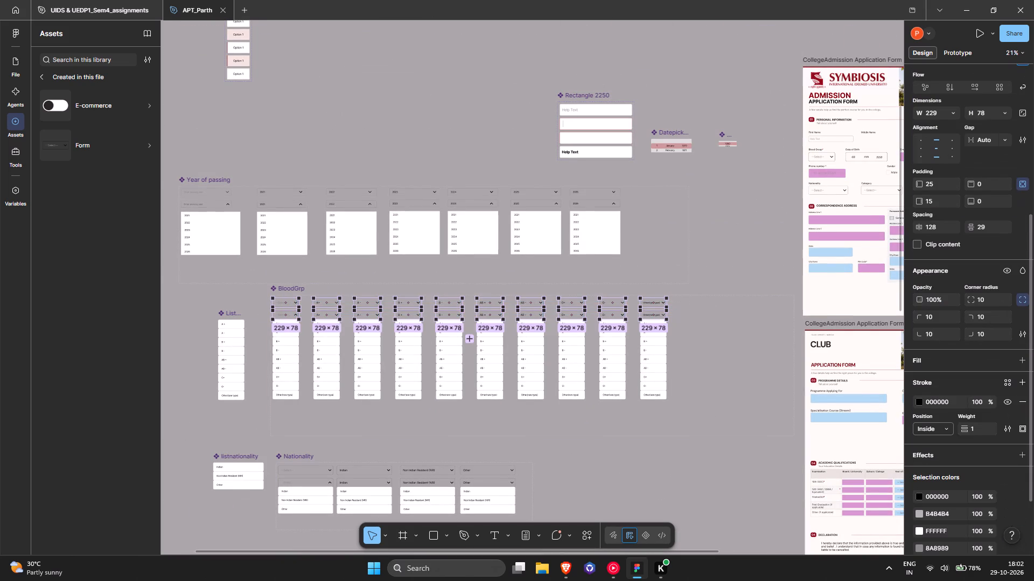
pyautogui.click(952, 399)
pyautogui.hotkey('ctrl', 'v')
pyautogui.scroll(5, 529, 421)
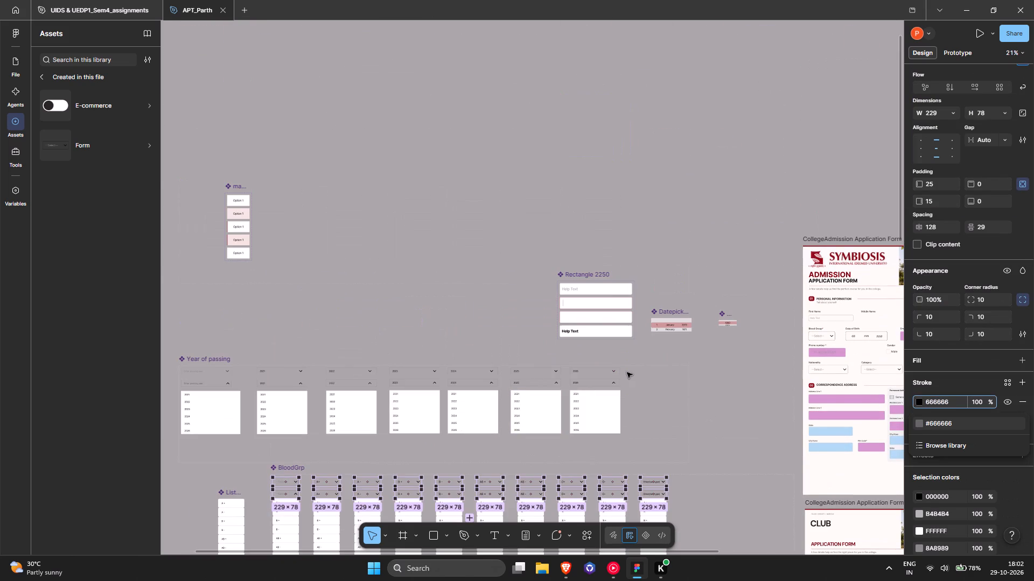
pyautogui.click(640, 383)
# Examine the programme, Stream and Nationality sets, comparing their field outlines, corner radius and stroke settings.
pyautogui.scroll(-20, 640, 383)
pyautogui.scroll(-5, 640, 383)
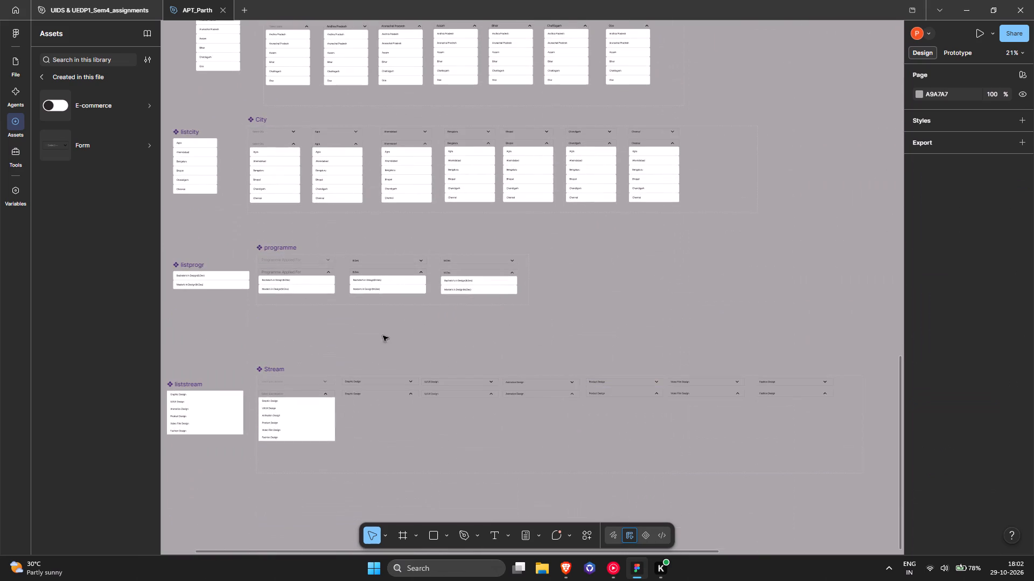
pyautogui.keyDown('ctrl'); pyautogui.scroll(5, 338, 359); pyautogui.keyUp('ctrl')
pyautogui.keyDown('ctrl'); pyautogui.scroll(4, 393, 430); pyautogui.keyUp('ctrl')
pyautogui.keyDown('ctrl'); pyautogui.scroll(-5, 395, 434); pyautogui.keyUp('ctrl')
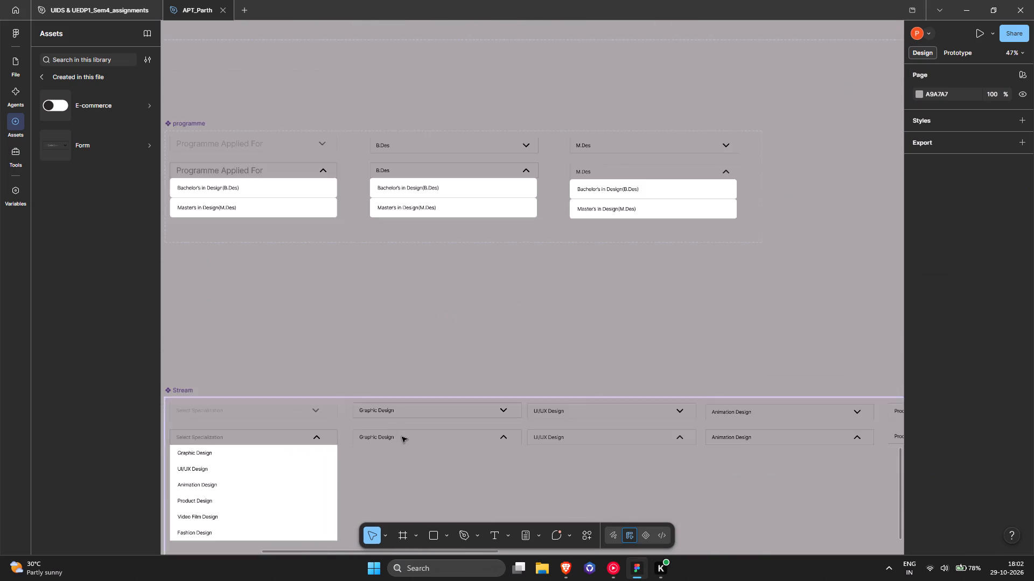
pyautogui.keyDown('ctrl'); pyautogui.scroll(6, 418, 429); pyautogui.keyUp('ctrl')
pyautogui.click(509, 387)
pyautogui.keyDown('ctrl'); pyautogui.scroll(-4, 510, 387); pyautogui.keyUp('ctrl')
pyautogui.scroll(-11, 519, 395)
pyautogui.scroll(11, 519, 395)
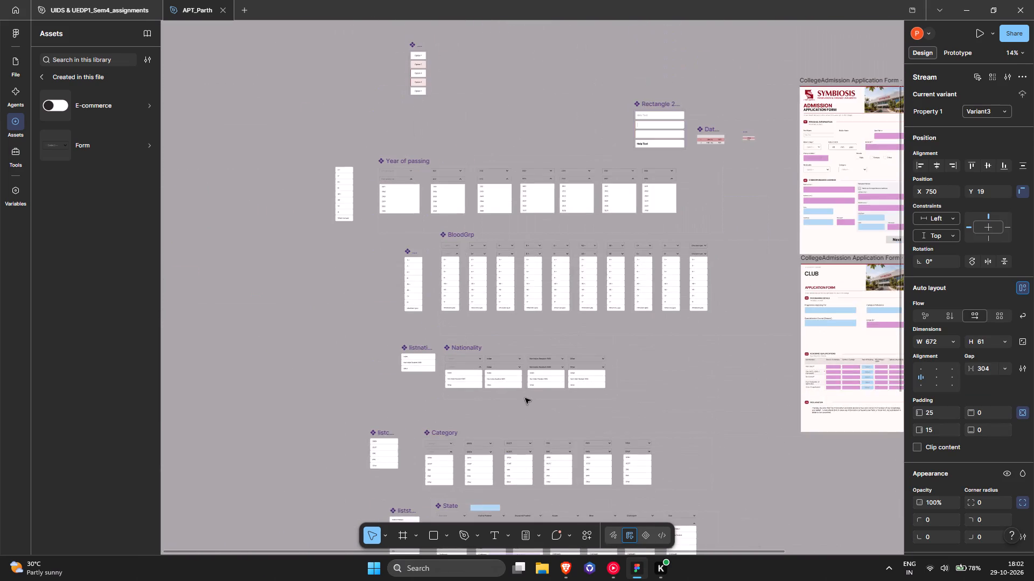
pyautogui.keyDown('ctrl'); pyautogui.scroll(10, 525, 398); pyautogui.keyUp('ctrl')
pyautogui.doubleClick(550, 160)
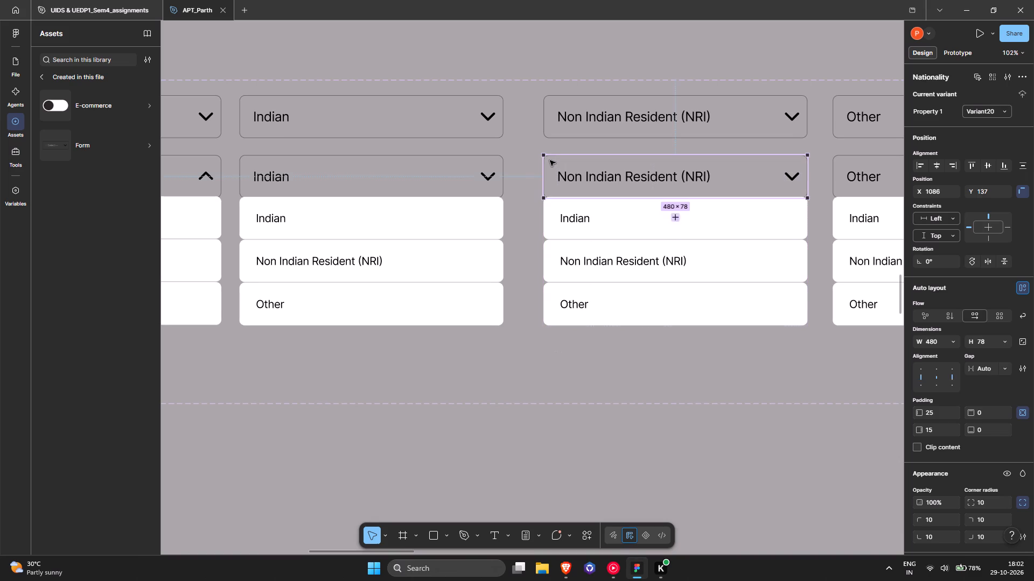
pyautogui.scroll(-4, 984, 485)
pyautogui.scroll(-8, 672, 362)
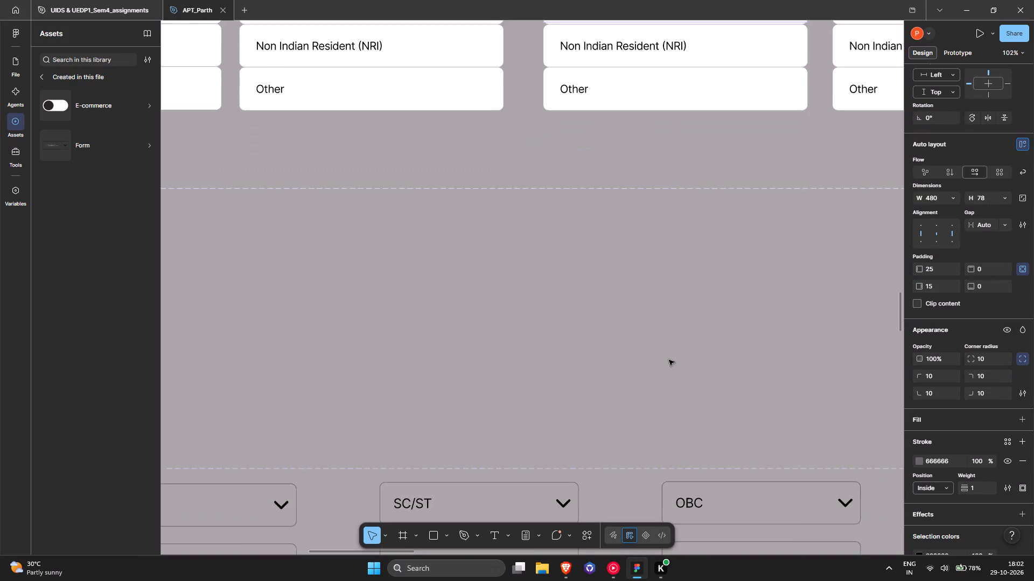
# Set the corner radius of all closed and open State field variants to 10.
pyautogui.scroll(-4, 669, 360)
pyautogui.keyDown('ctrl'); pyautogui.scroll(-14, 667, 359); pyautogui.keyUp('ctrl')
pyautogui.moveTo(645, 363); pyautogui.dragTo(463, 388, button='middle')
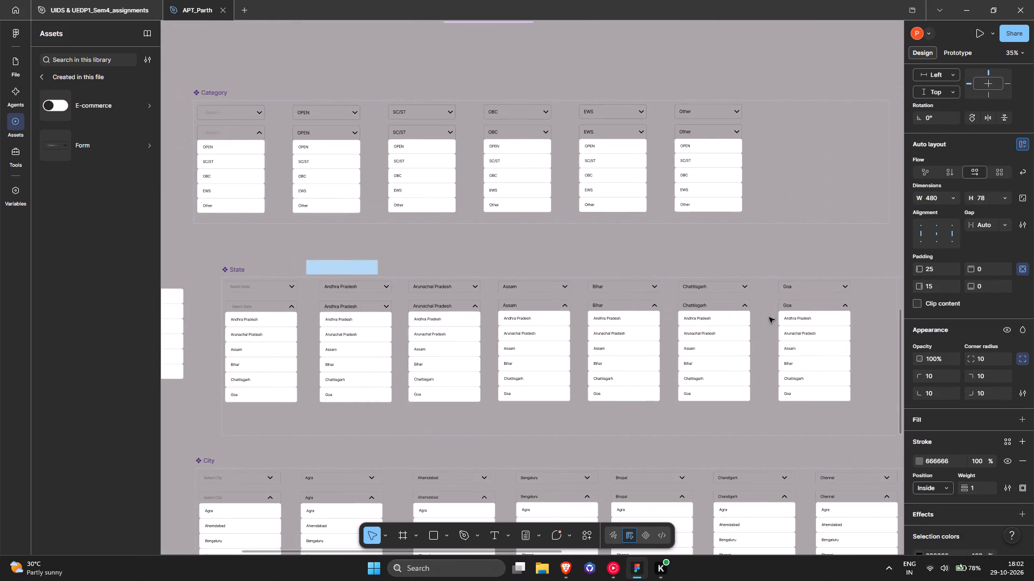
pyautogui.moveTo(871, 302); pyautogui.dragTo(281, 289)
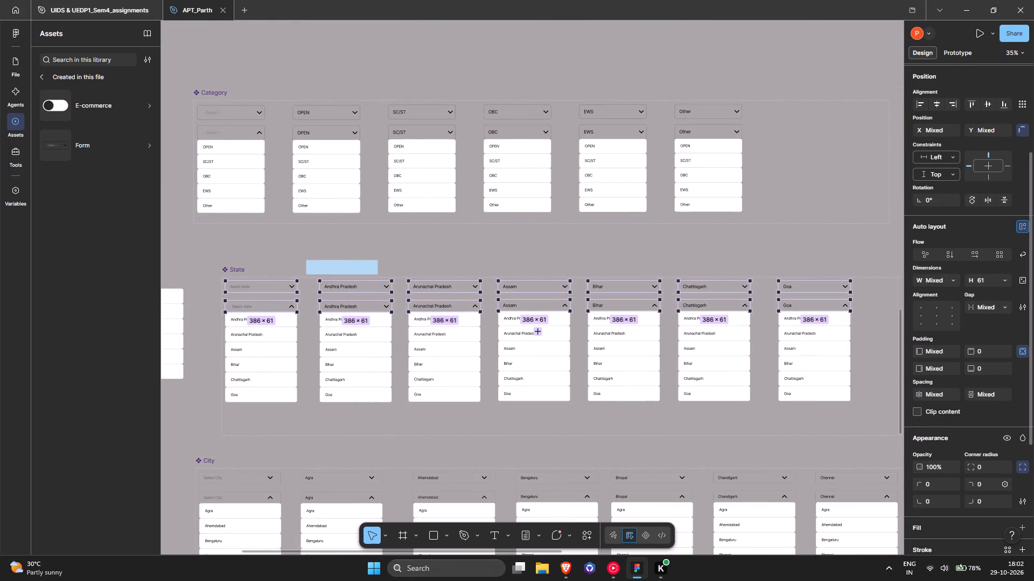
pyautogui.click(996, 467)
pyautogui.write('10')
pyautogui.press('Return')
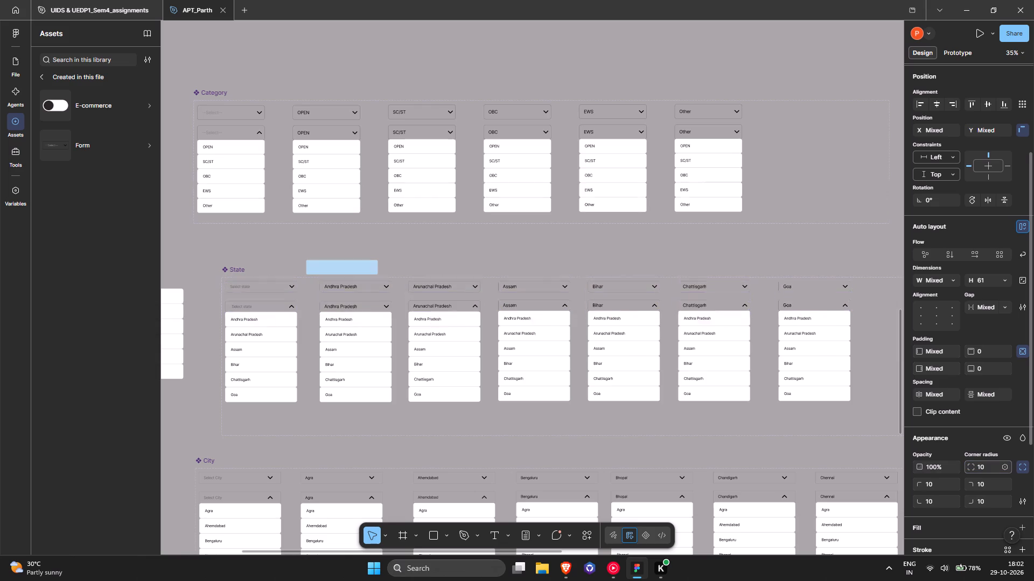
pyautogui.click(687, 369)
# Select the closed and open field variants of the City and programme sets together.
pyautogui.keyDown('ctrl'); pyautogui.scroll(6, 644, 308); pyautogui.keyUp('ctrl')
pyautogui.keyDown('ctrl'); pyautogui.scroll(-5, 660, 310); pyautogui.keyUp('ctrl')
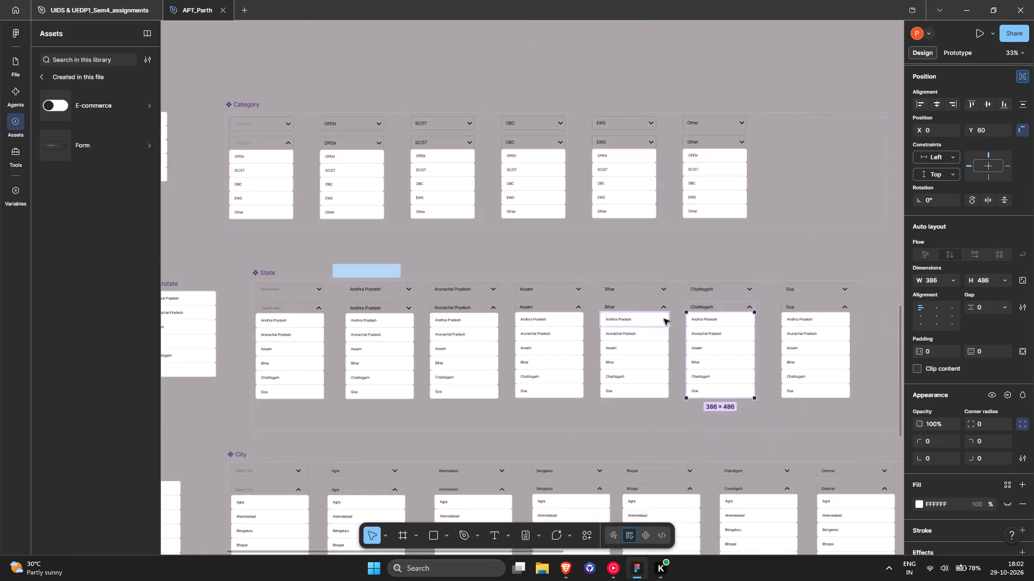
pyautogui.keyDown('ctrl'); pyautogui.scroll(-6, 664, 319); pyautogui.keyUp('ctrl')
pyautogui.keyDown('ctrl'); pyautogui.scroll(-1, 685, 365); pyautogui.keyUp('ctrl')
pyautogui.moveTo(863, 347); pyautogui.dragTo(347, 336)
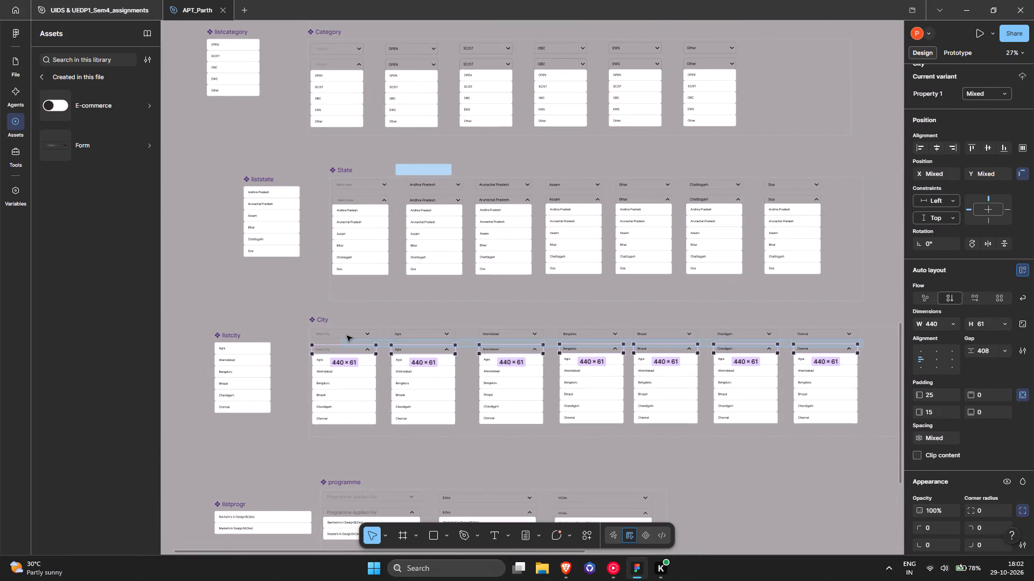
pyautogui.moveTo(347, 336); pyautogui.dragTo(350, 335)
pyautogui.scroll(-6, 350, 335)
pyautogui.keyDown('shift'); pyautogui.moveTo(659, 297); pyautogui.dragTo(438, 293); pyautogui.keyUp('shift')
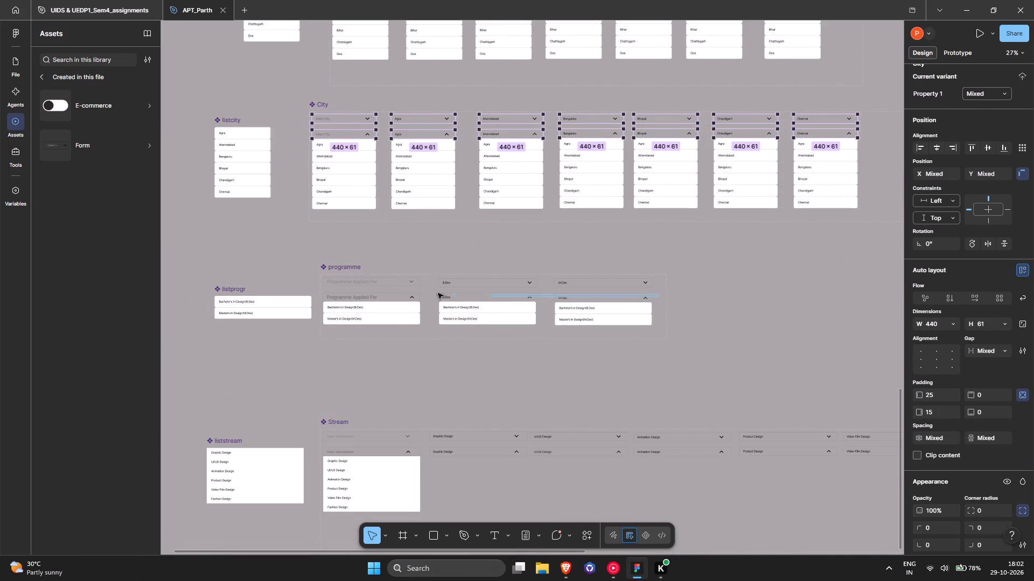
pyautogui.keyDown('shift'); pyautogui.moveTo(438, 293); pyautogui.dragTo(385, 297); pyautogui.keyUp('shift')
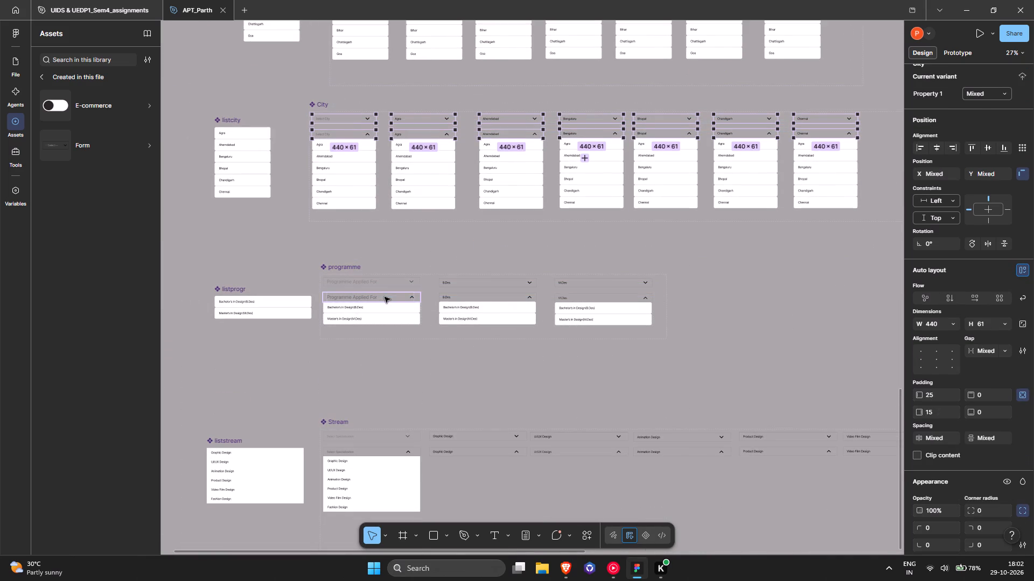